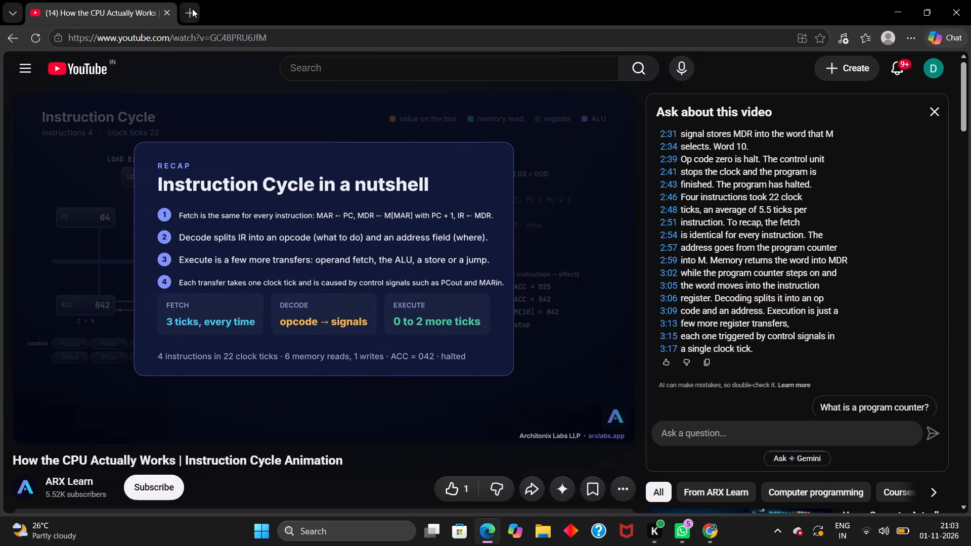
left_click(192, 9)
type("canva")
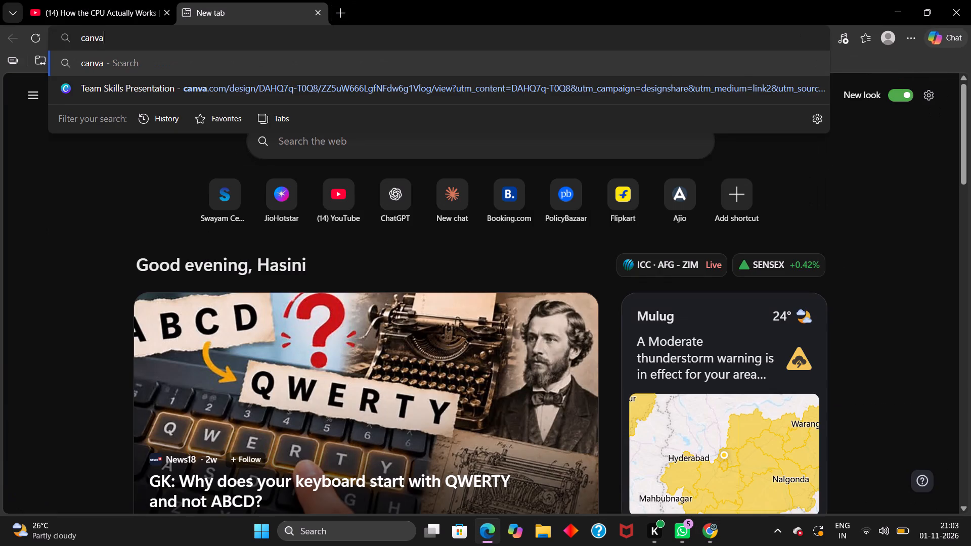
left_click(225, 94)
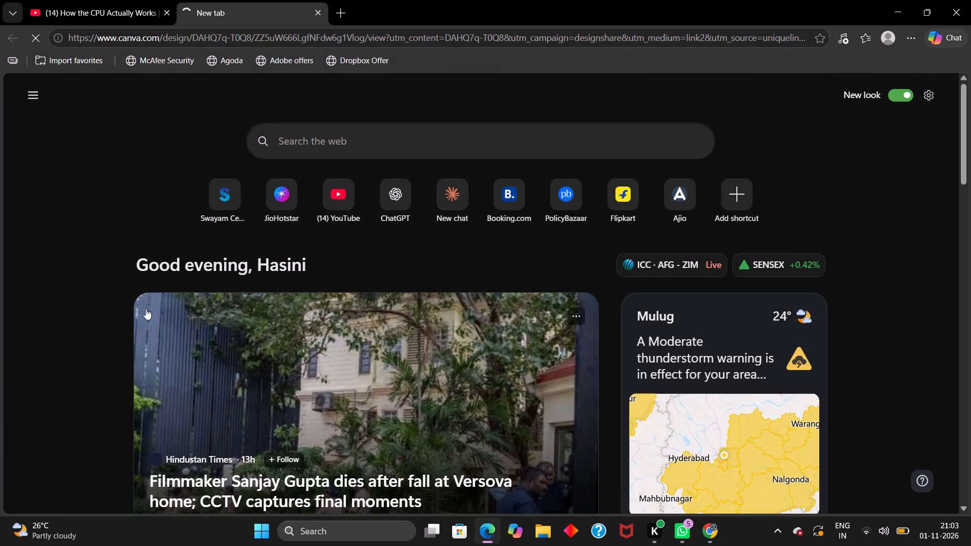
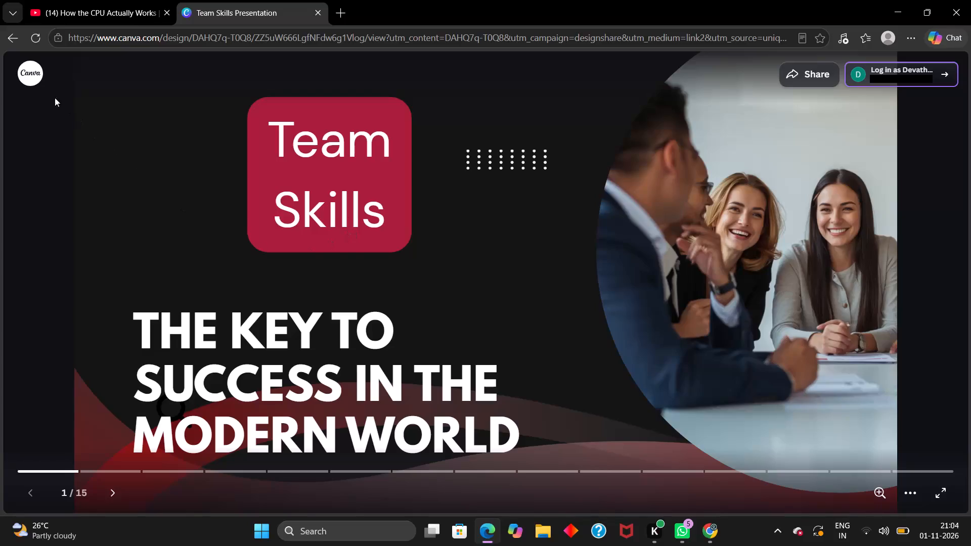
Leave the "Team Skills Presentation" design and close its browser tab.
left_click(10, 33)
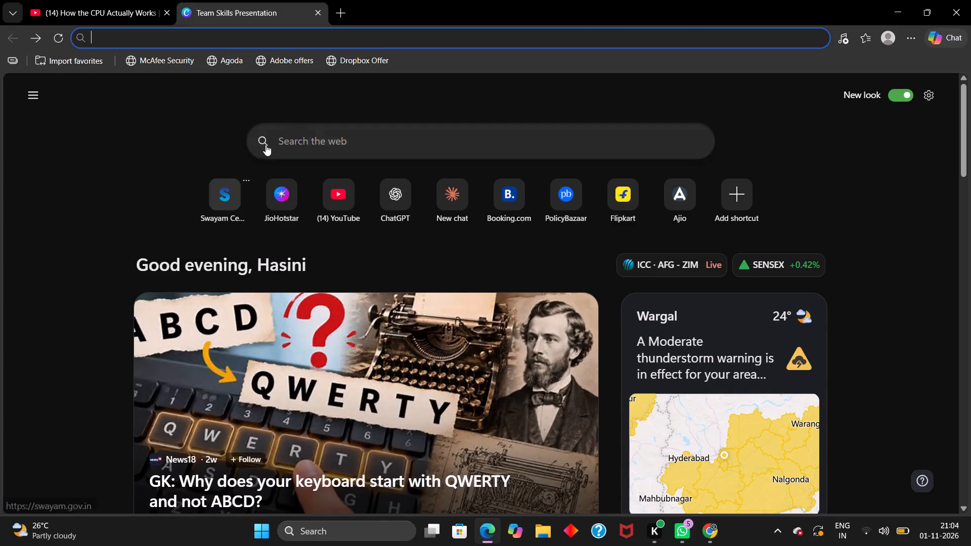
left_click(318, 14)
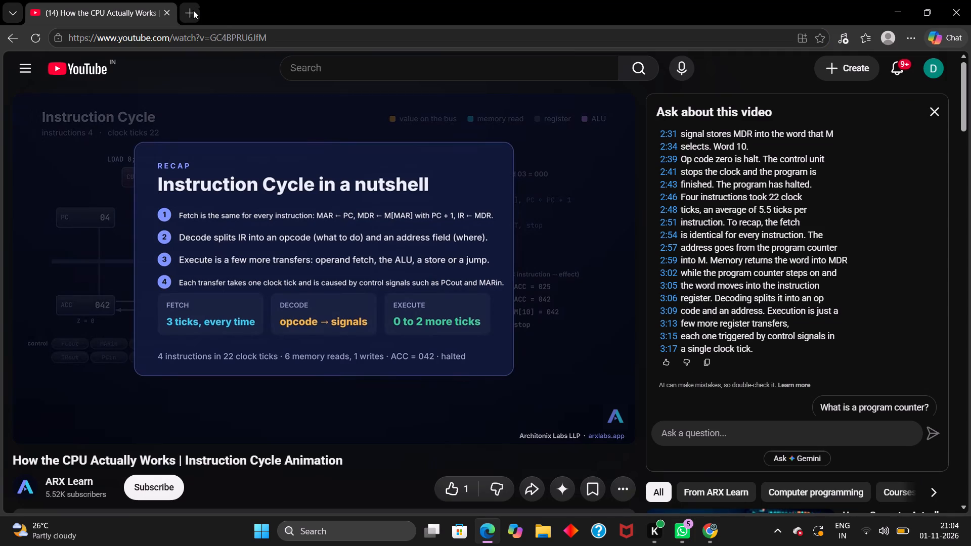
Search the web for "canva" in a new tab and open the Canva website from the results.
left_click(193, 11)
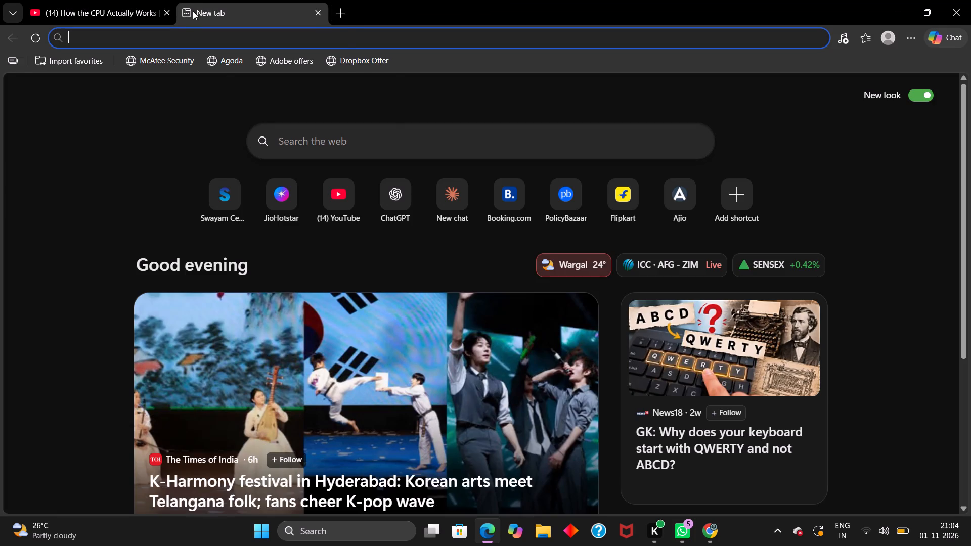
type("canva")
left_click(164, 90)
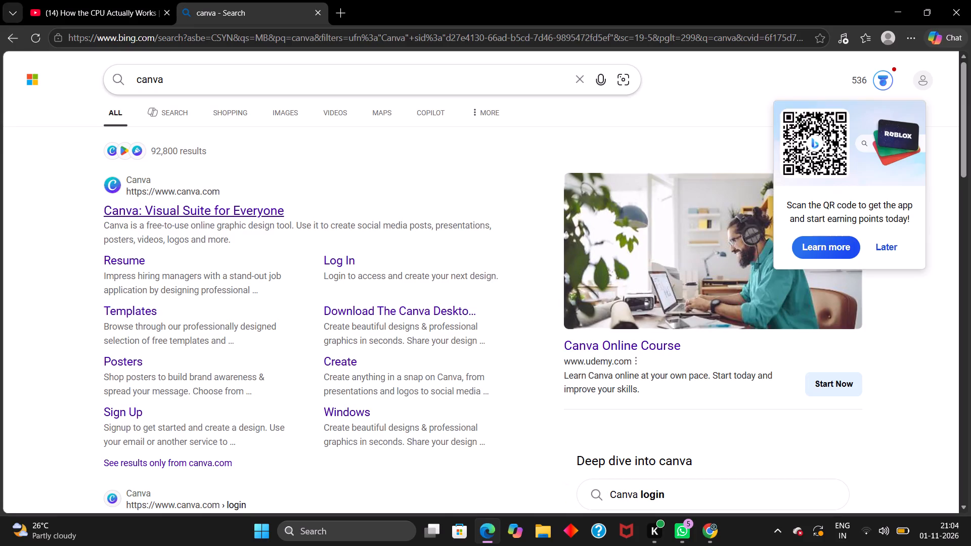
left_click(215, 206)
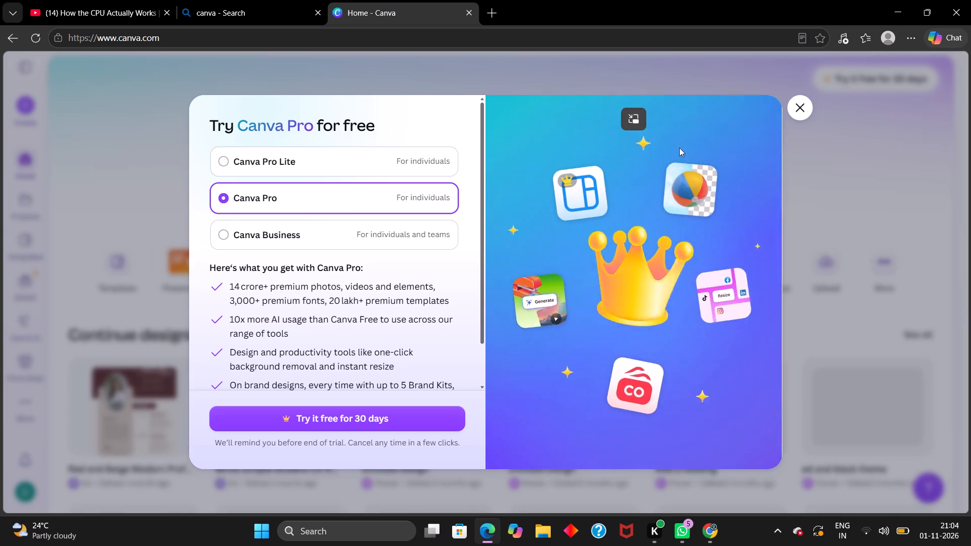
Dismiss the Canva Pro trial offer and create a new blank presentation.
left_click(799, 109)
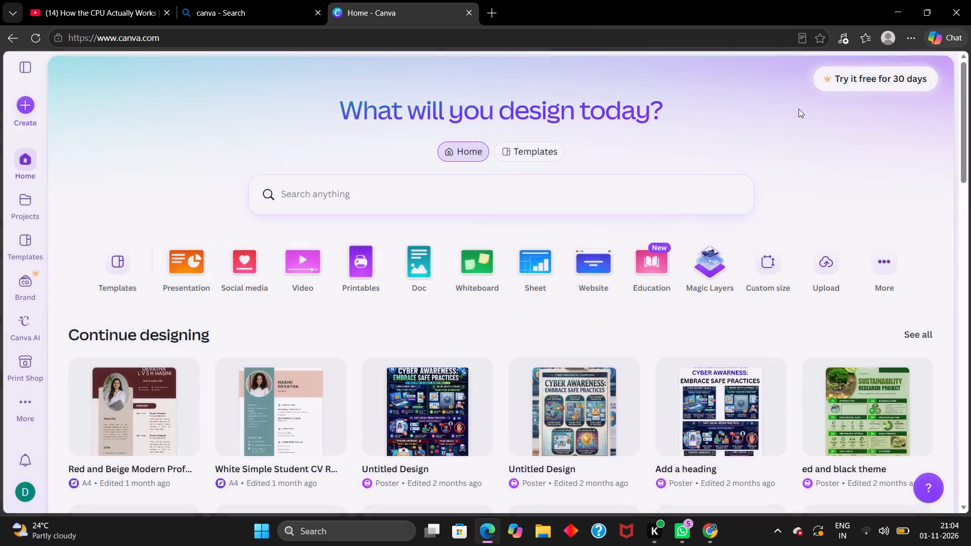
left_click(204, 267)
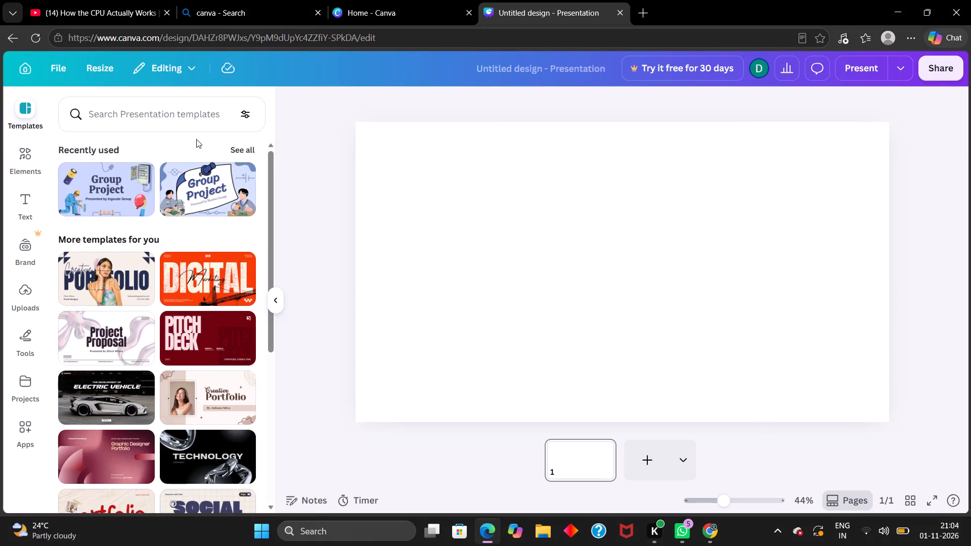
Search the presentation templates for "plain" and look through the designs for a suitable one.
left_click(186, 126)
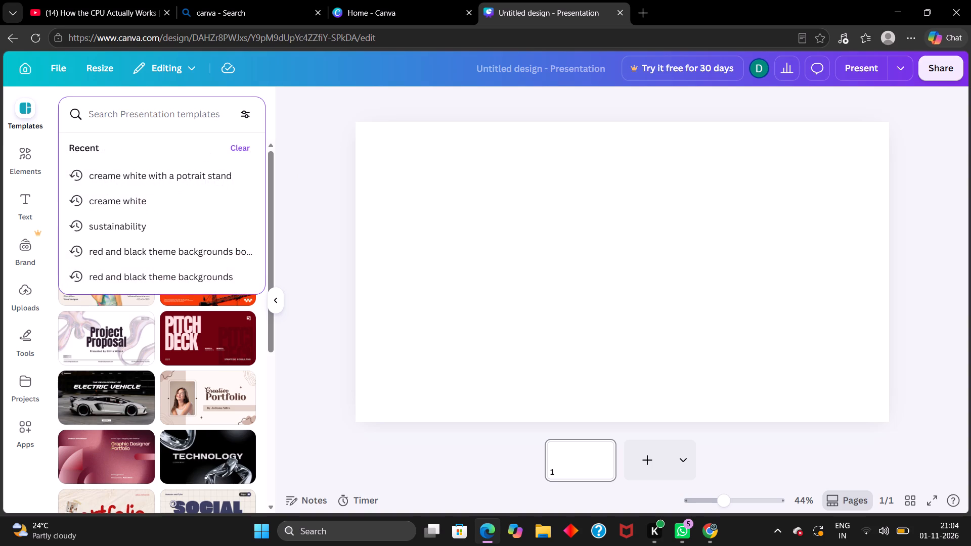
type("plain")
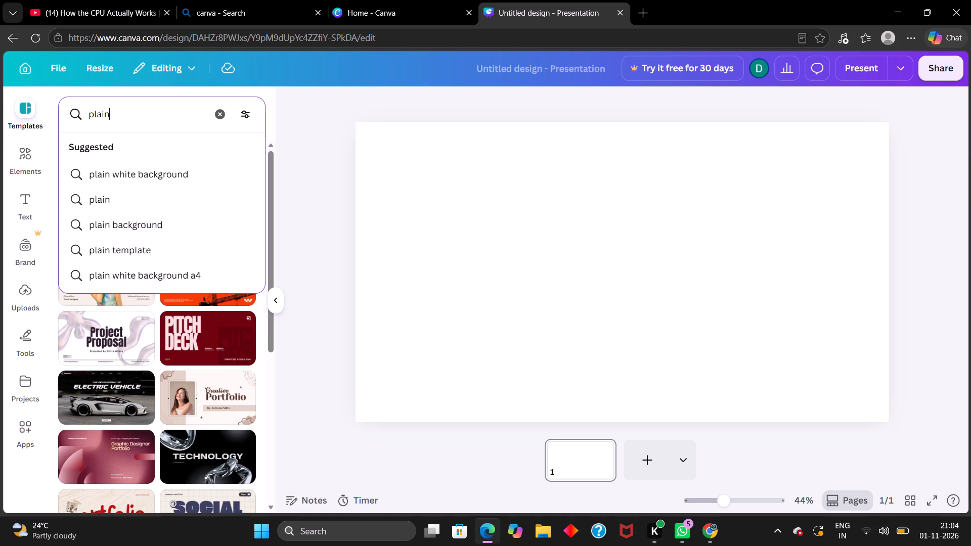
key("Return")
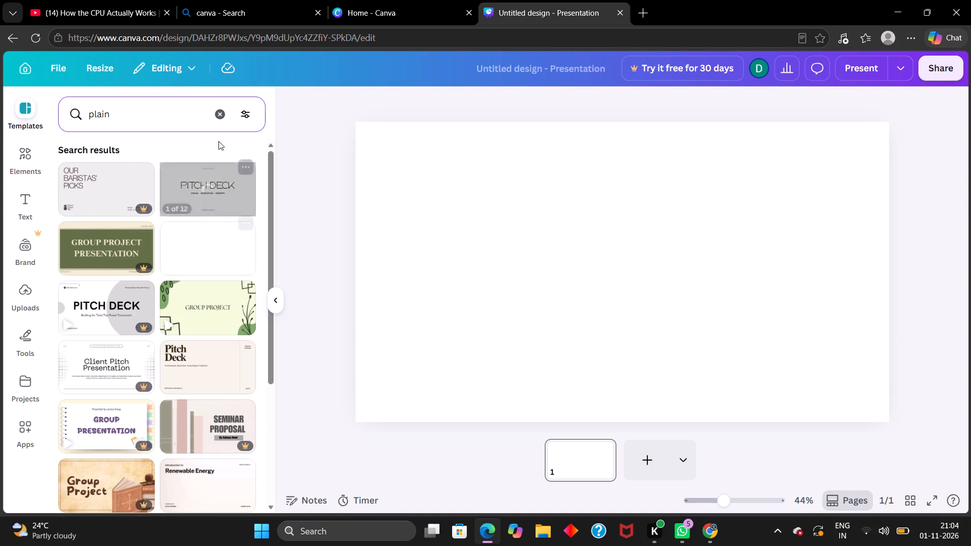
scroll(196, 263, "down", 1)
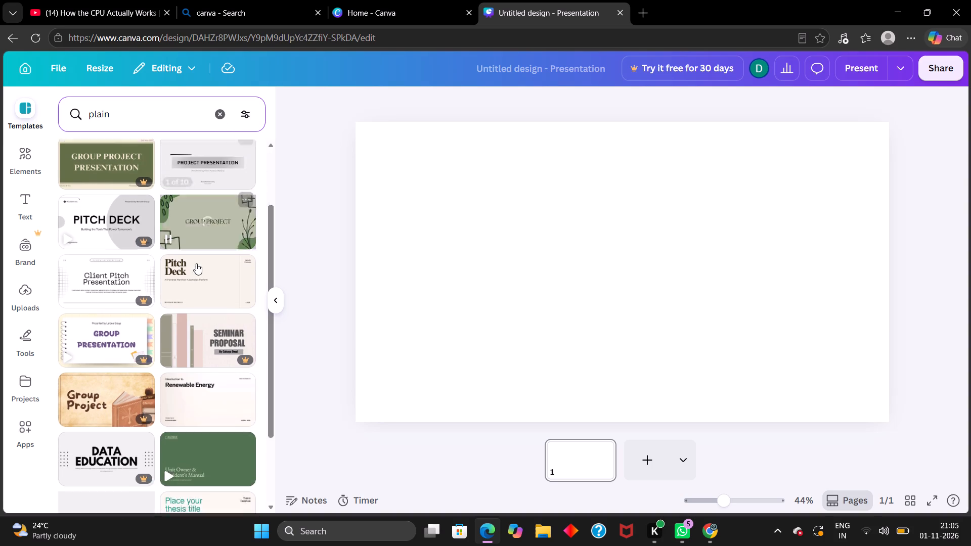
scroll(196, 263, "down", 2)
scroll(196, 263, "right", 4)
scroll(196, 263, "down", 2)
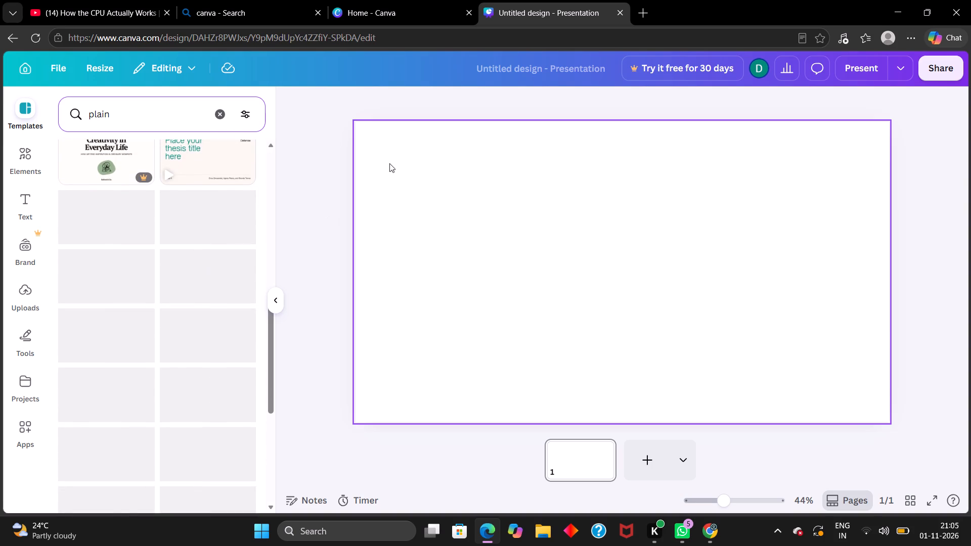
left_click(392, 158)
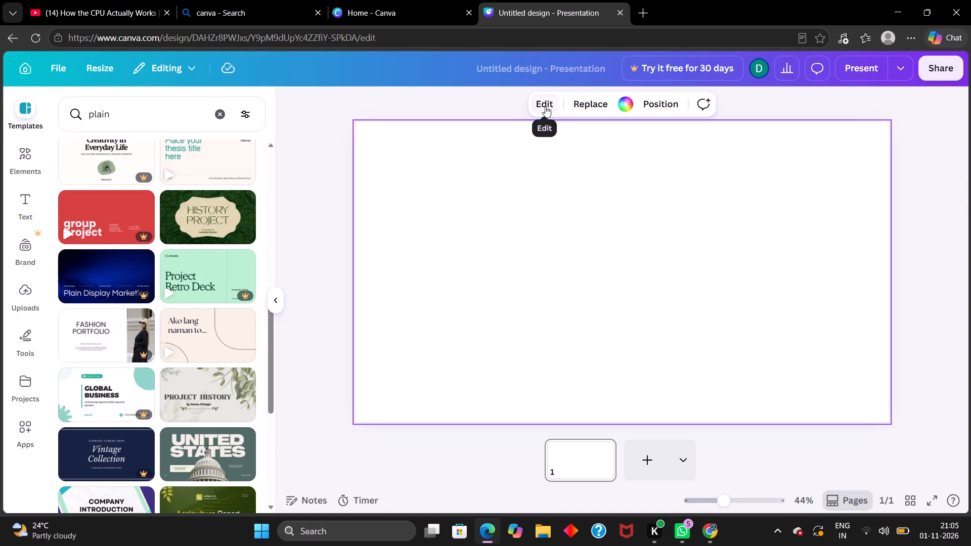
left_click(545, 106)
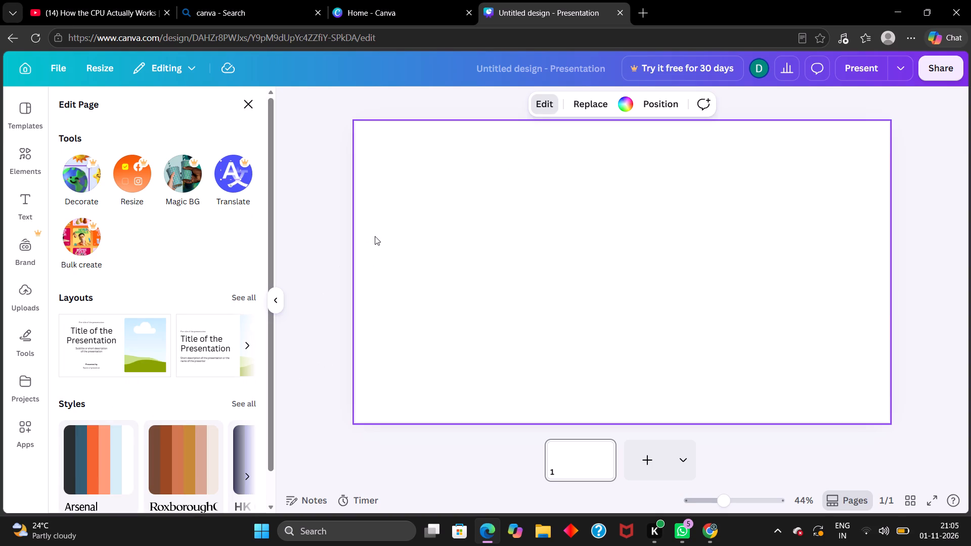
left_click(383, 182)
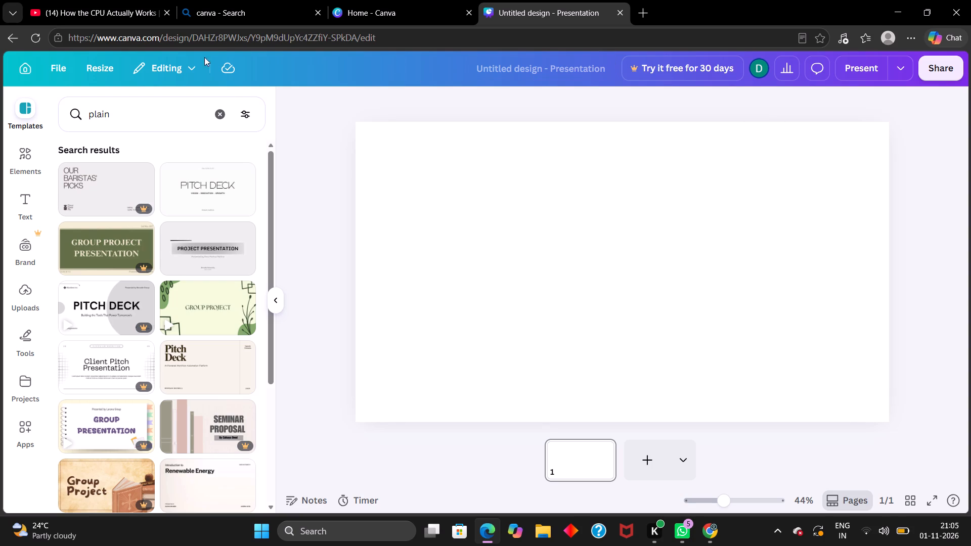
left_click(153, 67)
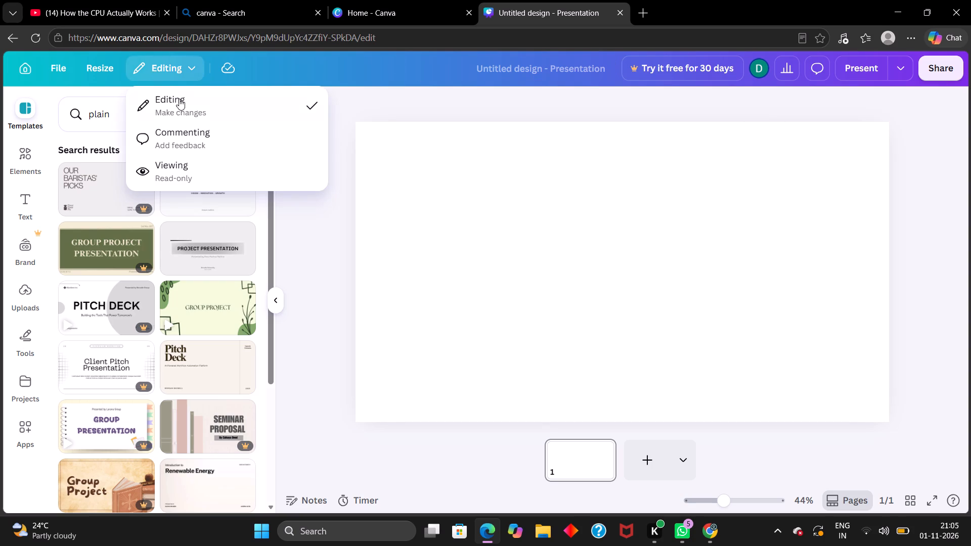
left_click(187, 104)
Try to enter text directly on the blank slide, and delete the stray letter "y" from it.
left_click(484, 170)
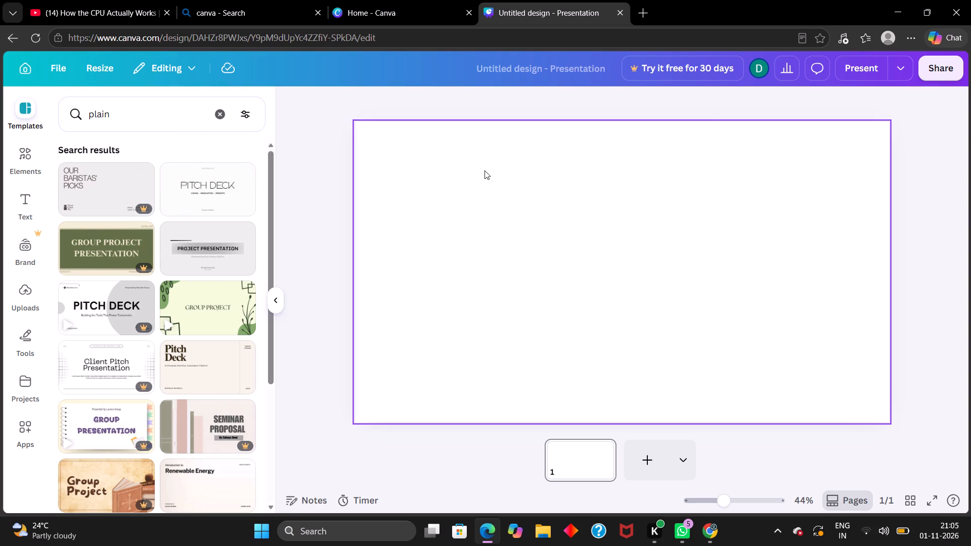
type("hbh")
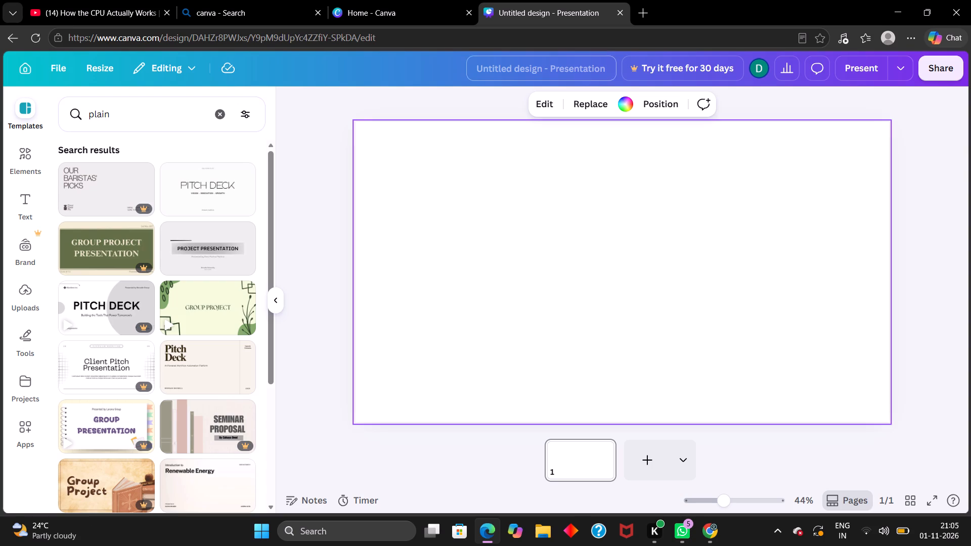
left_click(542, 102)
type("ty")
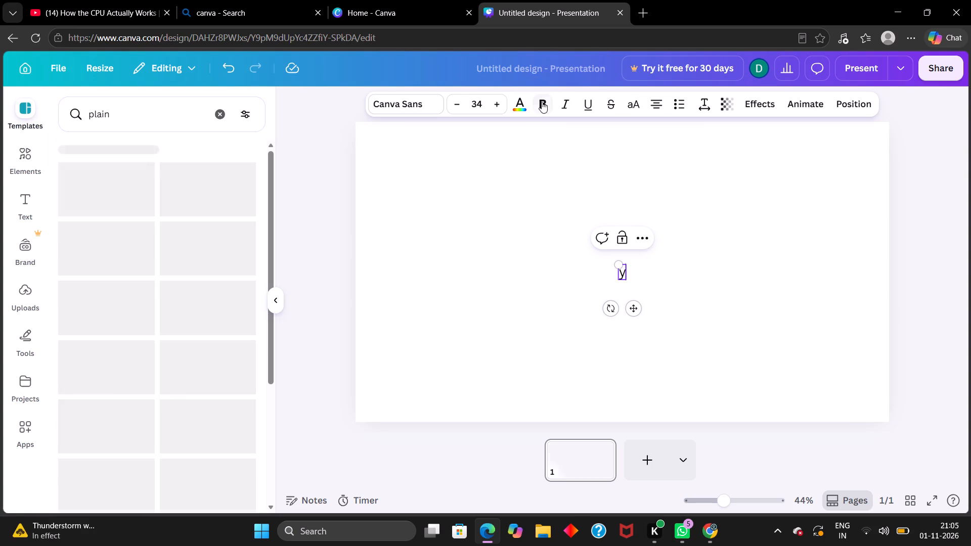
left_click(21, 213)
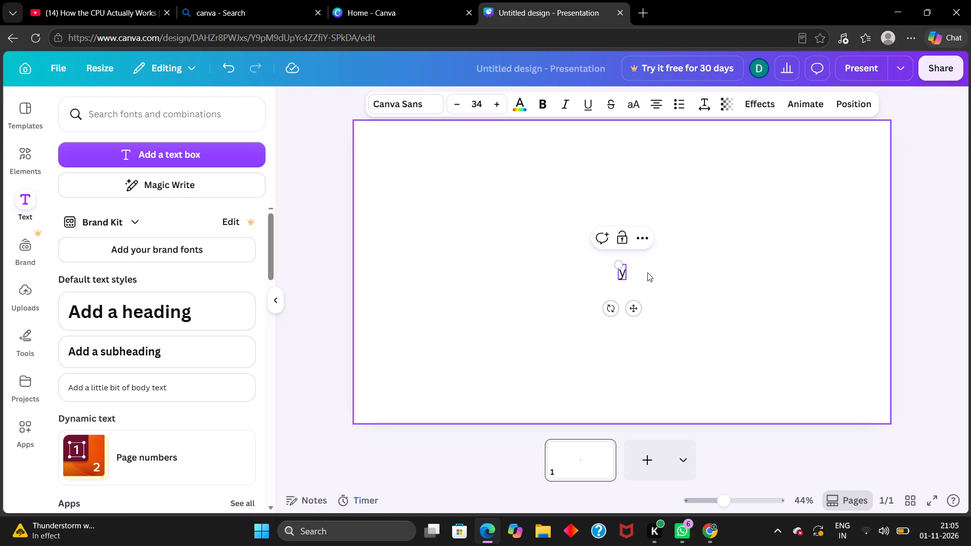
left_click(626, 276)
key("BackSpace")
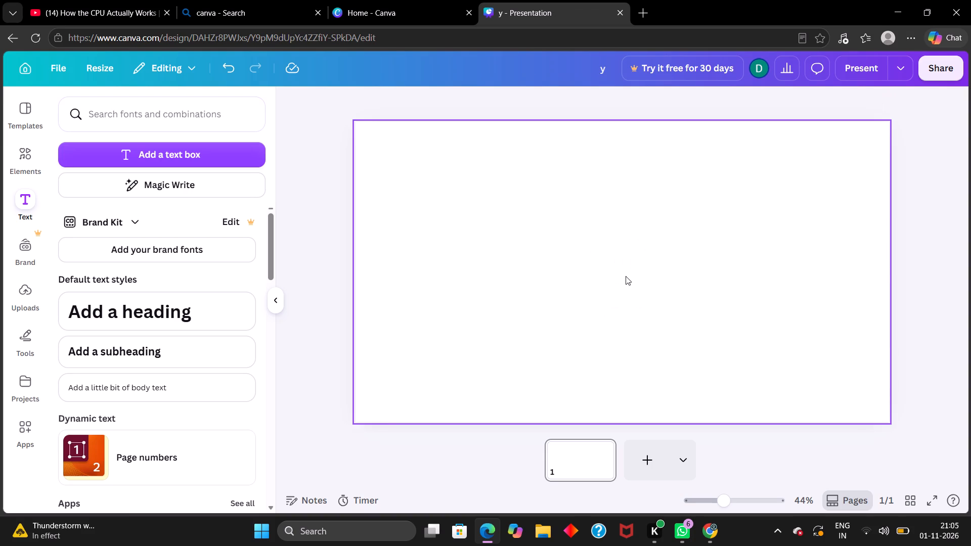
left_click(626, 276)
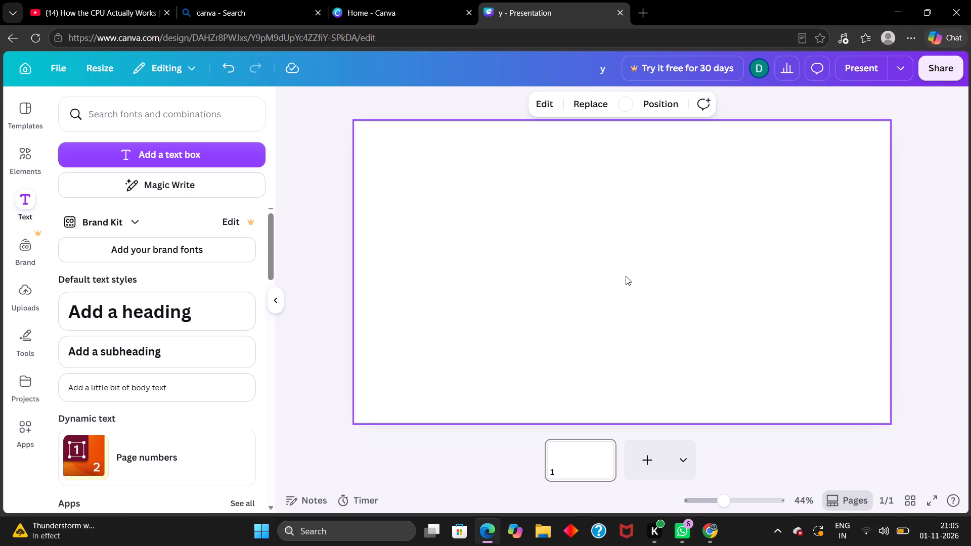
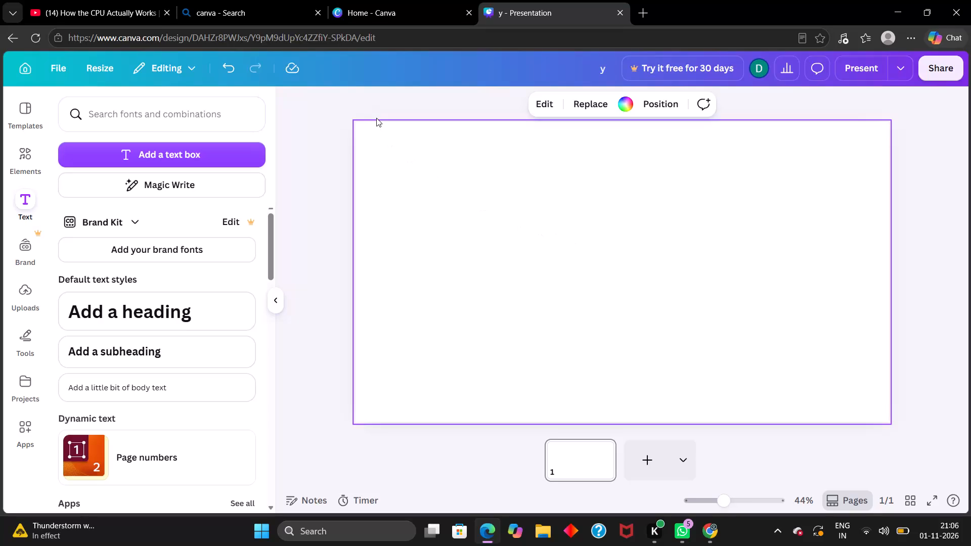
Add a new text box to the blank slide.
left_click(219, 157)
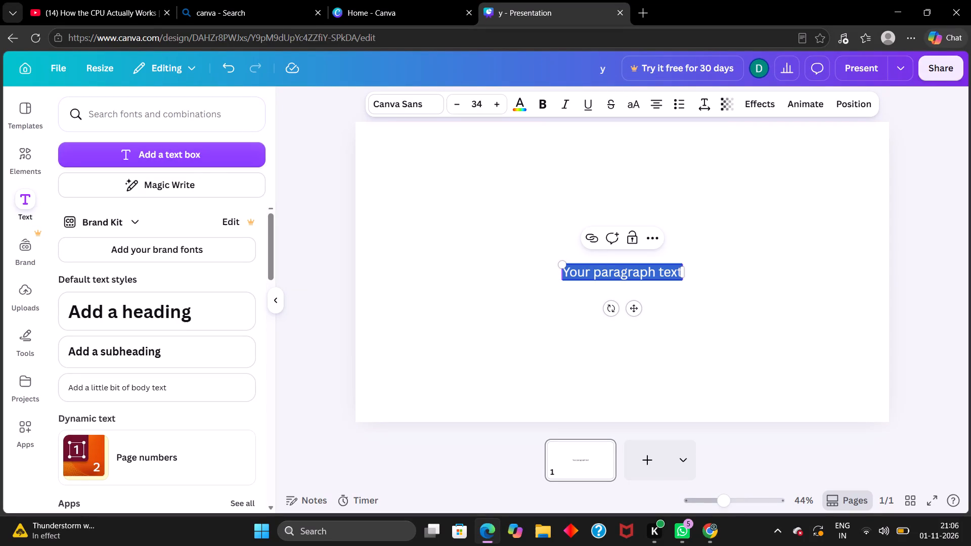
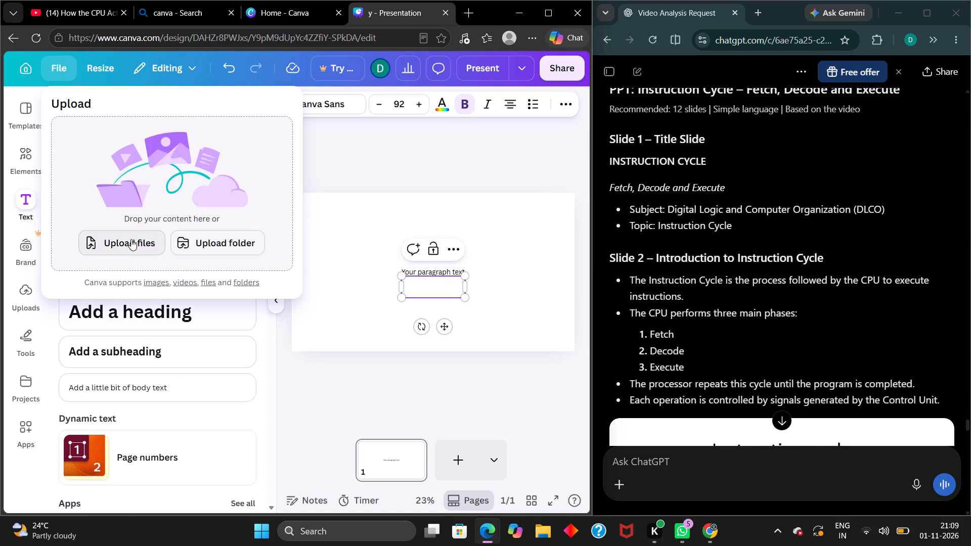
left_click(131, 239)
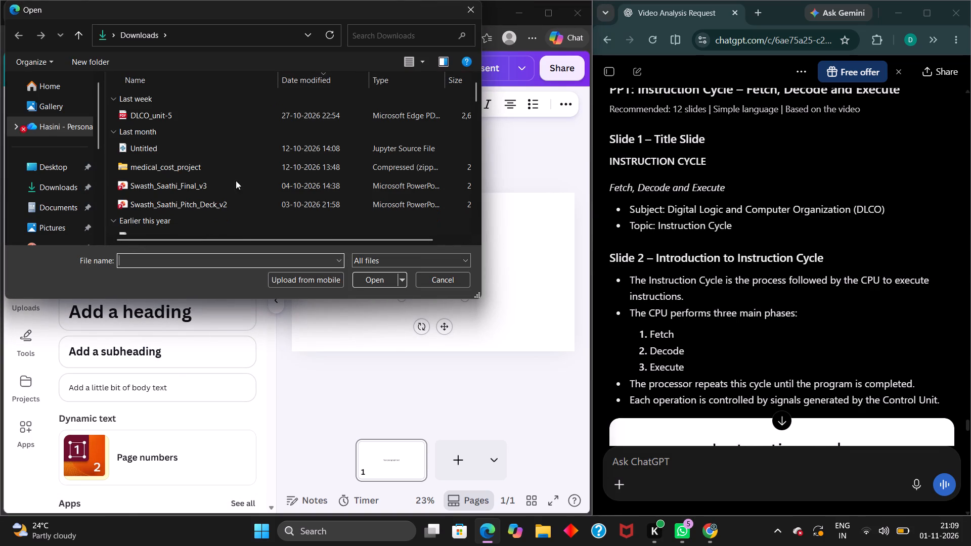
scroll(245, 197, "down", 1)
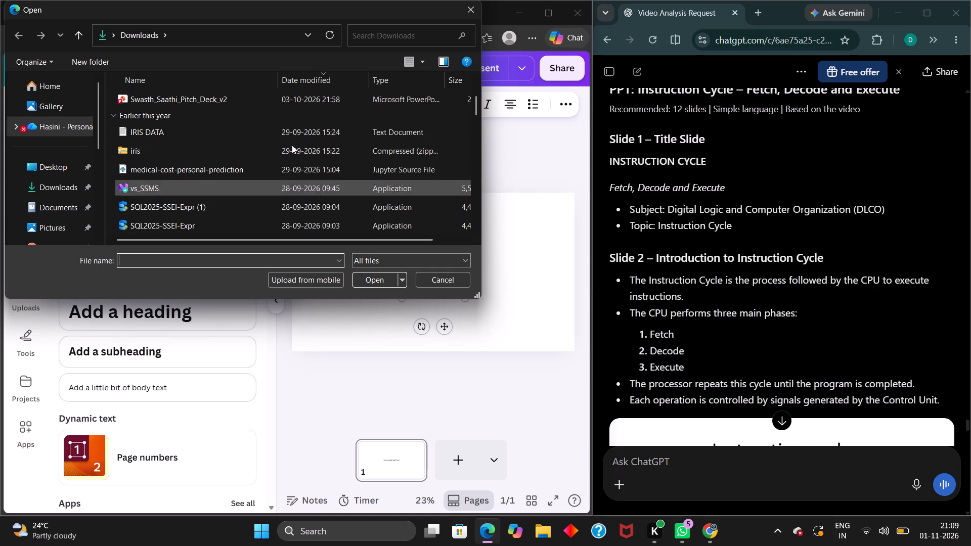
left_click(425, 32)
type("roll")
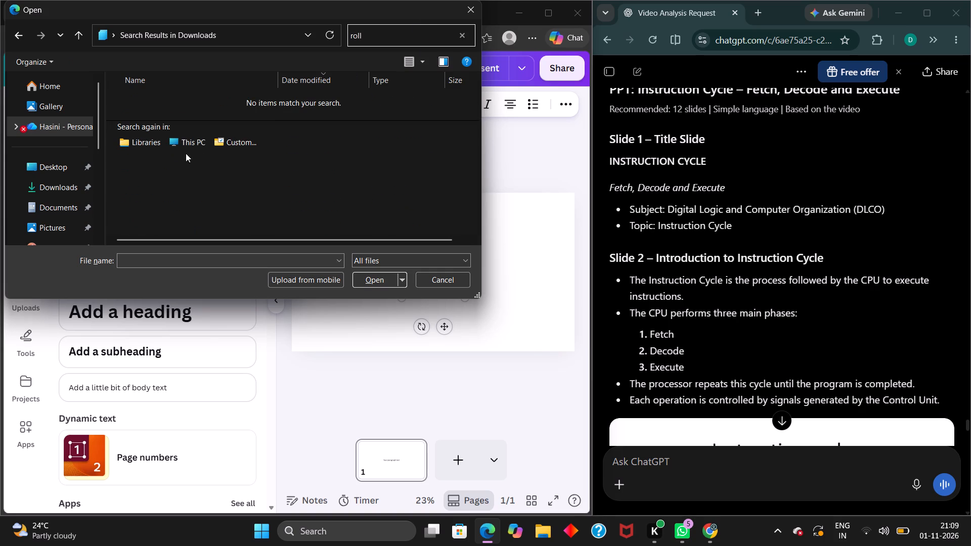
Look through the Documents folder for the file to upload to the design.
left_click(64, 200)
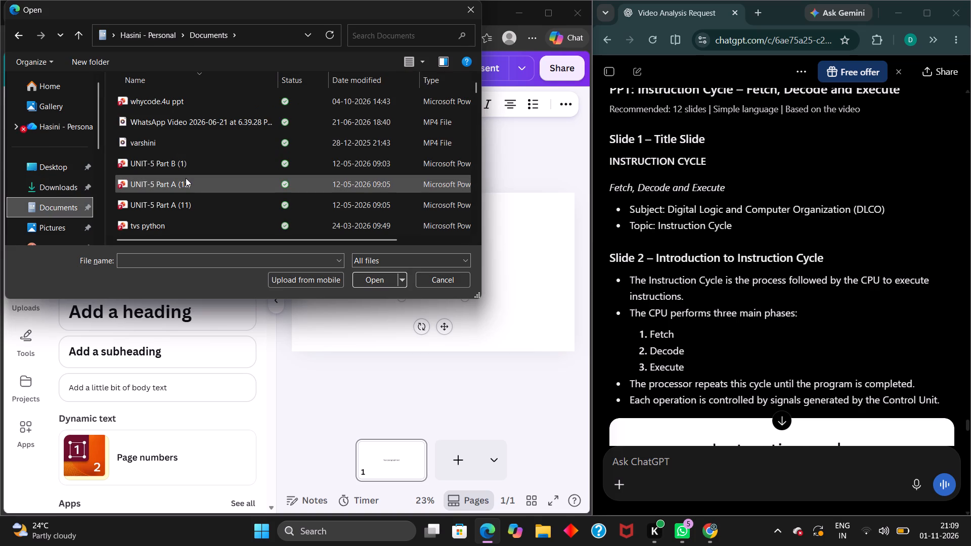
scroll(186, 178, "down", 1)
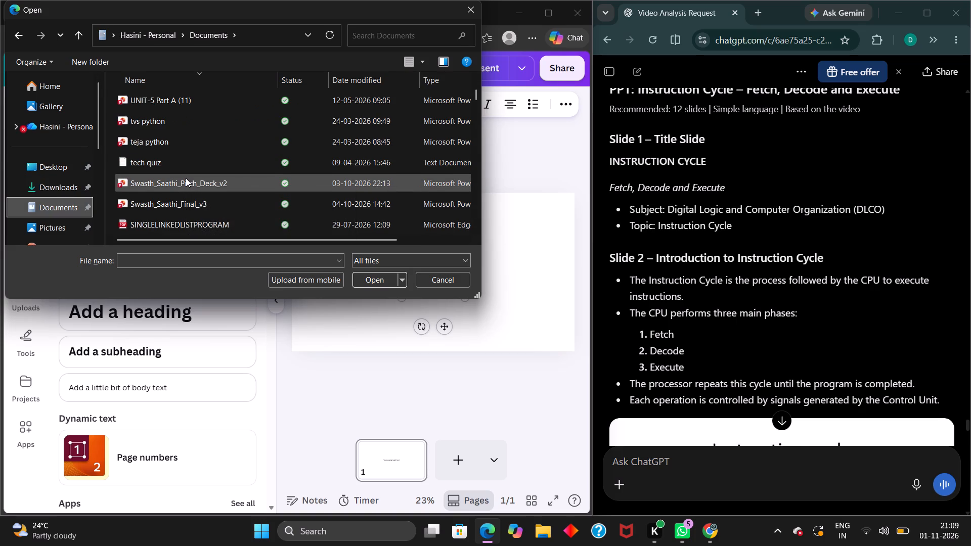
scroll(186, 178, "down", 2)
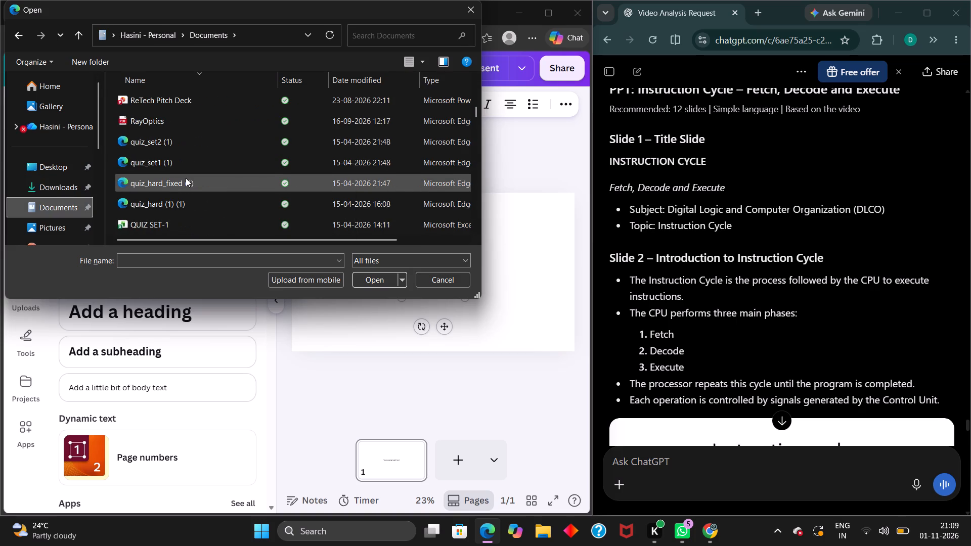
scroll(186, 178, "down", 3)
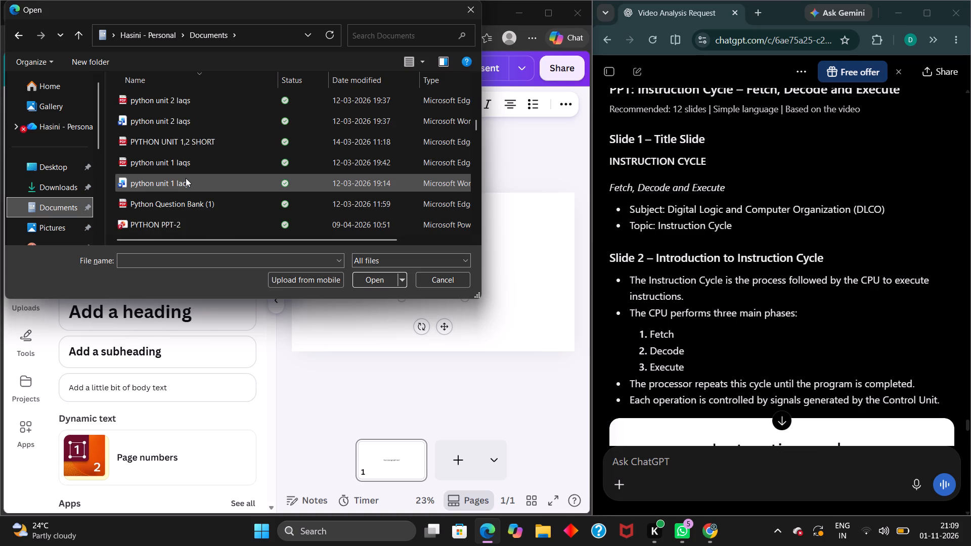
scroll(186, 178, "down", 3)
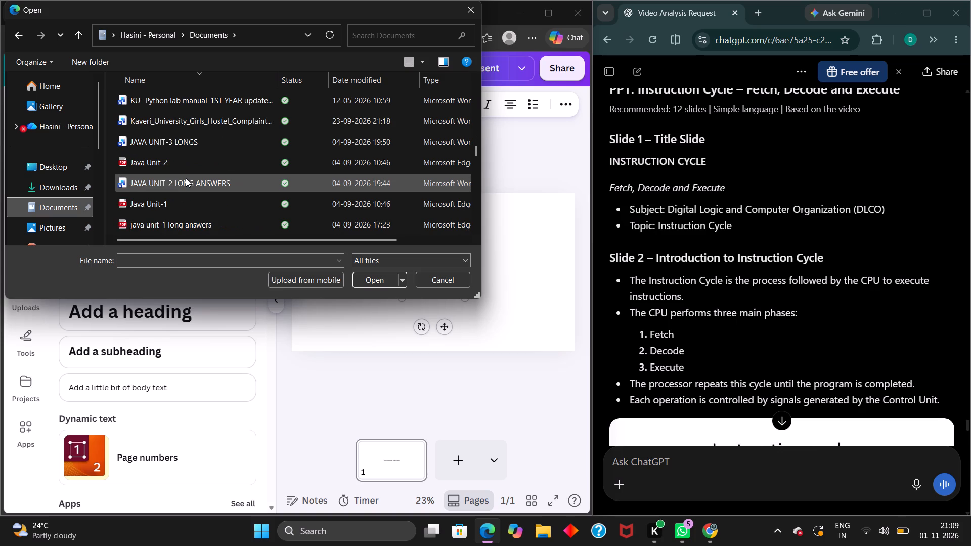
scroll(186, 178, "down", 2)
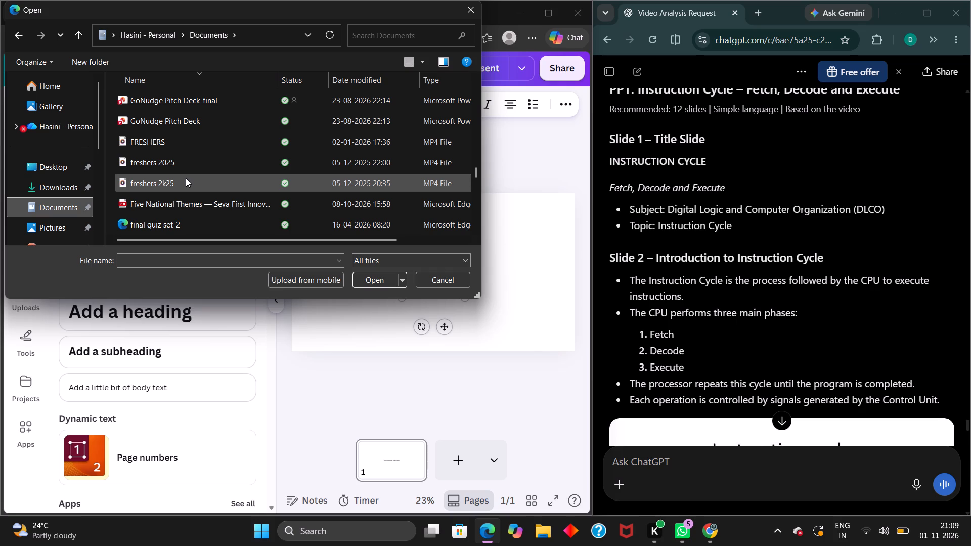
scroll(186, 178, "down", 2)
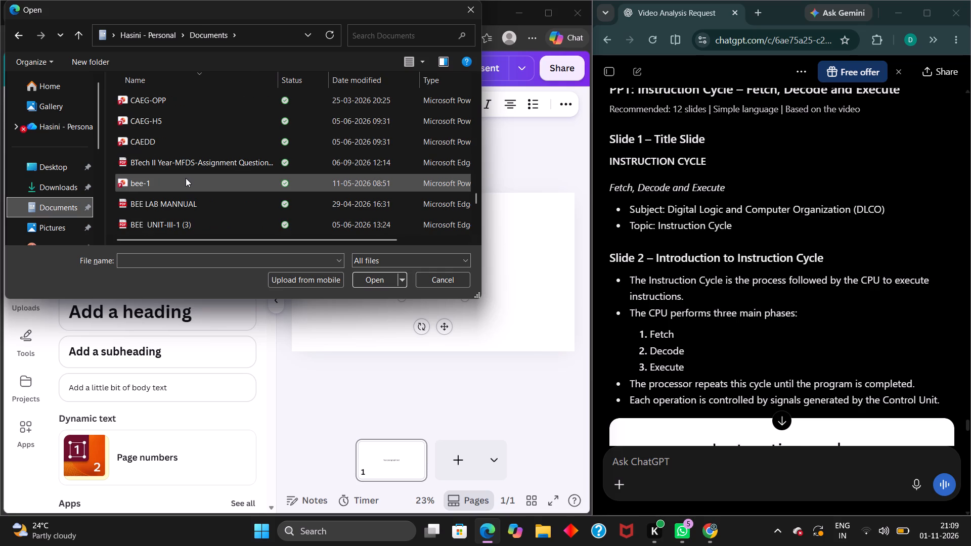
scroll(186, 178, "down", 1)
scroll(186, 178, "up", 1)
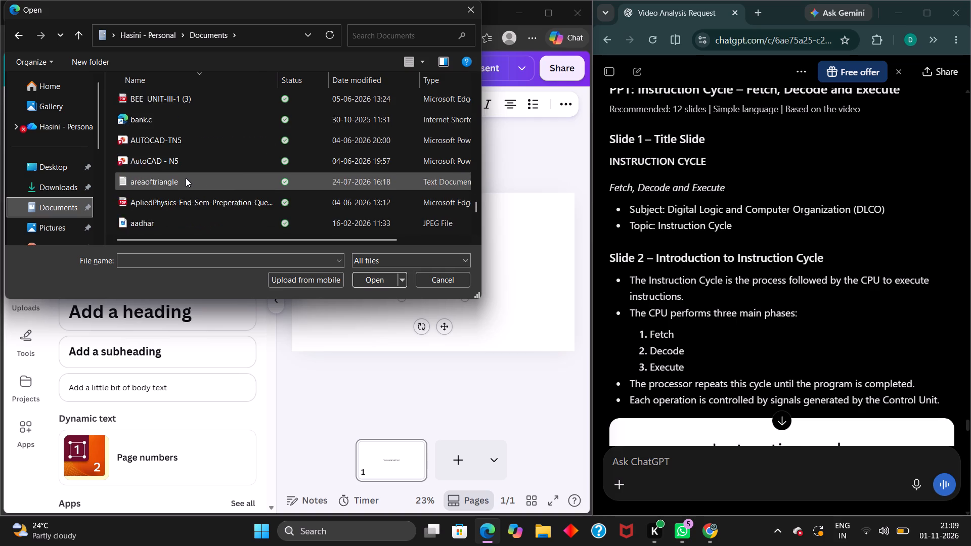
scroll(186, 178, "up", 1)
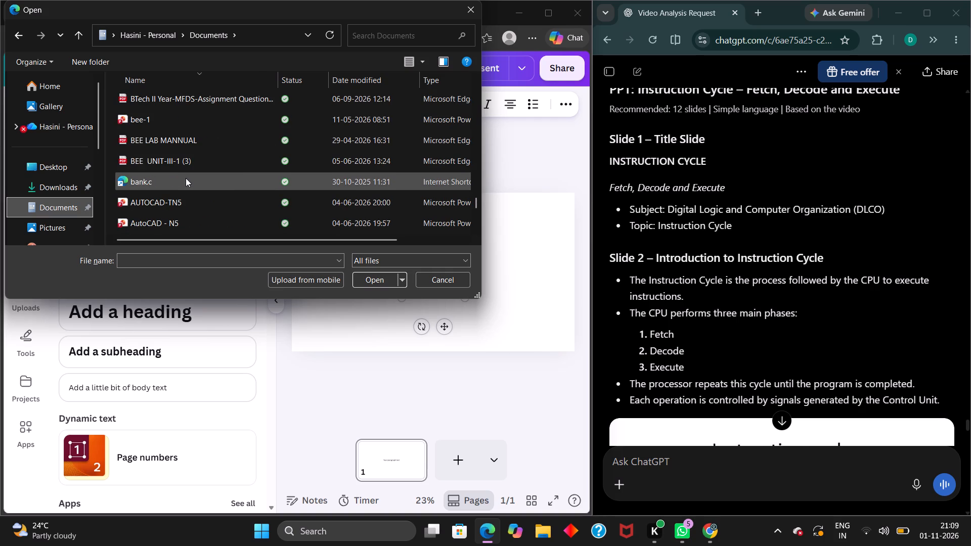
scroll(186, 178, "down", 1)
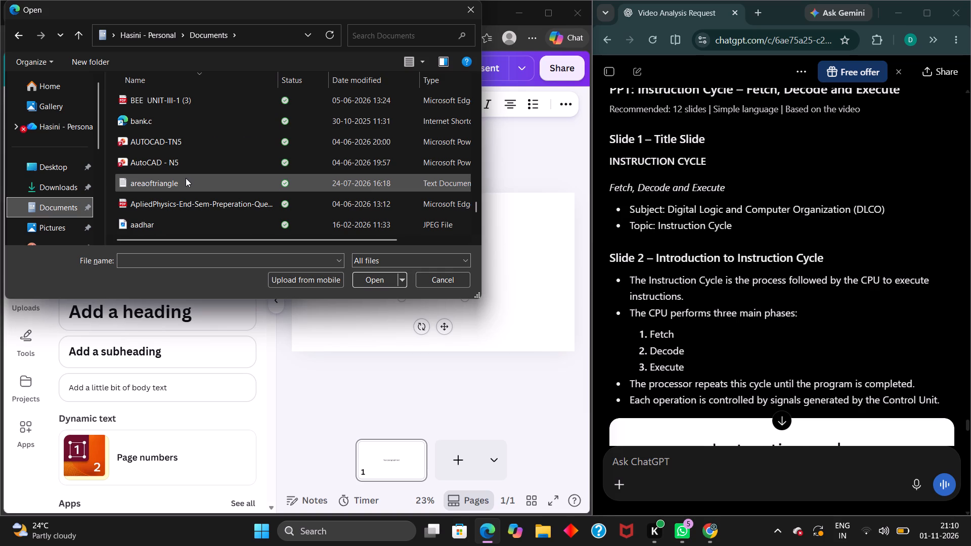
scroll(186, 178, "down", 1)
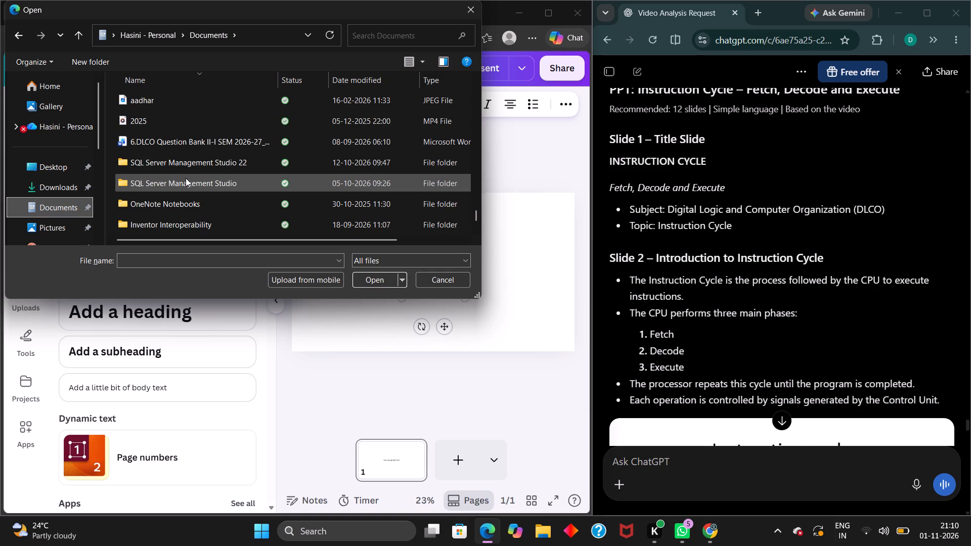
Look through the rest of the Documents folder and the Downloads folder for the file to upload to the design.
scroll(186, 178, "down", 1)
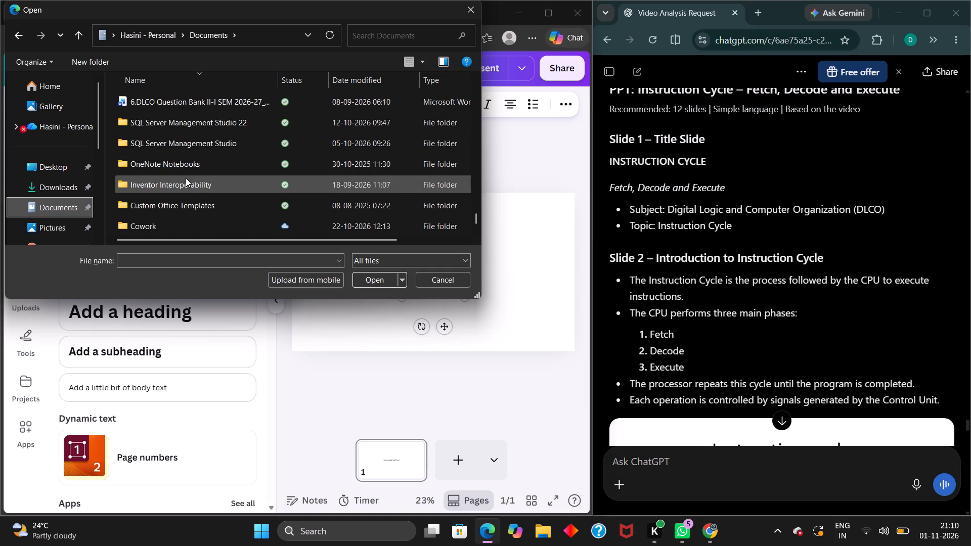
left_click(77, 182)
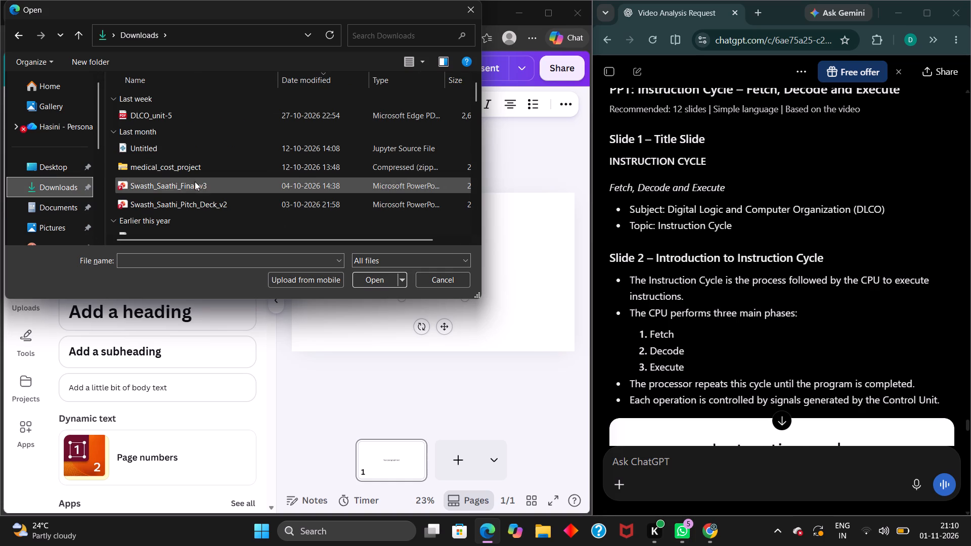
scroll(195, 181, "down", 1)
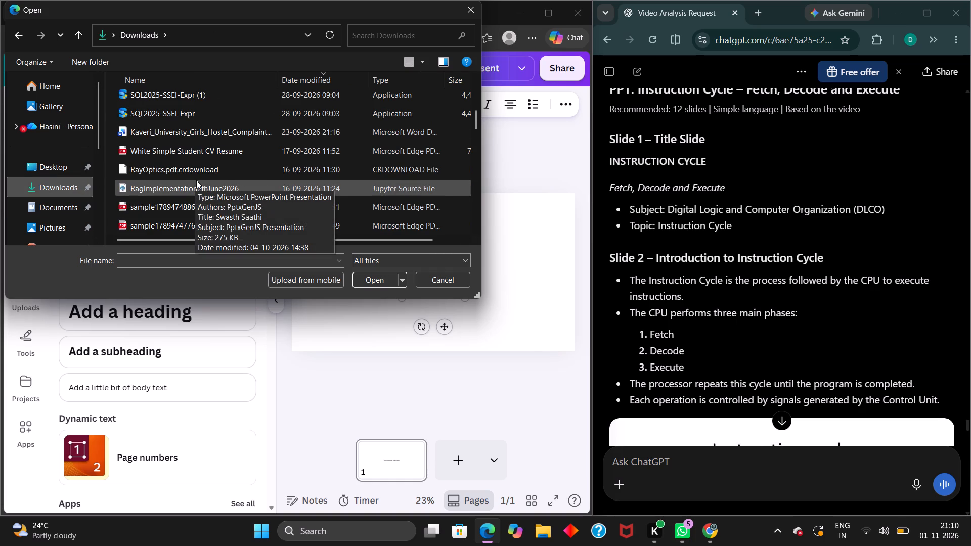
scroll(196, 180, "right", 2)
scroll(196, 180, "down", 1)
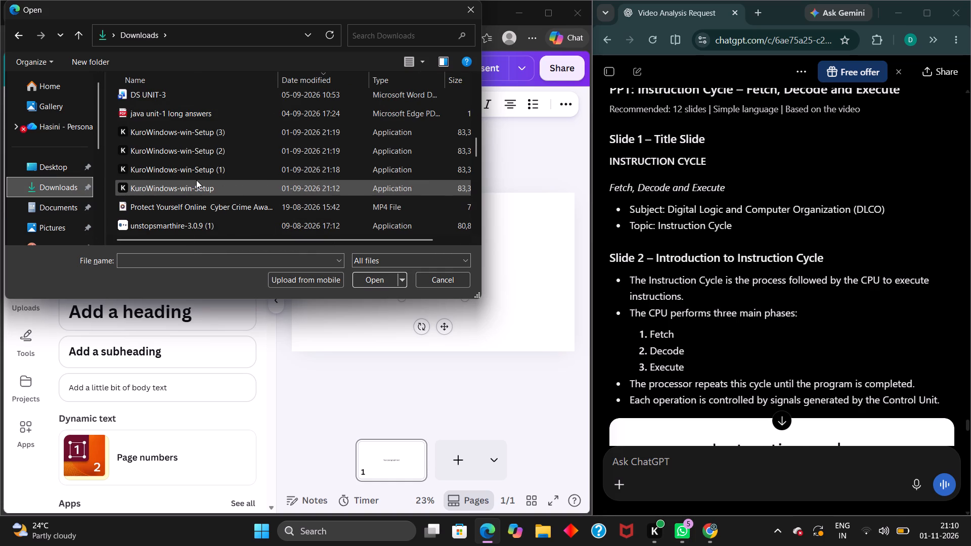
scroll(196, 180, "down", 1)
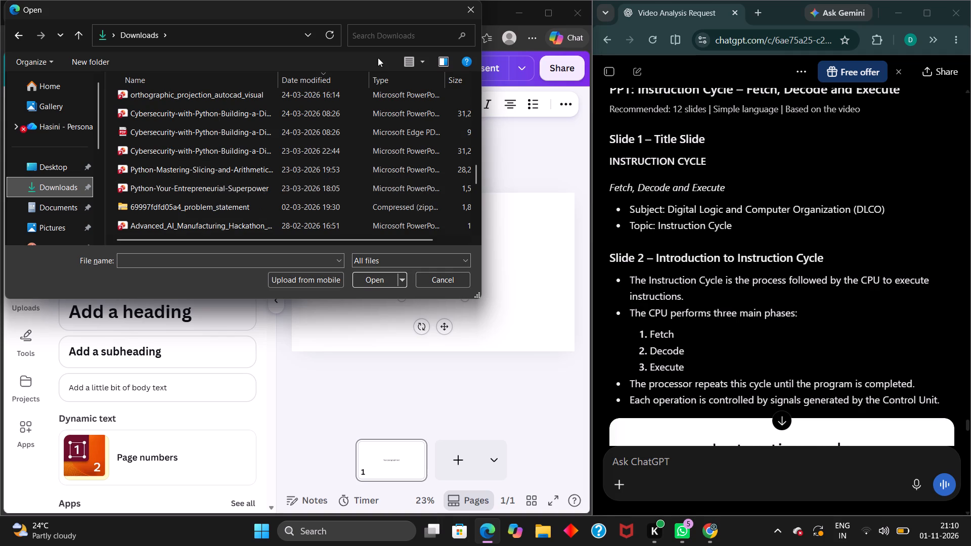
Search the Downloads folder for "roll.no" and close the file selection without choosing a file.
left_click(395, 38)
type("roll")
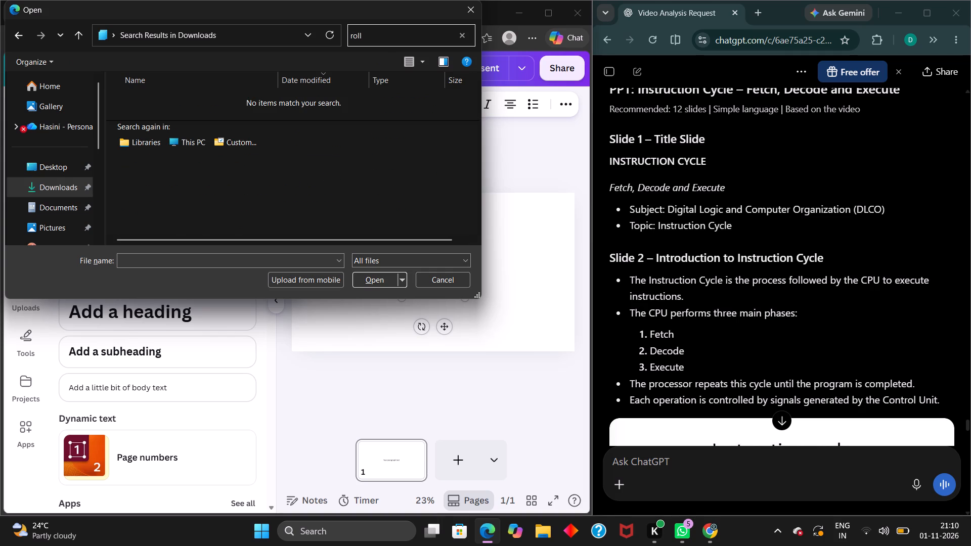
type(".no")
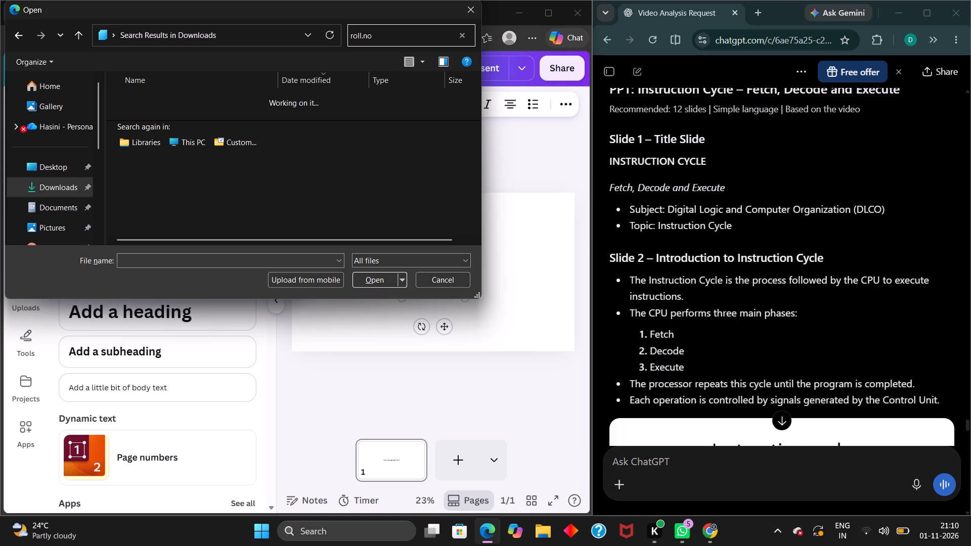
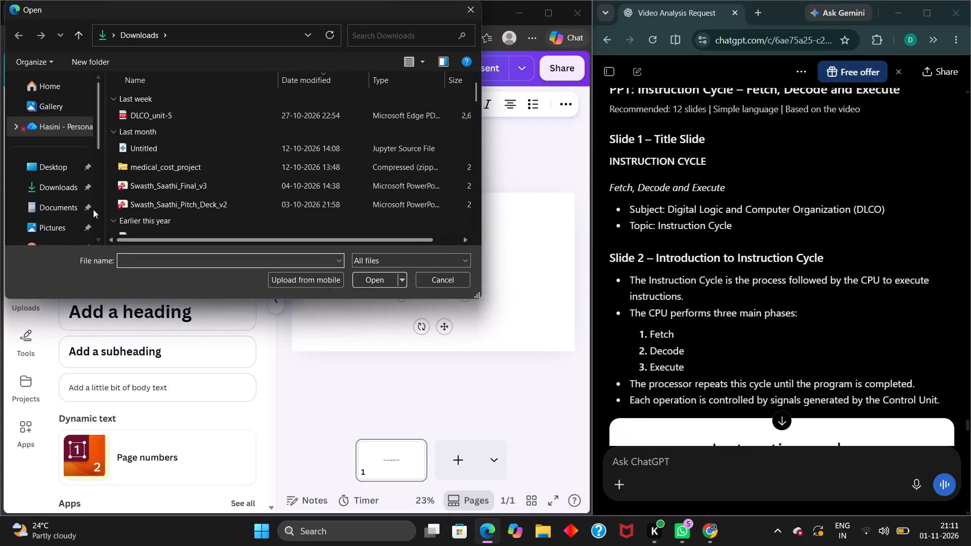
Search the Downloads folder again for "roll" to find the file to upload, and clear the search.
left_click(69, 192)
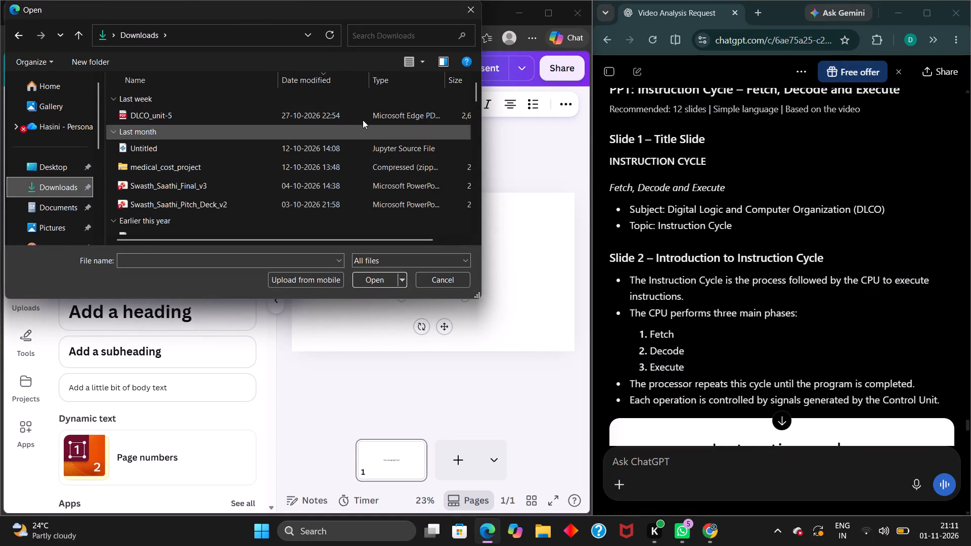
left_click(397, 33)
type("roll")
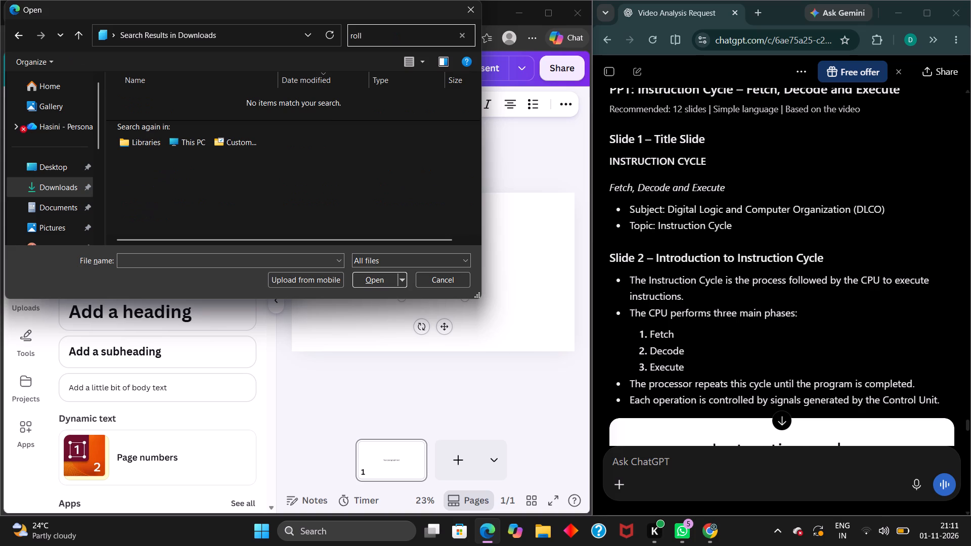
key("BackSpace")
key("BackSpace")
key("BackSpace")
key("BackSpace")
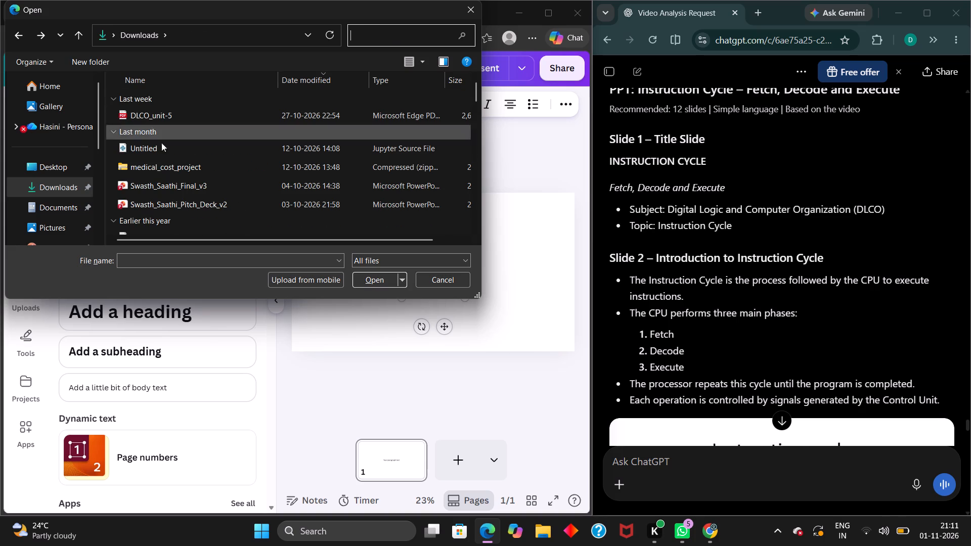
Find the recent "roll number" presentation from the Documents folder and upload it to the design.
left_click(70, 166)
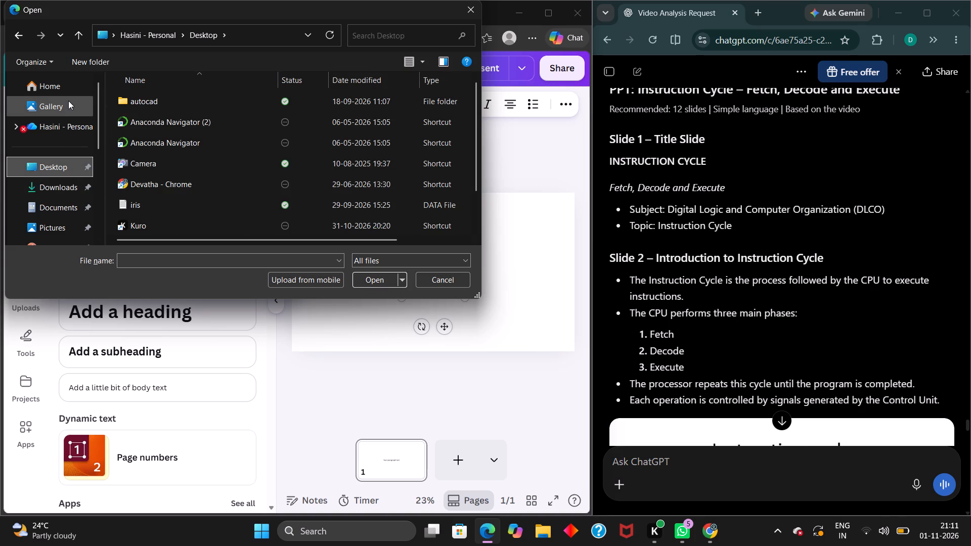
left_click(70, 93)
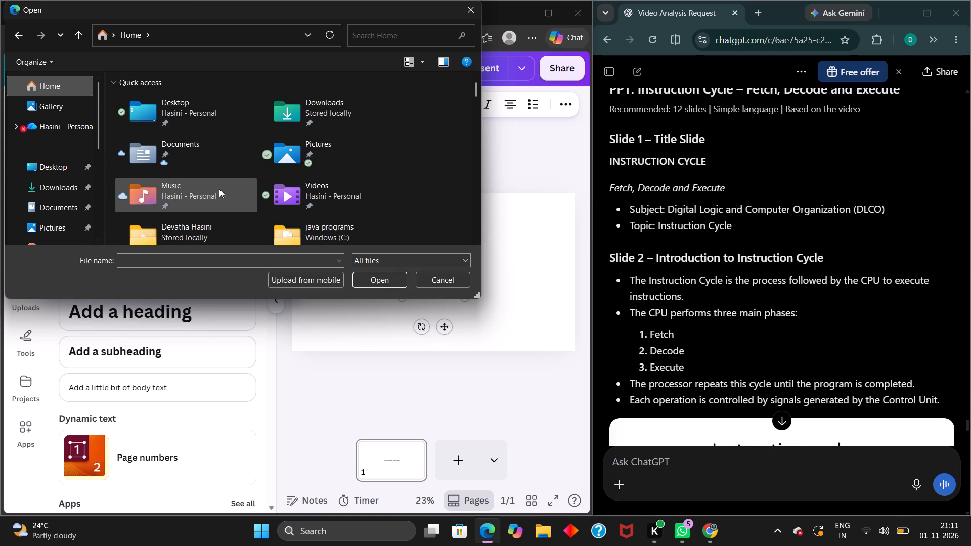
scroll(209, 192, "down", 1)
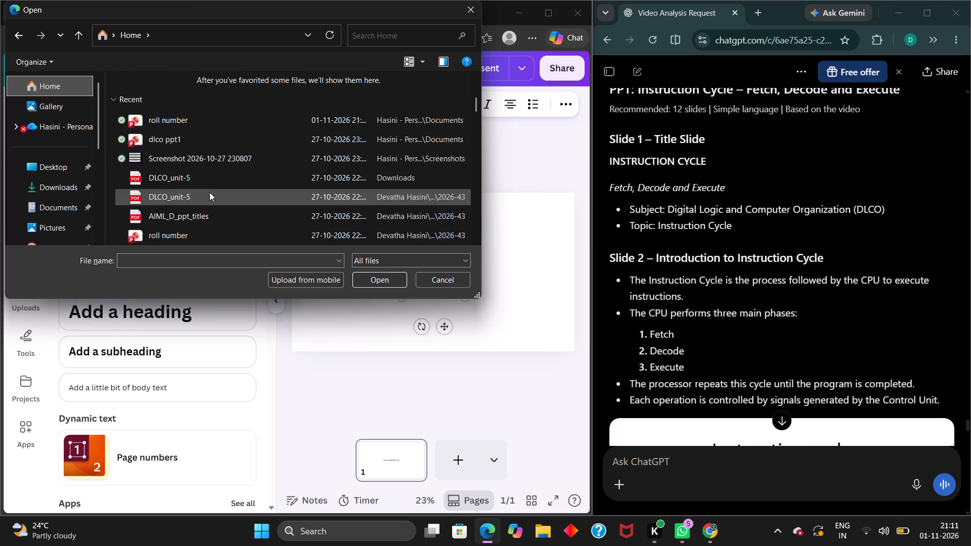
left_click(243, 126)
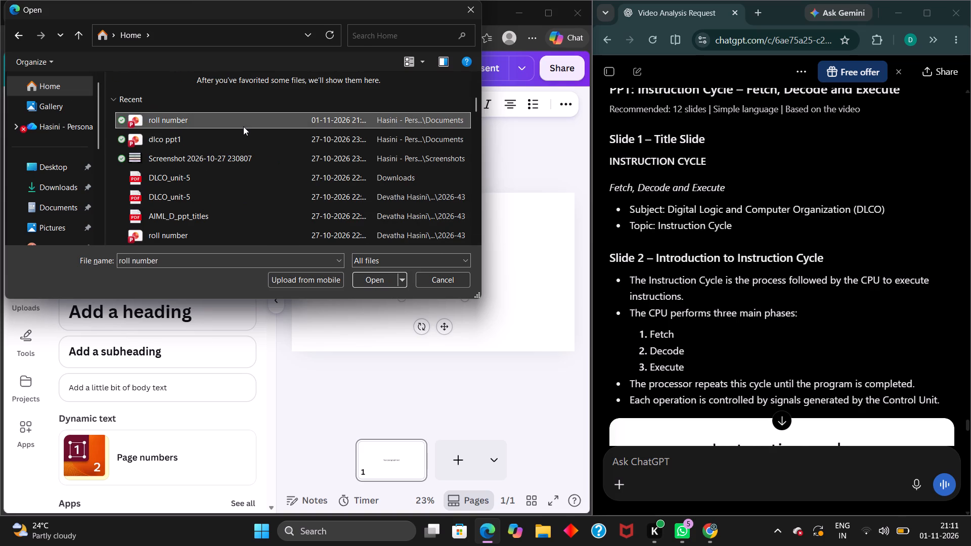
left_click(384, 281)
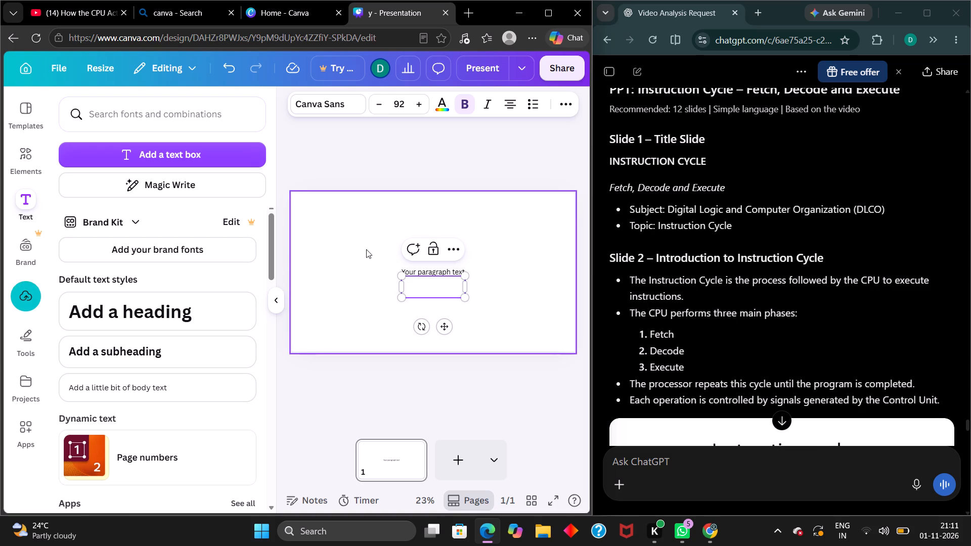
Add the title page of the uploaded roll number.pptx to the design as a new page.
left_click(26, 302)
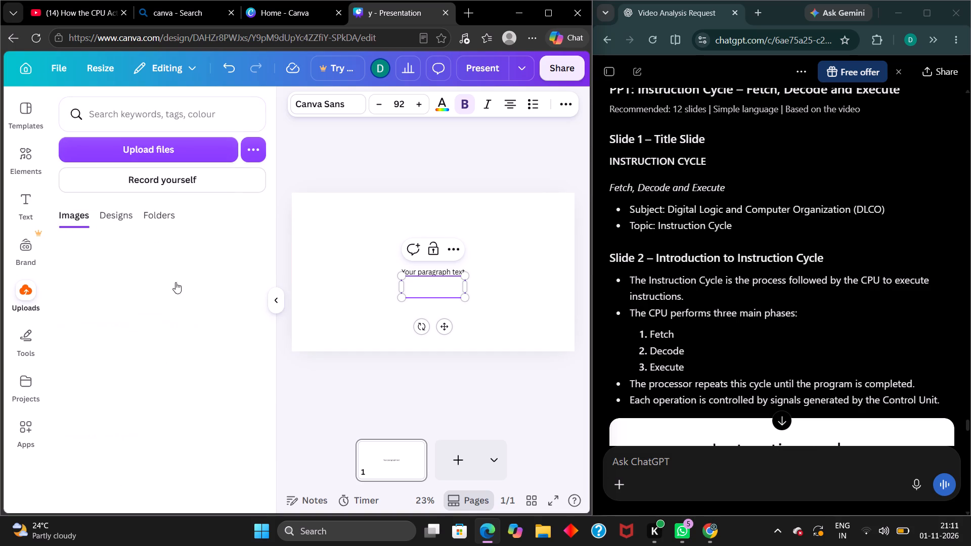
left_click(152, 160)
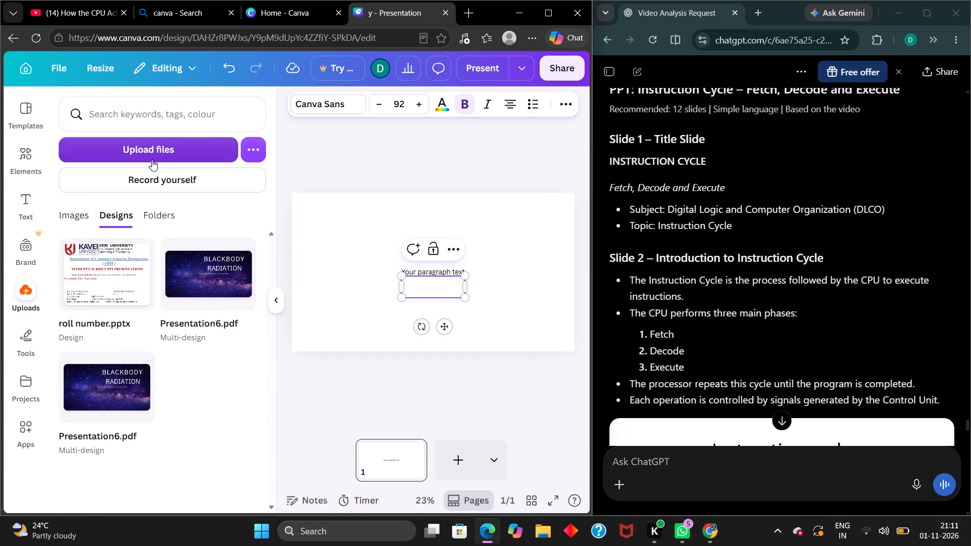
left_click(126, 277)
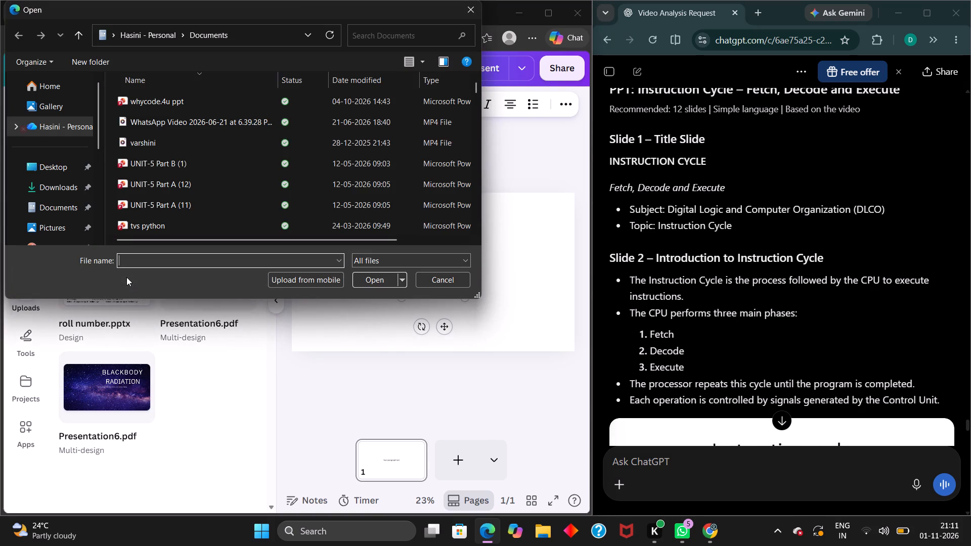
left_click(469, 13)
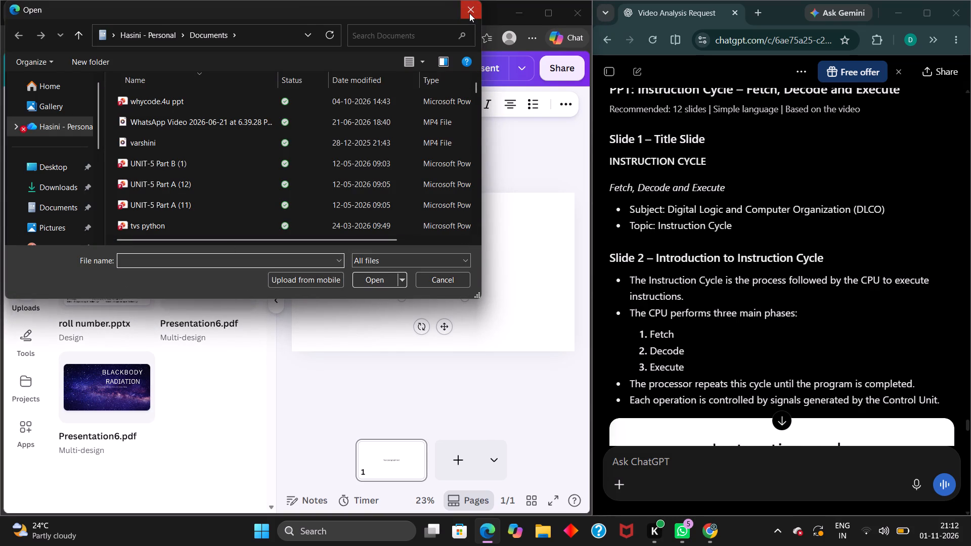
left_click(113, 288)
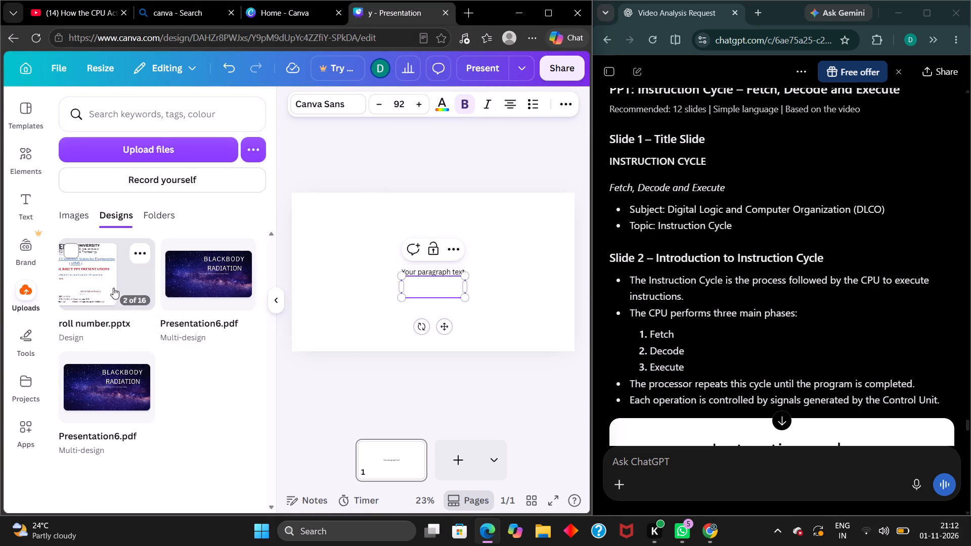
left_click(124, 234)
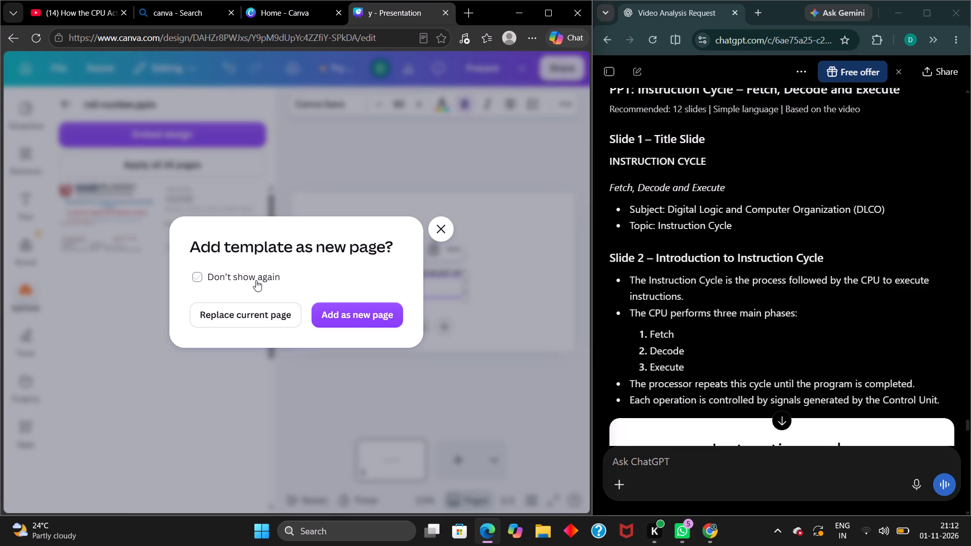
left_click(320, 311)
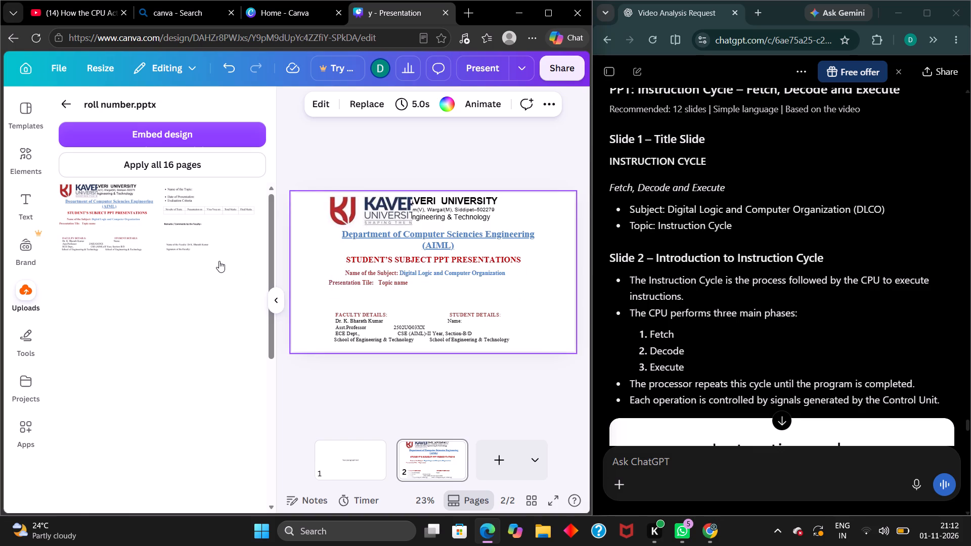
Replace the "Topic name" placeholder in the presentation title line with INSTRUCTION CYCLE.
scroll(219, 261, "down", 4)
scroll(219, 261, "up", 4)
left_click(420, 283)
left_click(409, 280)
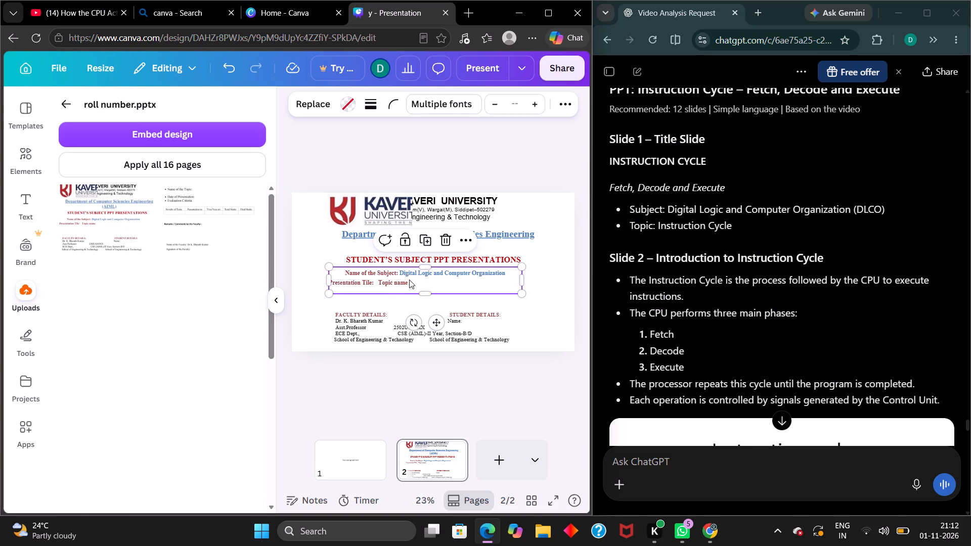
left_click(410, 291)
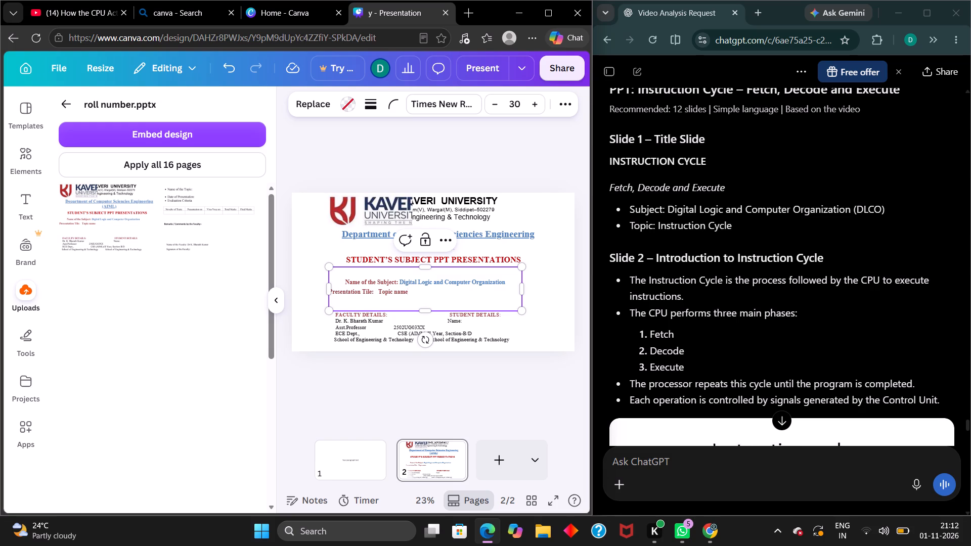
key("BackSpace")
key("BackSpace")
key("BackSpace")
key("BackSpace")
key("BackSpace")
key("BackSpace")
key("BackSpace")
key("BackSpace")
key("BackSpace")
key("BackSpace")
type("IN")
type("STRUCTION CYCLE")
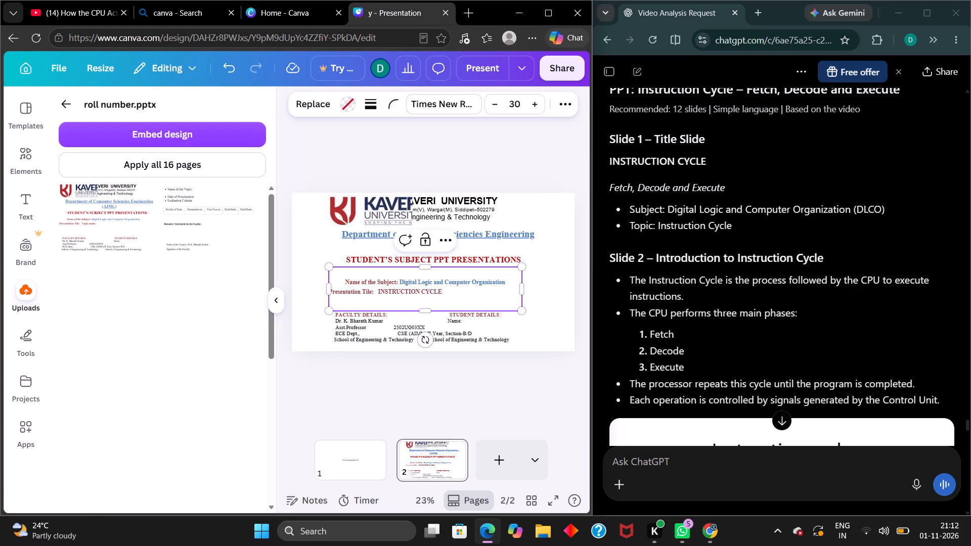
left_click(547, 297)
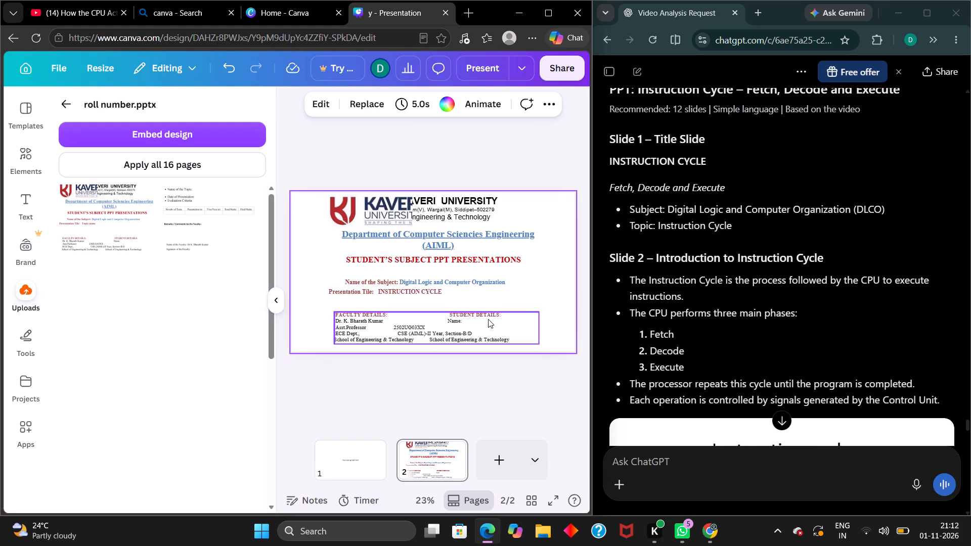
Enter the student's name after the Name label under STUDENT DETAILS.
left_click(488, 319)
left_click(468, 321)
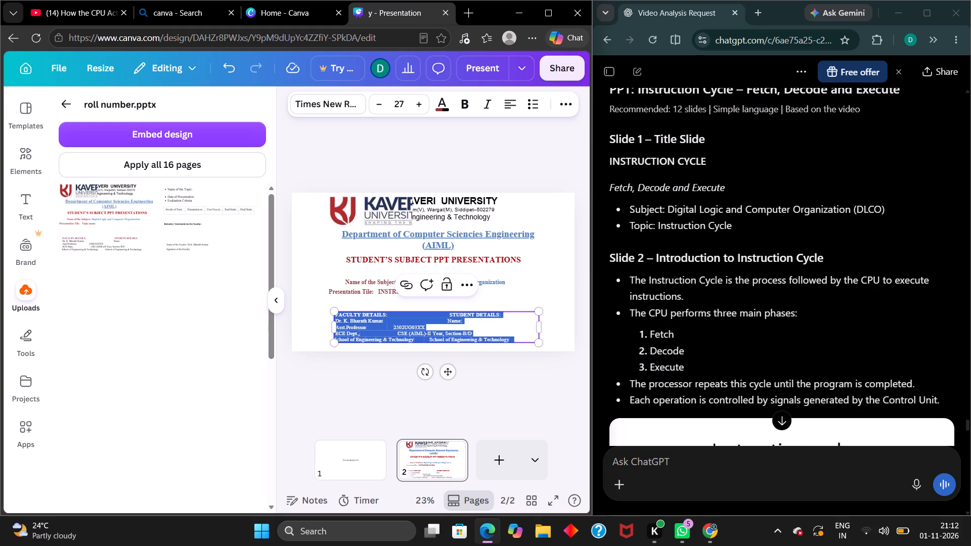
left_click(468, 321)
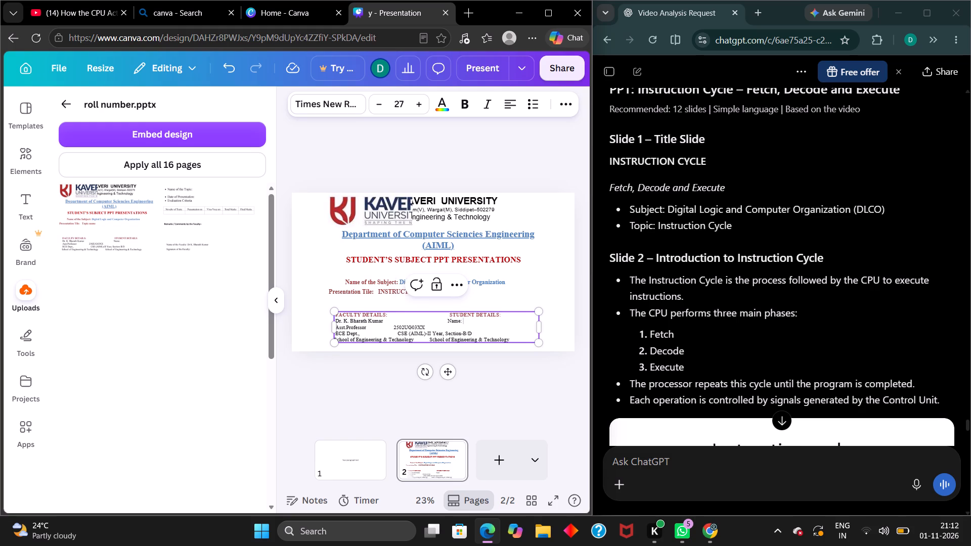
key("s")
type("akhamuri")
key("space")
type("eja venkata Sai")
Complete the student's roll number in place of the XX placeholder and reduce the section entry to Section-D.
left_click(423, 327)
key("BackSpace")
key("BackSpace")
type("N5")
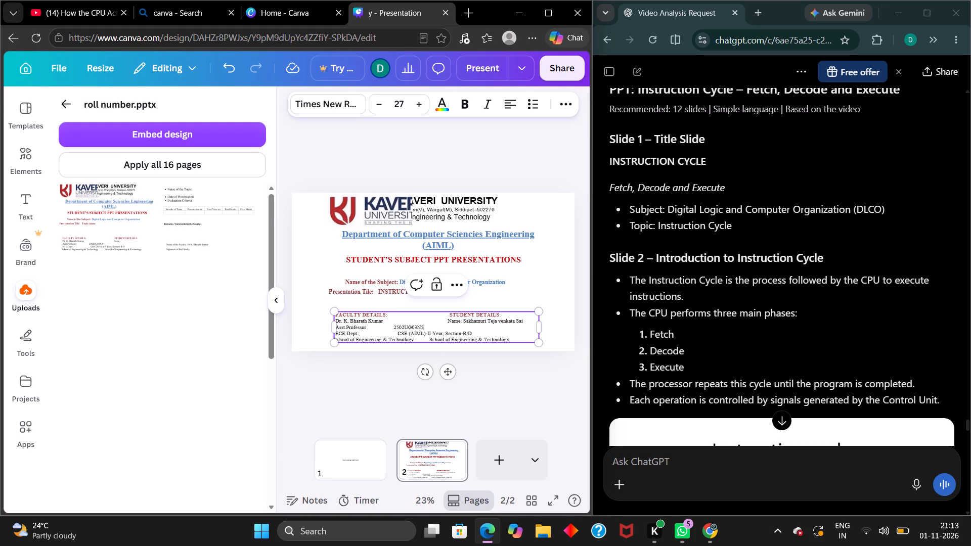
left_click(468, 333)
key("BackSpace")
key("BackSpace")
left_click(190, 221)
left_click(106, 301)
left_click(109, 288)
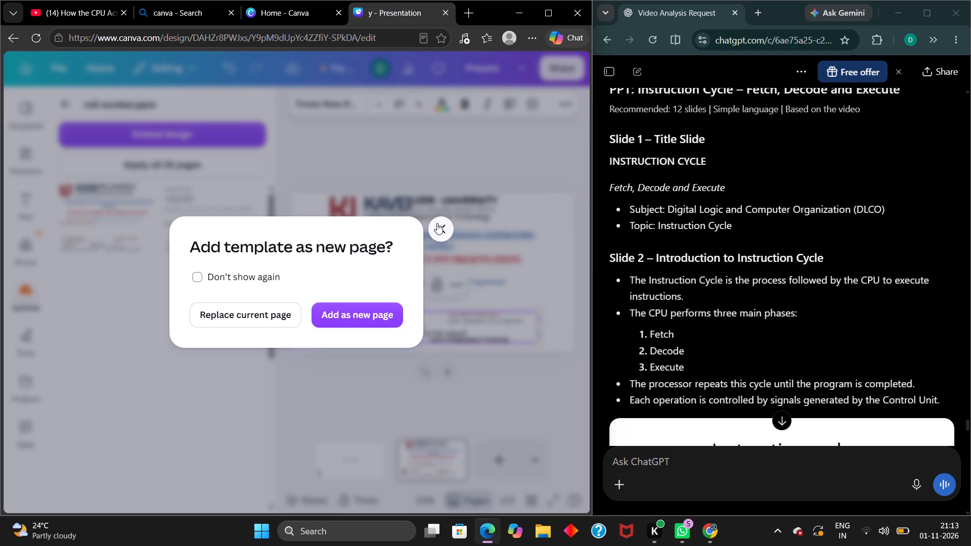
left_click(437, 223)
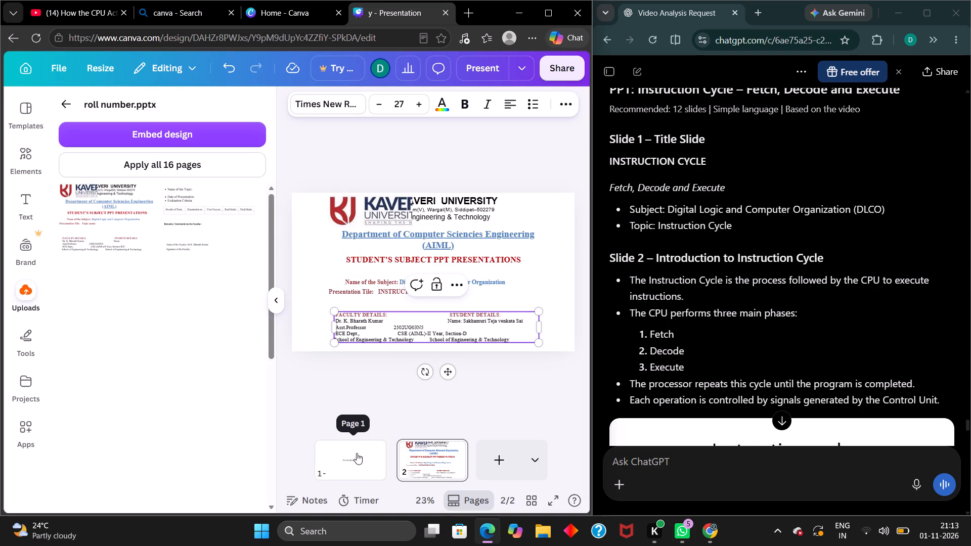
Delete page 1, which holds only the placeholder paragraph text.
left_click(357, 453)
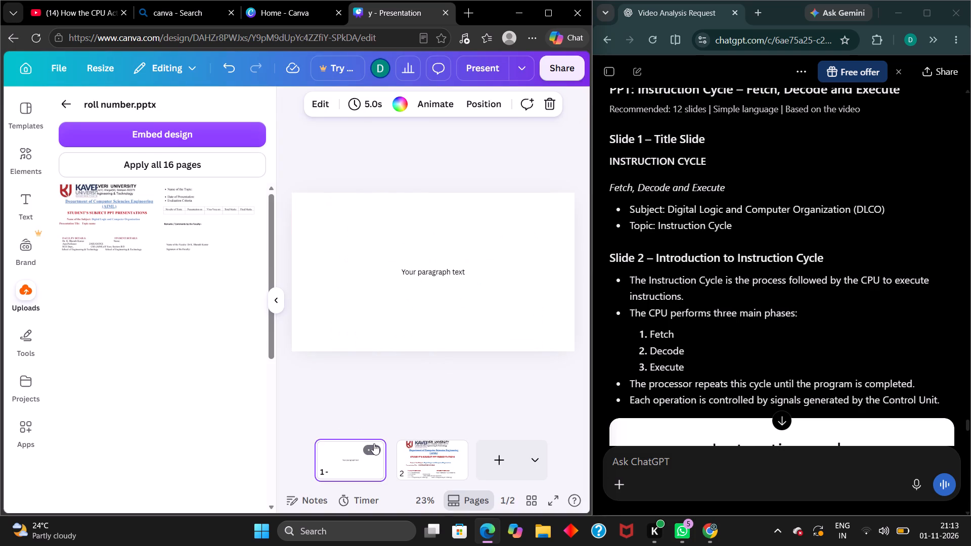
left_click(374, 443)
key("Delete")
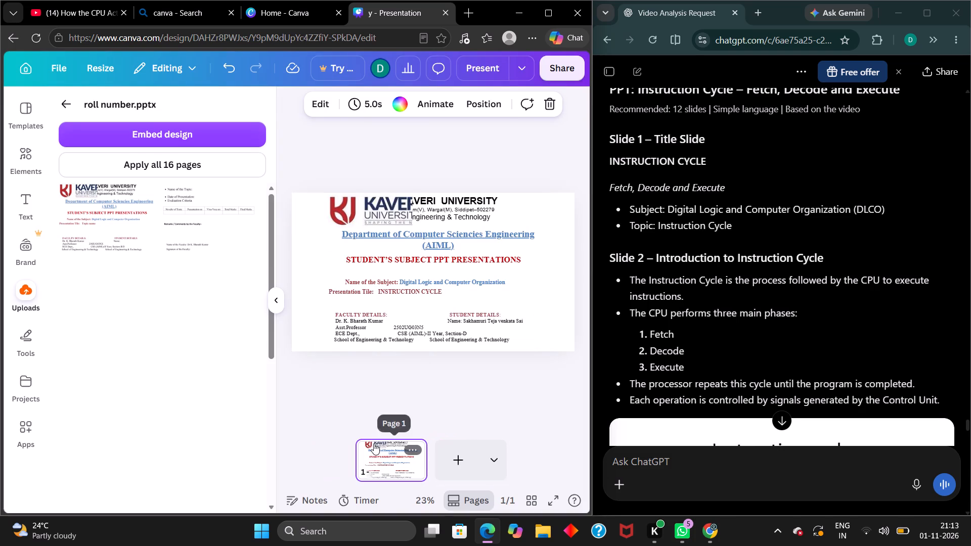
Add a blank page after the university title page.
left_click(456, 464)
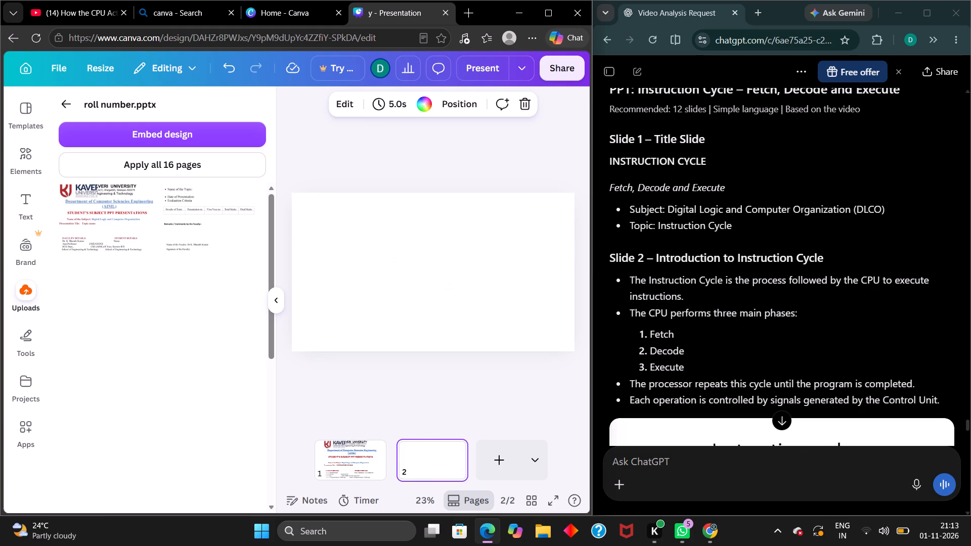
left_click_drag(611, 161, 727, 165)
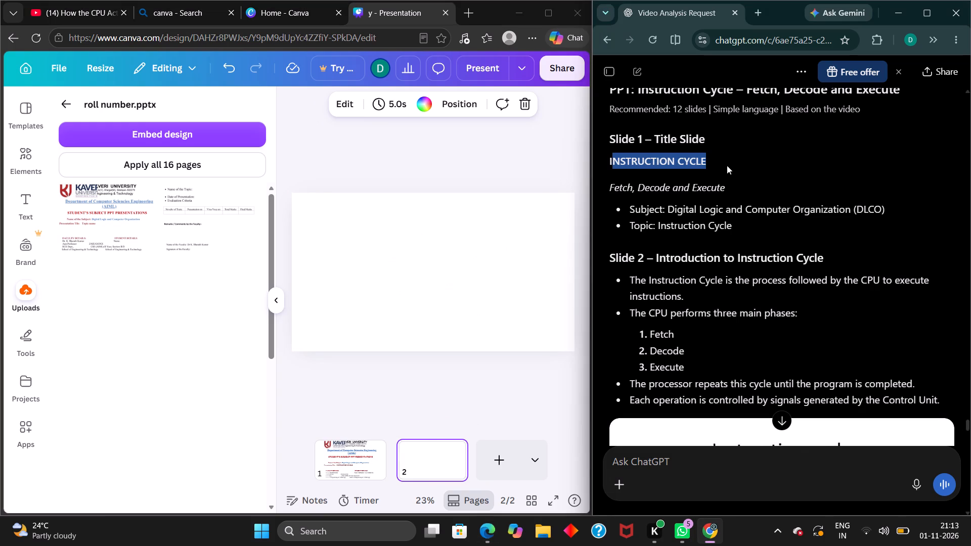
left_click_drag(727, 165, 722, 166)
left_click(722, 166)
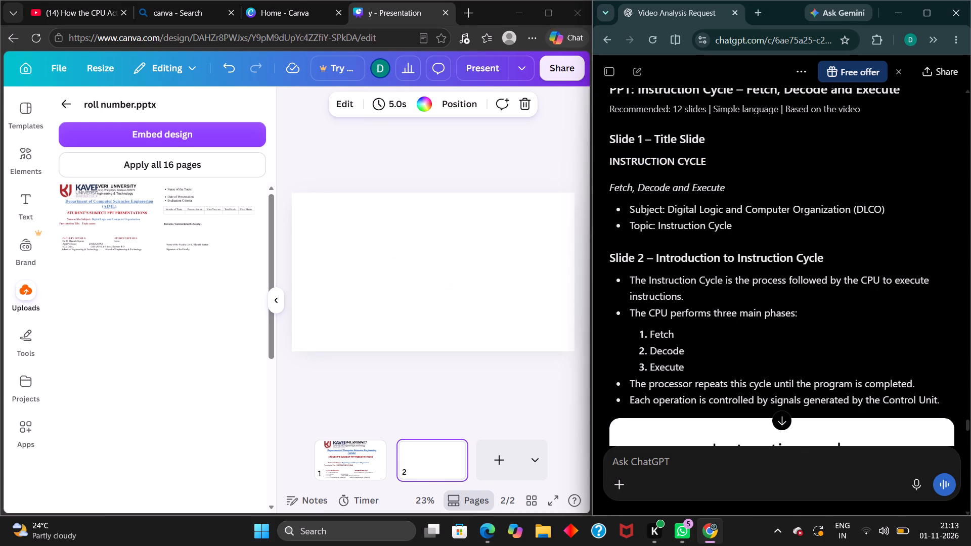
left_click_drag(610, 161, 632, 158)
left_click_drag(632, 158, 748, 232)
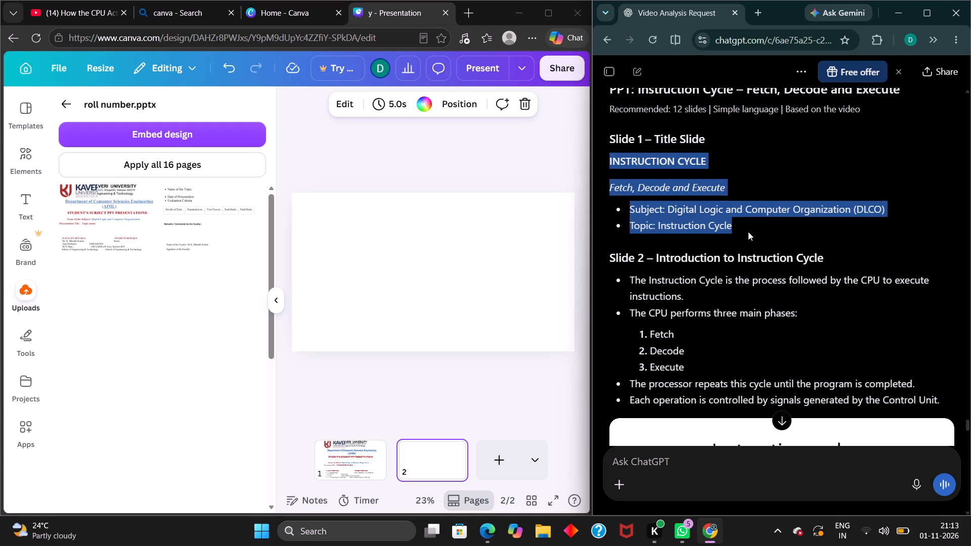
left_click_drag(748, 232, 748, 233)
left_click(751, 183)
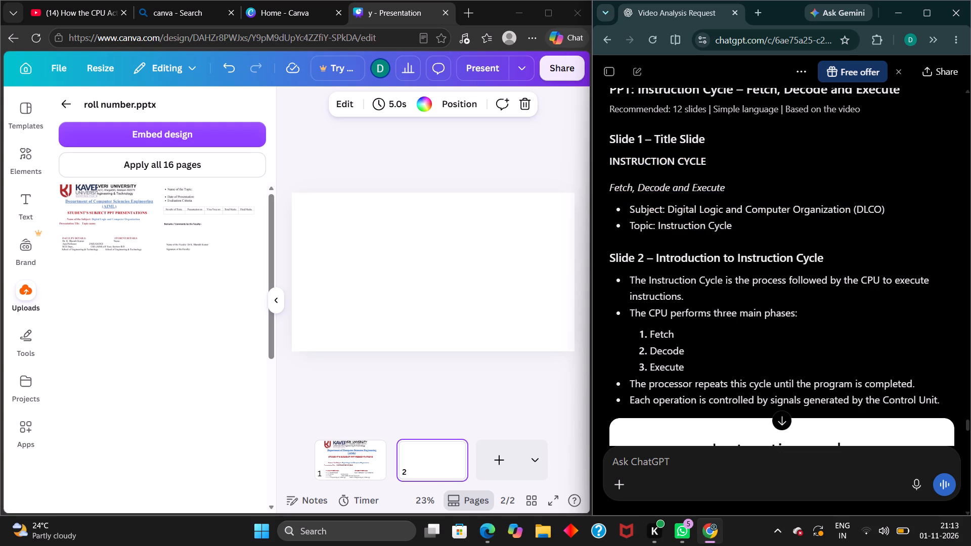
Copy the heading "Introduction to Instruction Cycle" from Slide 2 of the ChatGPT content.
left_click_drag(658, 258, 823, 254)
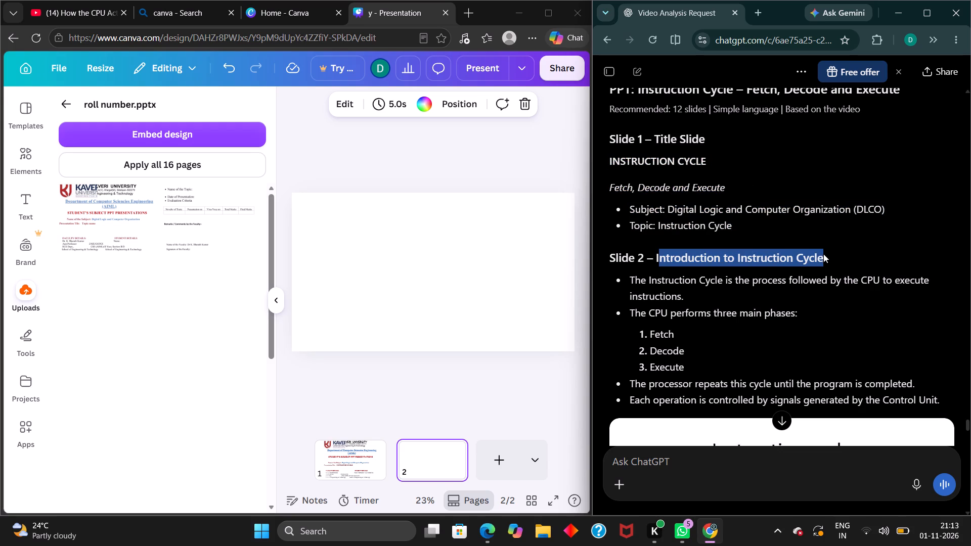
left_click_drag(823, 254, 824, 254)
left_click(845, 263)
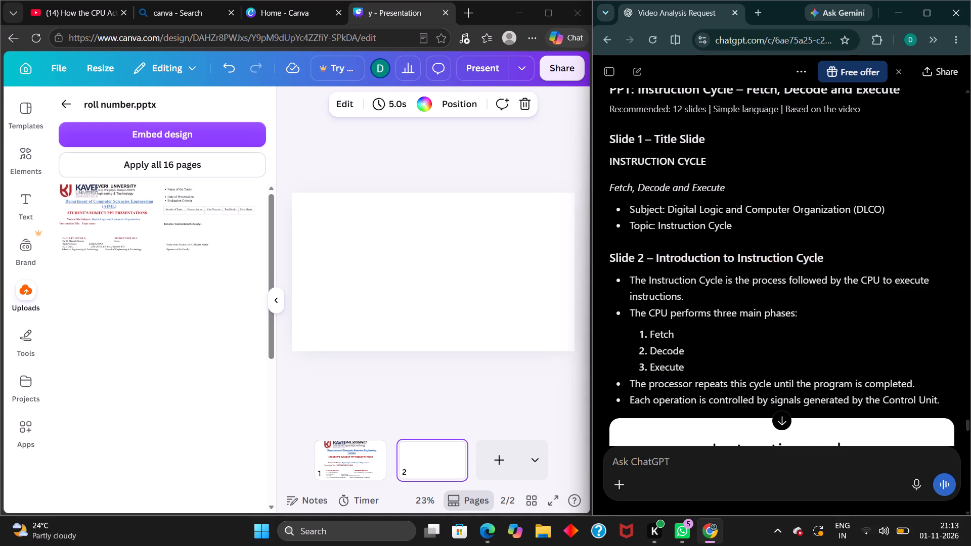
left_click(653, 257)
left_click_drag(653, 257, 850, 252)
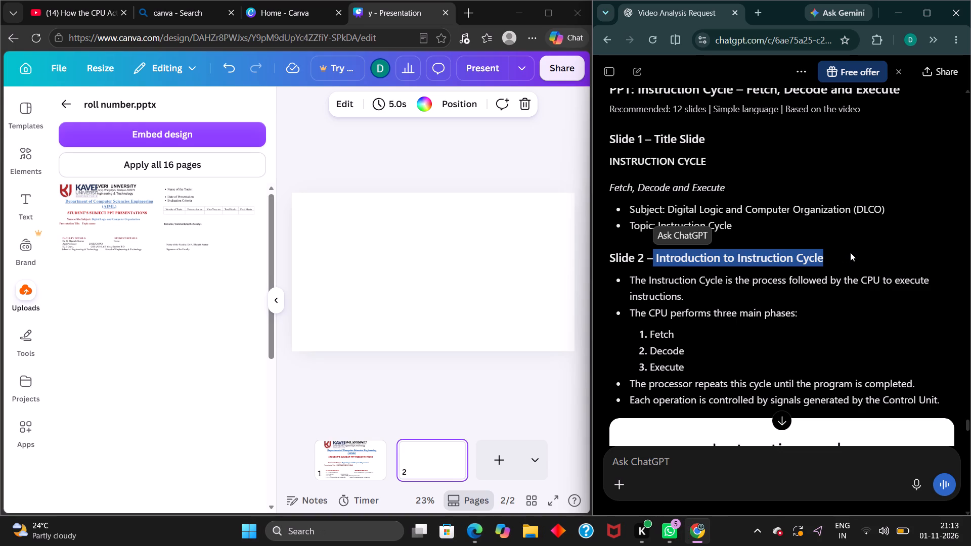
key("ctrl+c")
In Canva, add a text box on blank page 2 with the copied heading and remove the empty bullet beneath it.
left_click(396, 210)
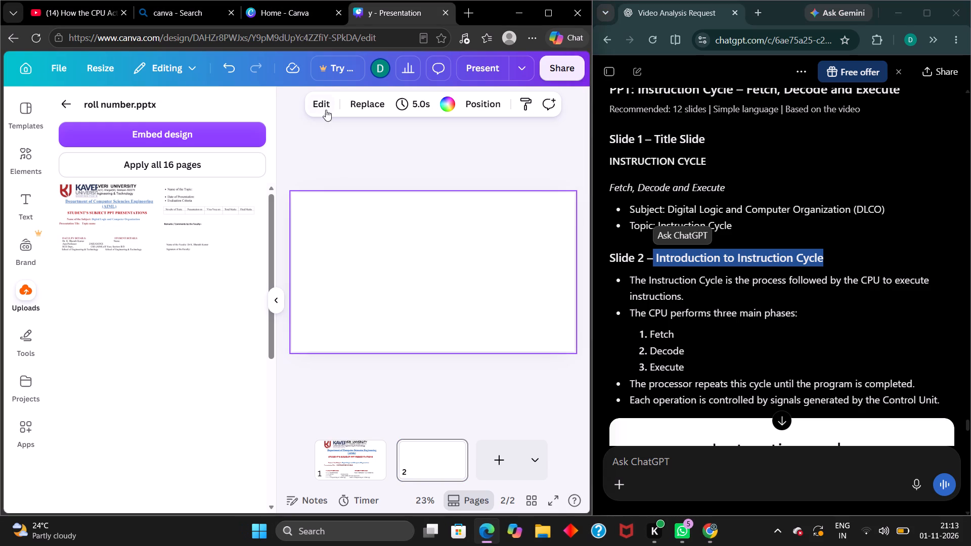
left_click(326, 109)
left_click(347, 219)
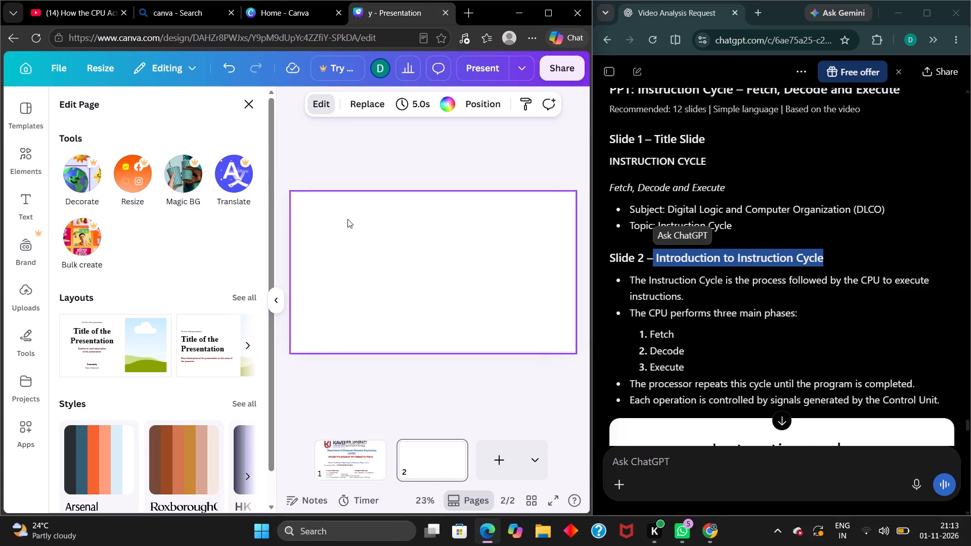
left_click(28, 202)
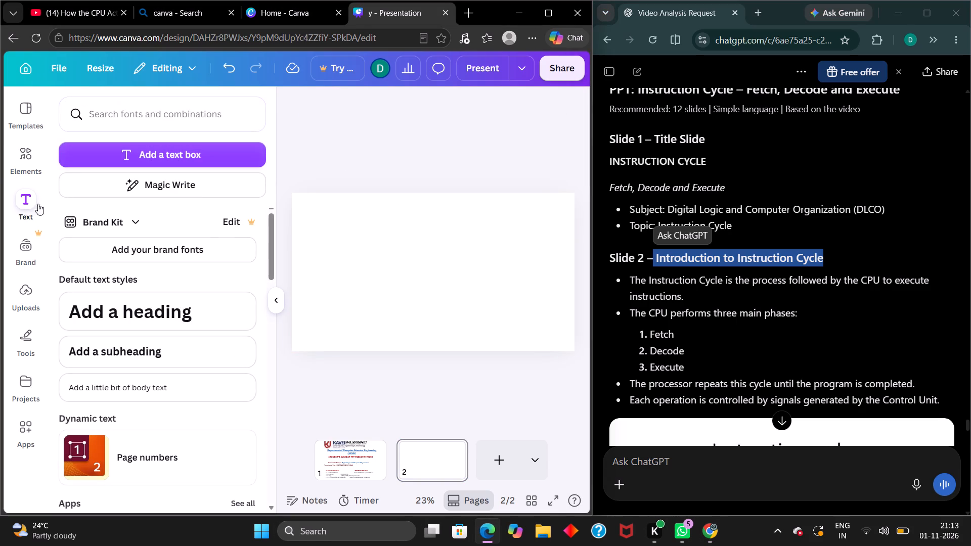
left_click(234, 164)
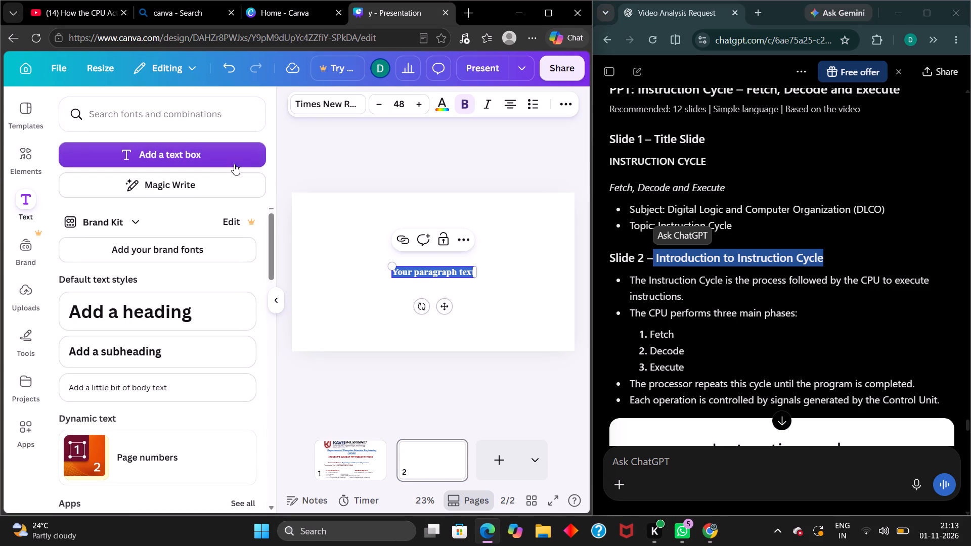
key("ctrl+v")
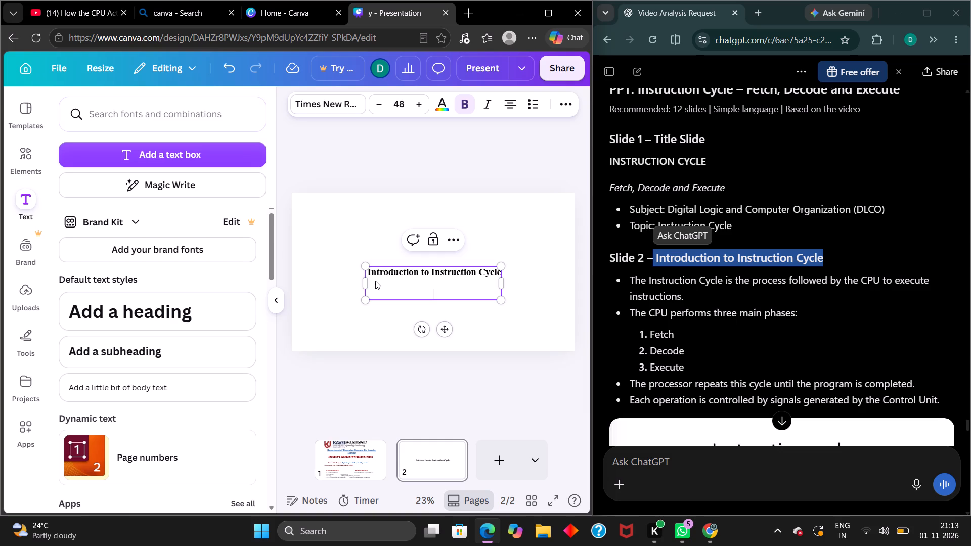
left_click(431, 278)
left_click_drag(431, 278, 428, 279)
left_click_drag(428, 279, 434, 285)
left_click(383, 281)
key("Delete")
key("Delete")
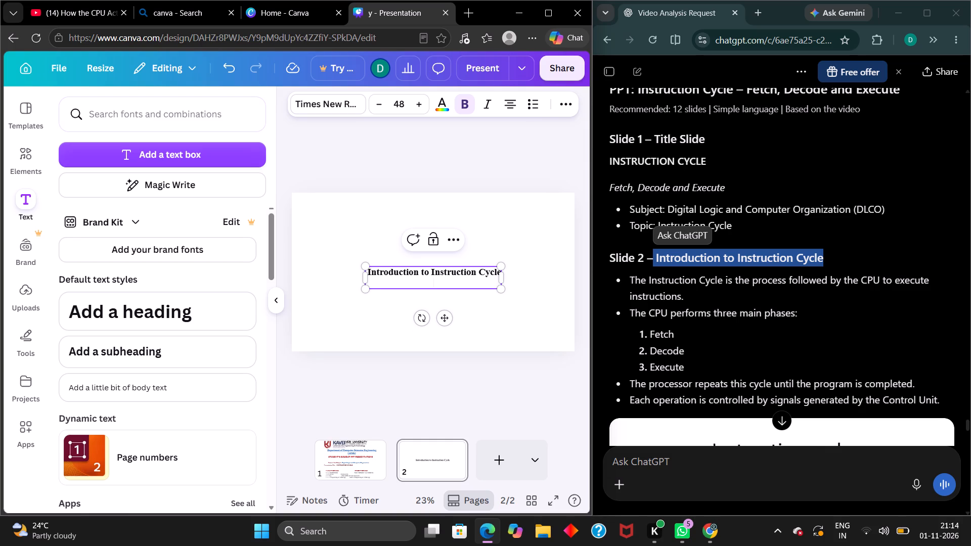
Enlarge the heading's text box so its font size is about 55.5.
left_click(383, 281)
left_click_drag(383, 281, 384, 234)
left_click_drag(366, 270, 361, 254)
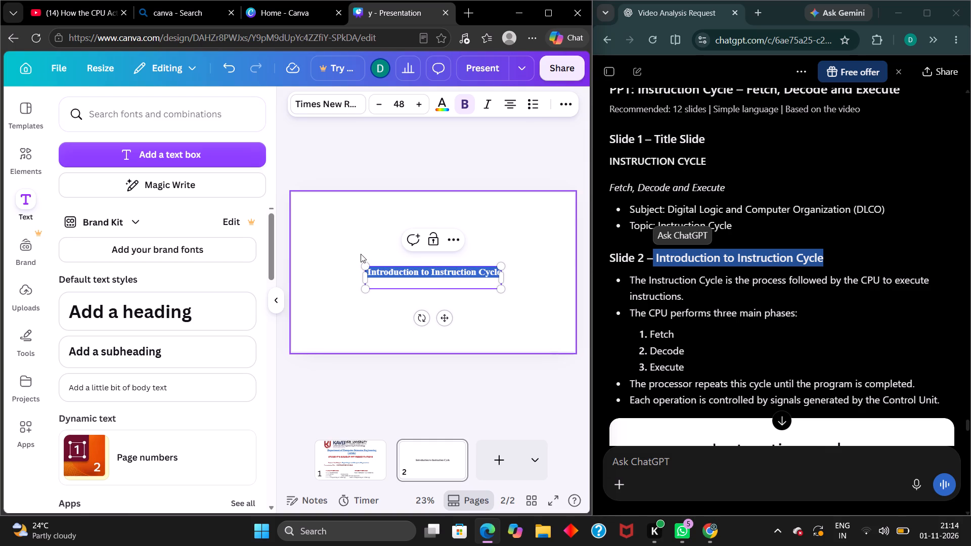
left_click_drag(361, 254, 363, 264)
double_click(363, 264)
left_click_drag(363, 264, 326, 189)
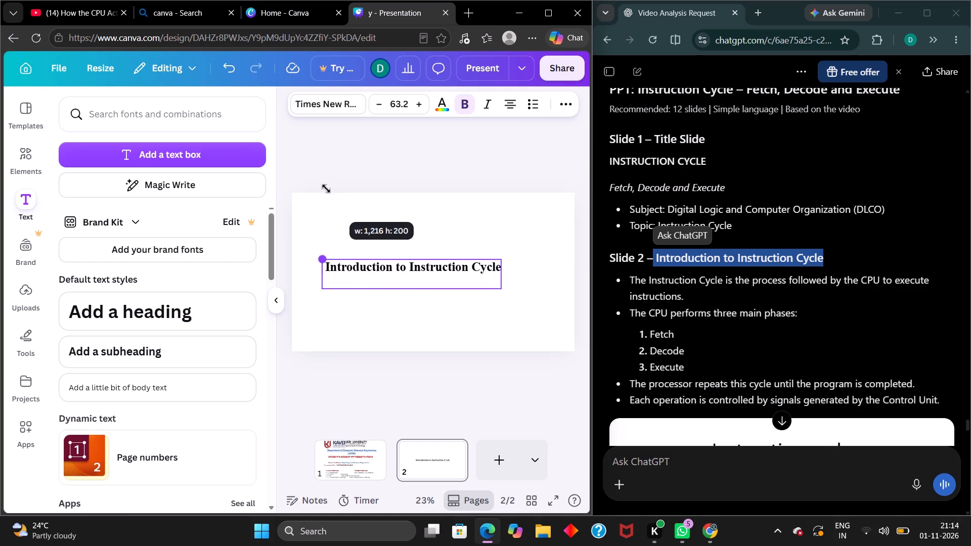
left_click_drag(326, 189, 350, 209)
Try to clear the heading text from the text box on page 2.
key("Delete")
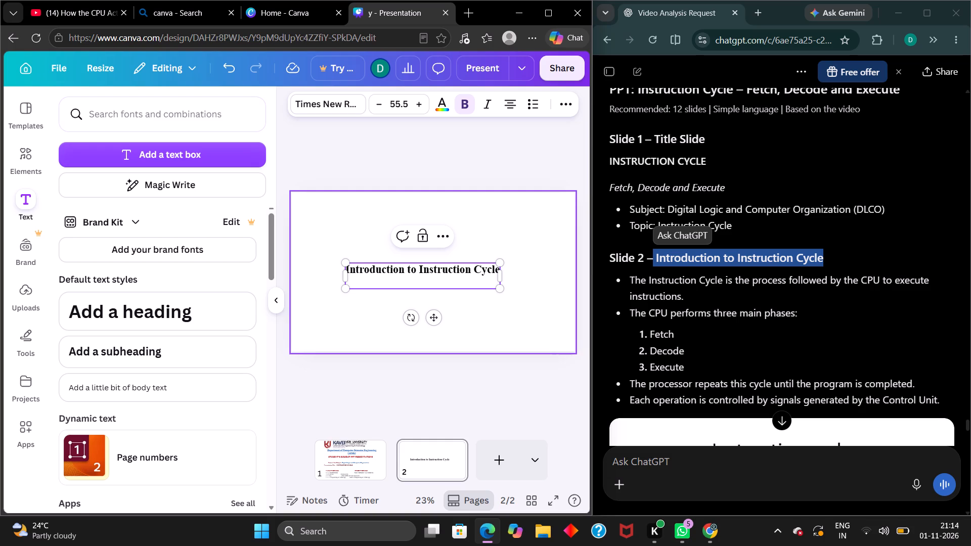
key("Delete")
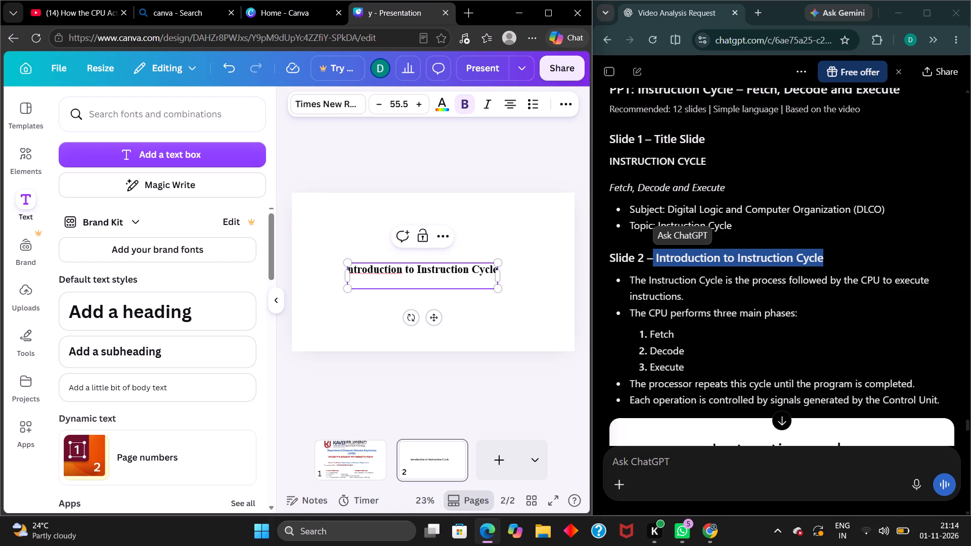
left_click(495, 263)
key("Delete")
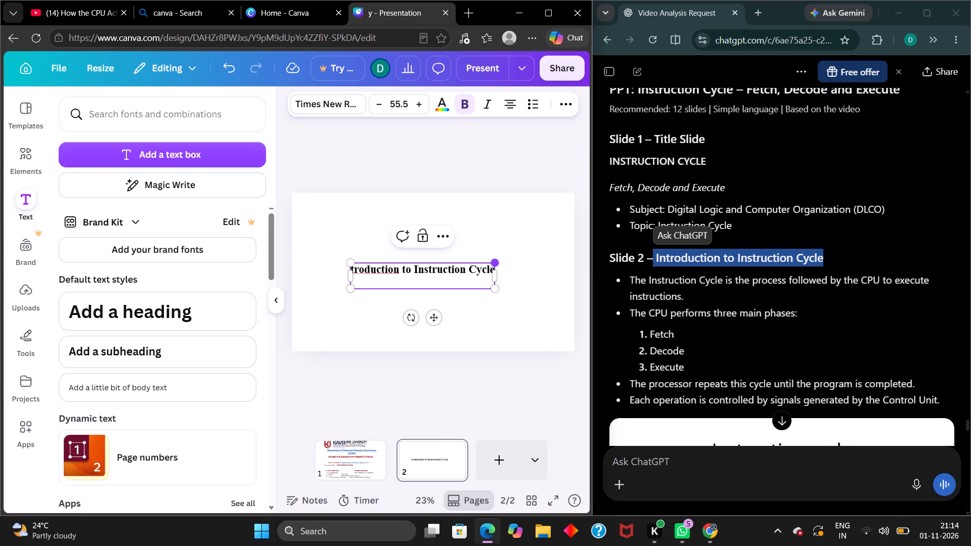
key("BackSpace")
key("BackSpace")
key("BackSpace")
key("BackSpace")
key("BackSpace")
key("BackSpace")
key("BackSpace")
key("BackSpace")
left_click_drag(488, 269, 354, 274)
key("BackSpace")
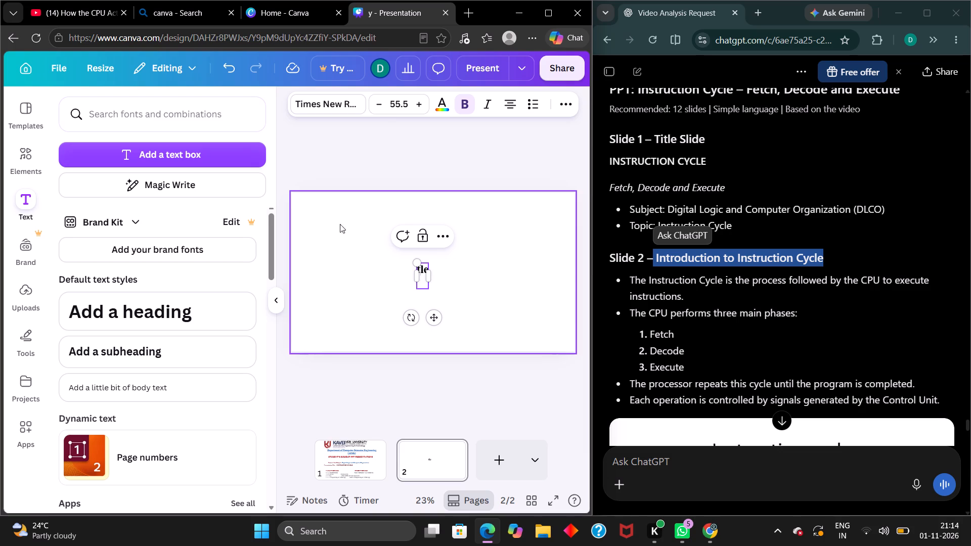
Add a subheading on page 2 and replace its placeholder with the copied "Introduction to Instruction Cycle".
left_click(179, 346)
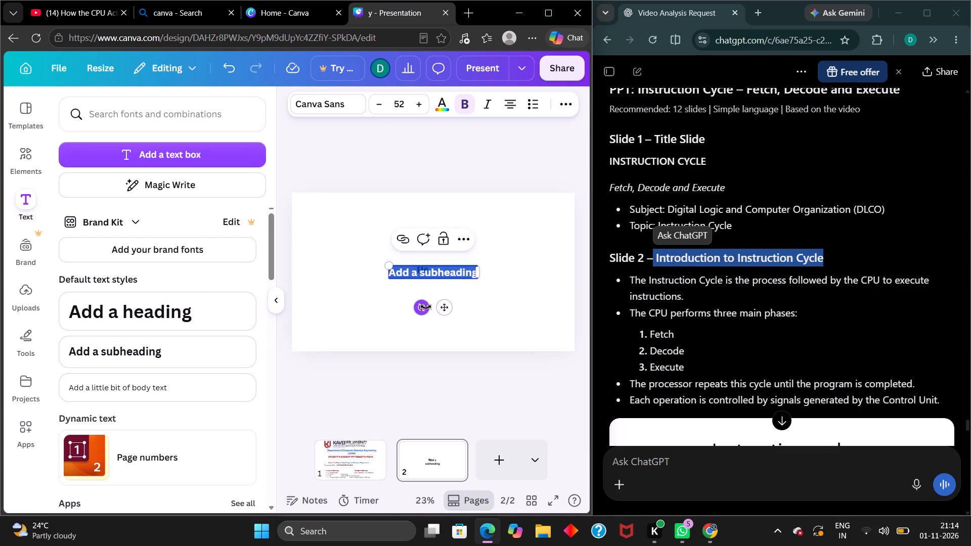
key("ctrl+v")
left_click(461, 292)
left_click_drag(461, 292, 384, 274)
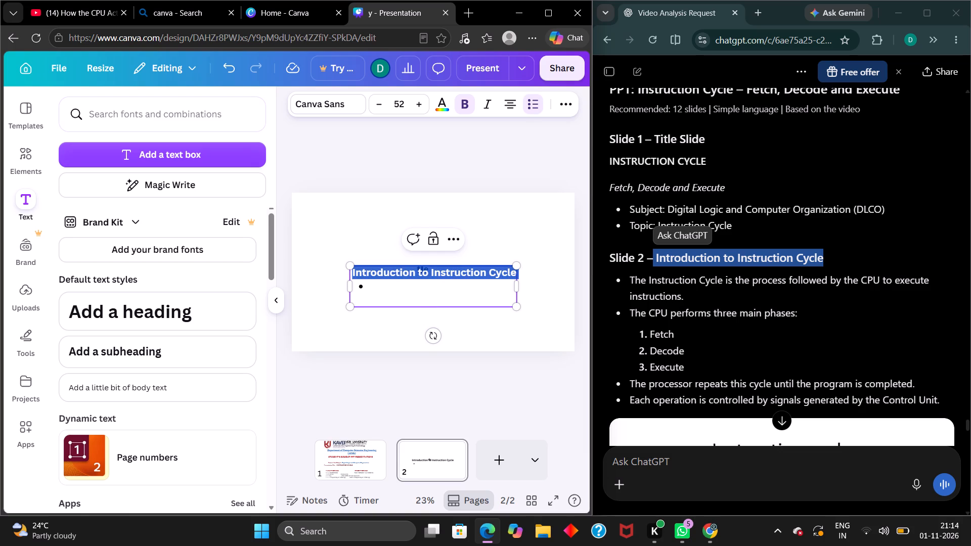
left_click_drag(384, 274, 380, 273)
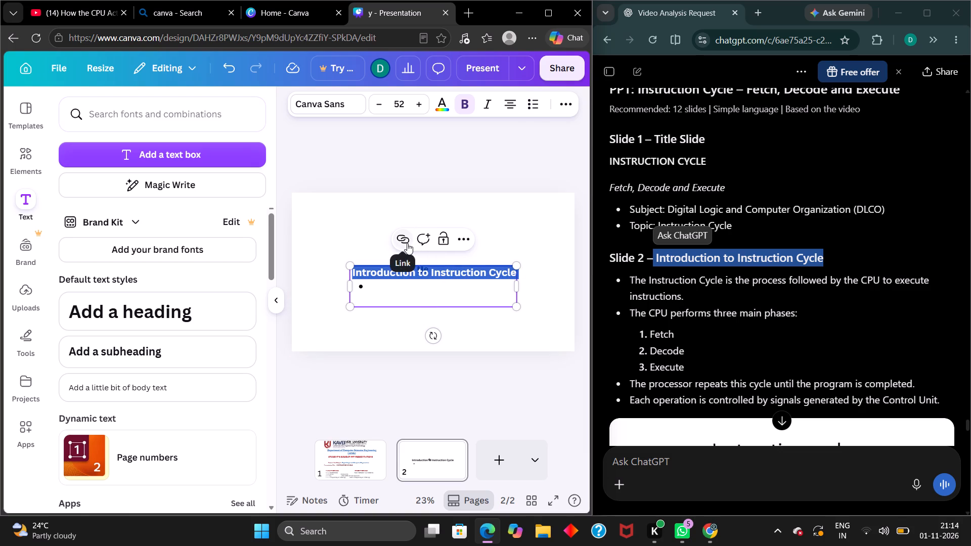
left_click(469, 245)
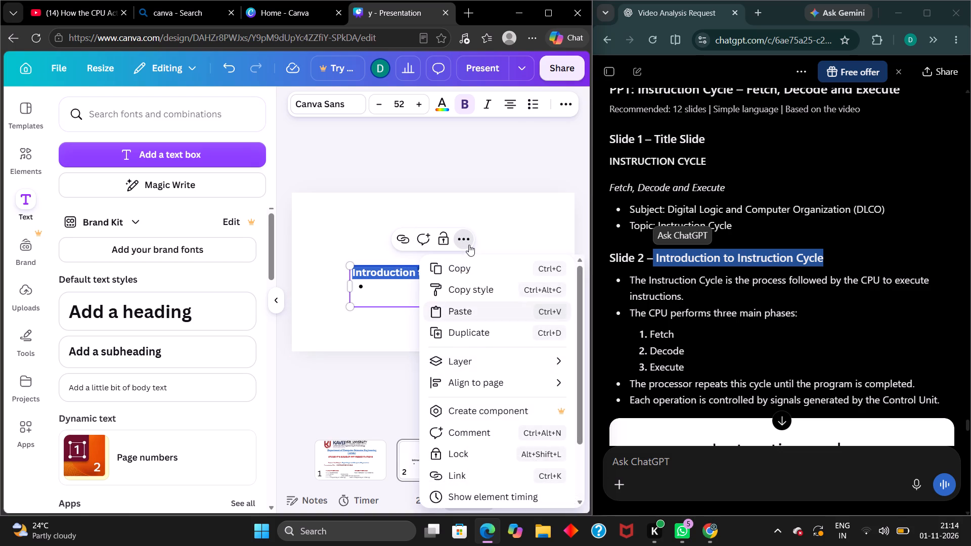
left_click(328, 337)
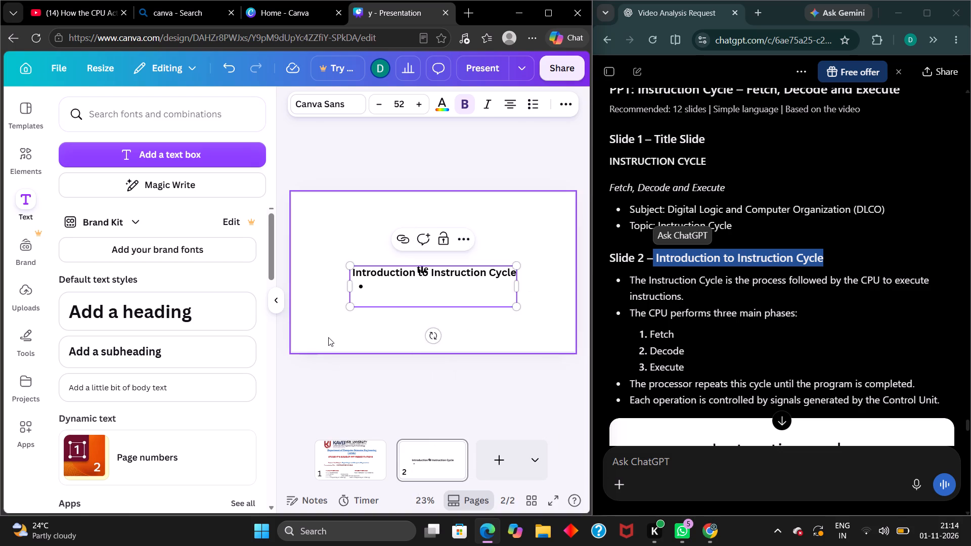
Move the "Introduction to Instruction Cycle" subheading to the upper-left corner of page 2.
left_click(384, 292)
left_click_drag(384, 292, 334, 229)
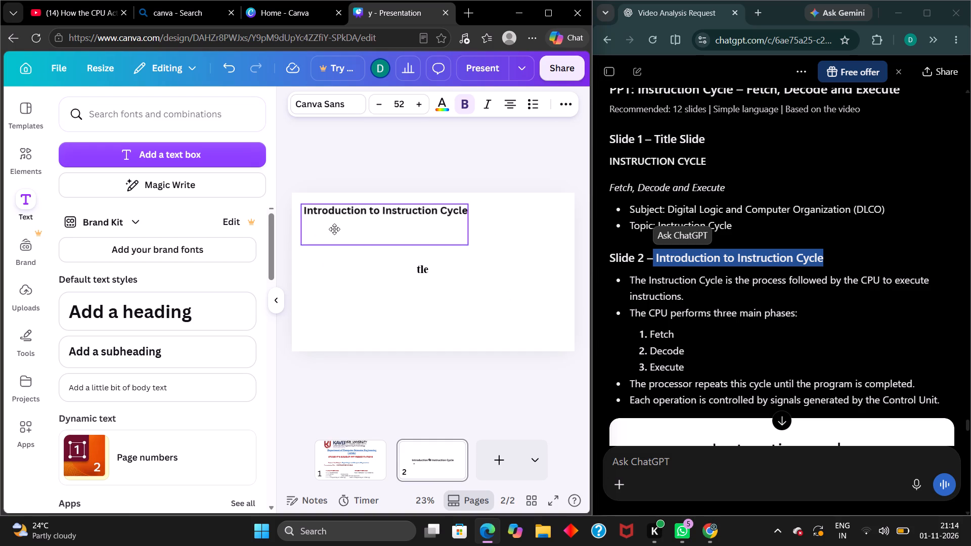
left_click_drag(334, 229, 332, 228)
left_click(352, 304)
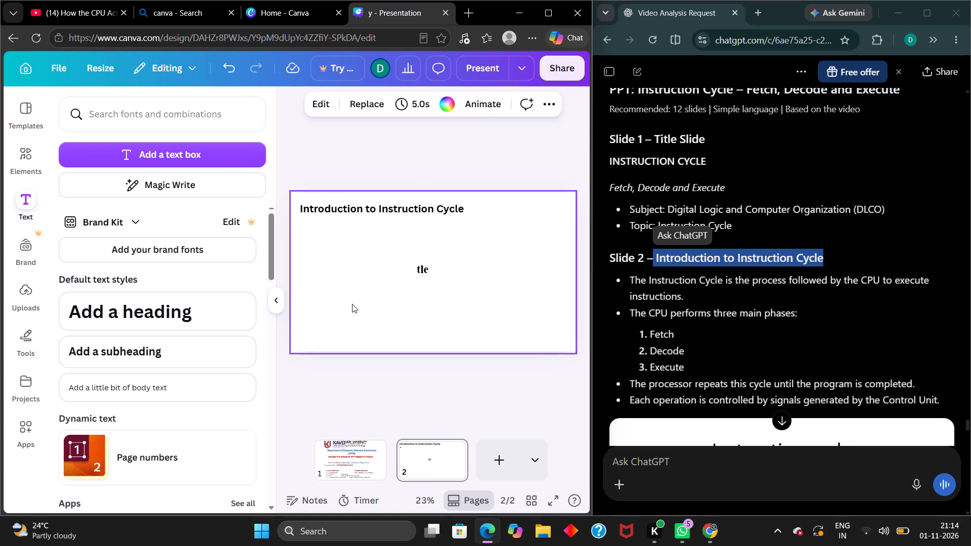
Set the font size of the "Introduction to Instruction Cycle" subheading on page 2 to 54.
left_click(378, 212)
double_click(413, 103)
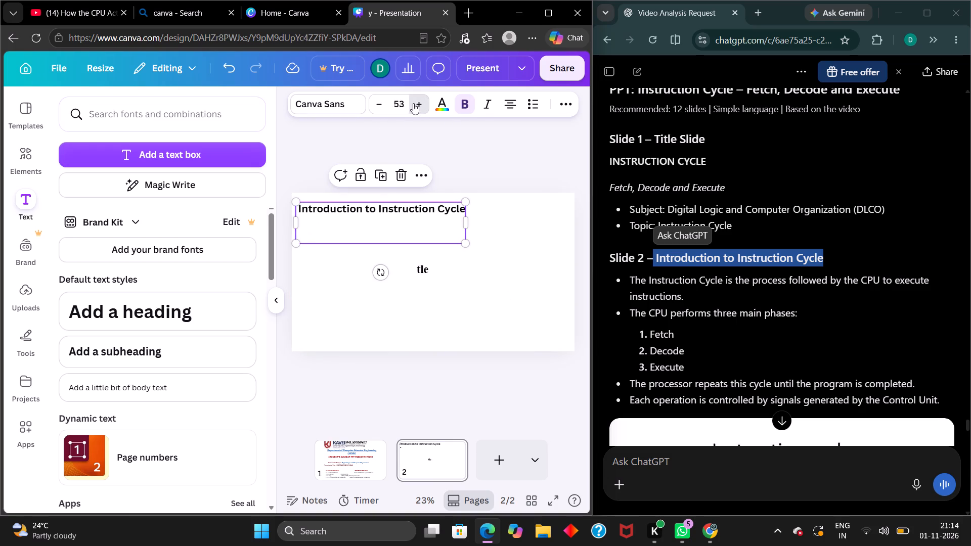
triple_click(413, 103)
left_click(413, 103)
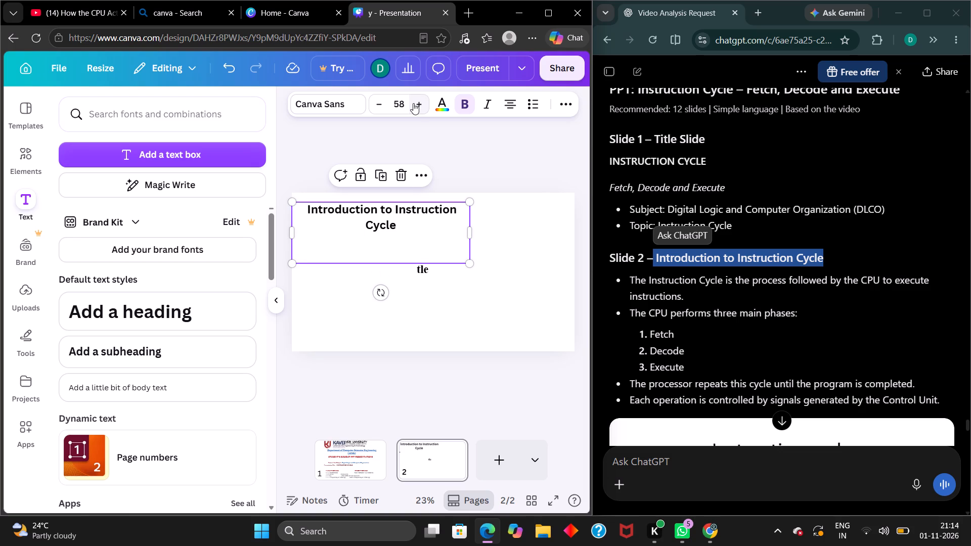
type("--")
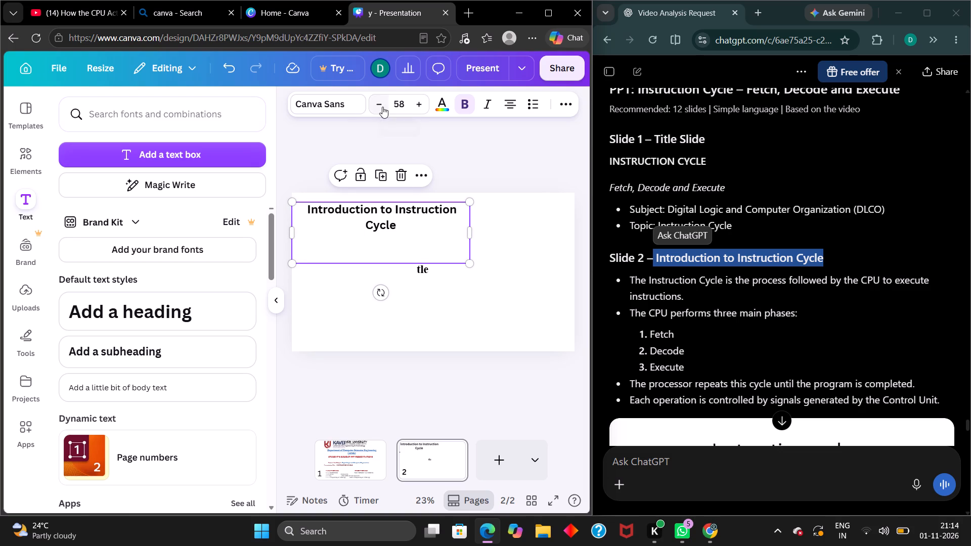
left_click(382, 107)
triple_click(382, 107)
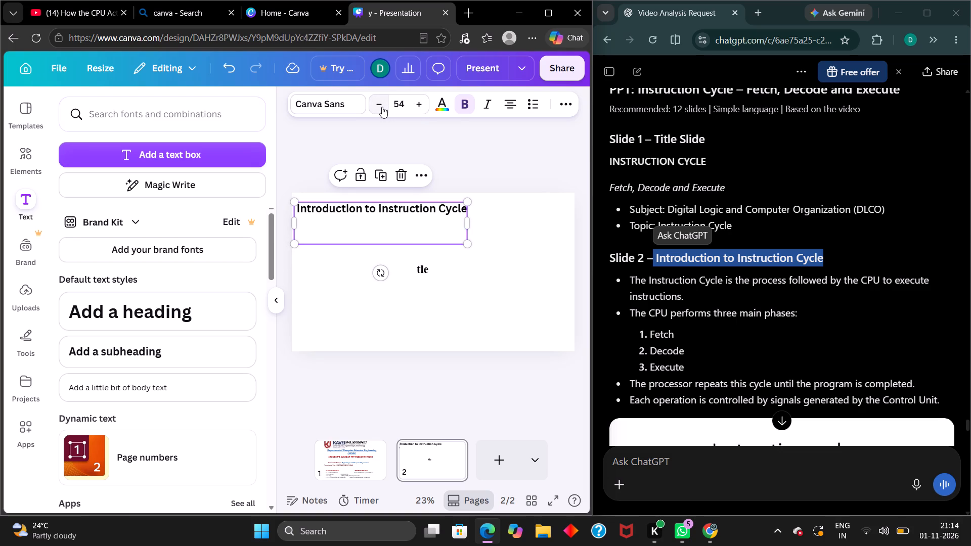
left_click(447, 286)
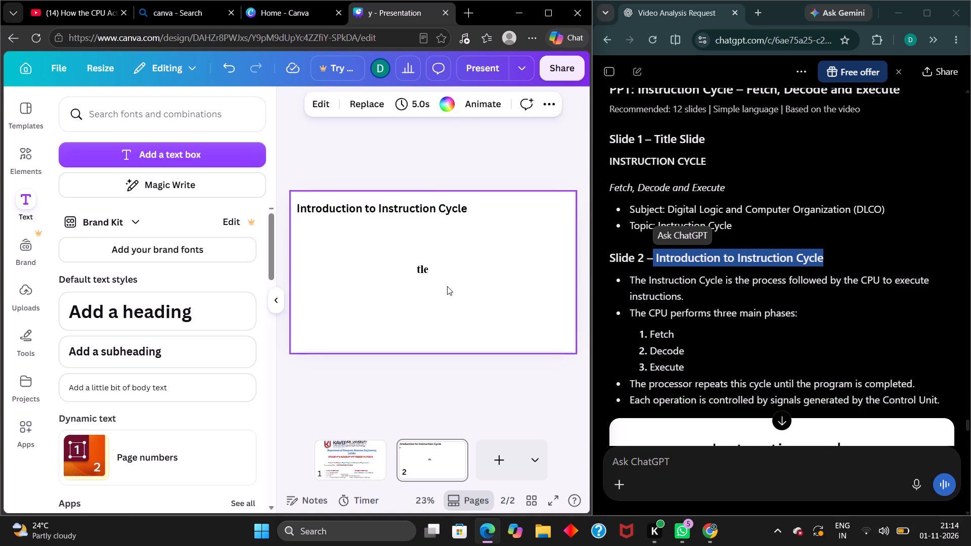
Try to clear the leftover "tle" text from the text box in the middle of page 2.
left_click(427, 272)
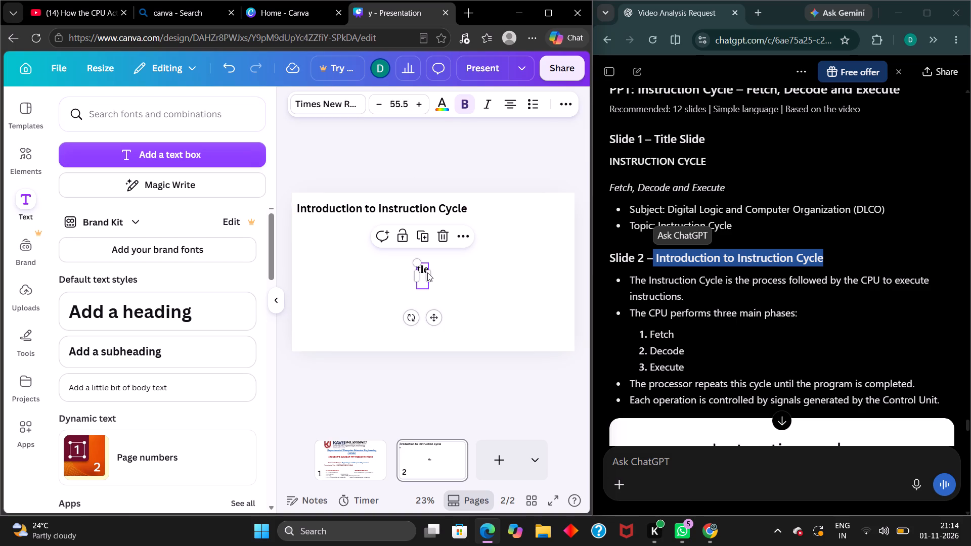
left_click(424, 271)
key("BackSpace")
key("BackSpace")
key("BackSpace")
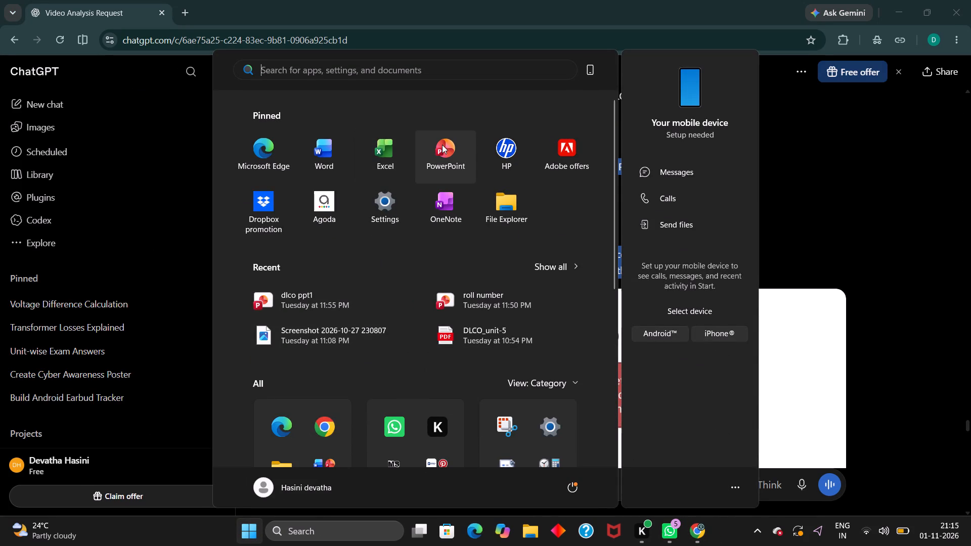
left_click(442, 145)
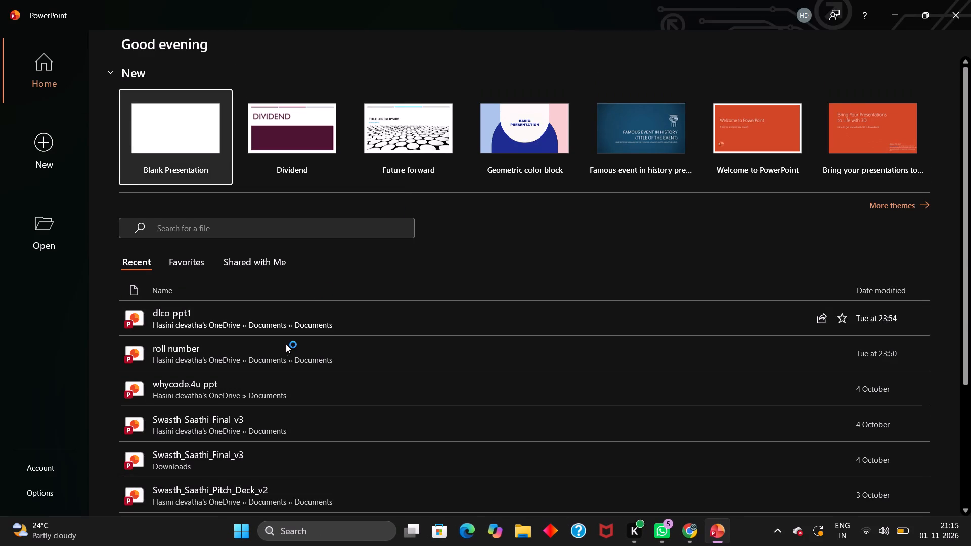
left_click(282, 356)
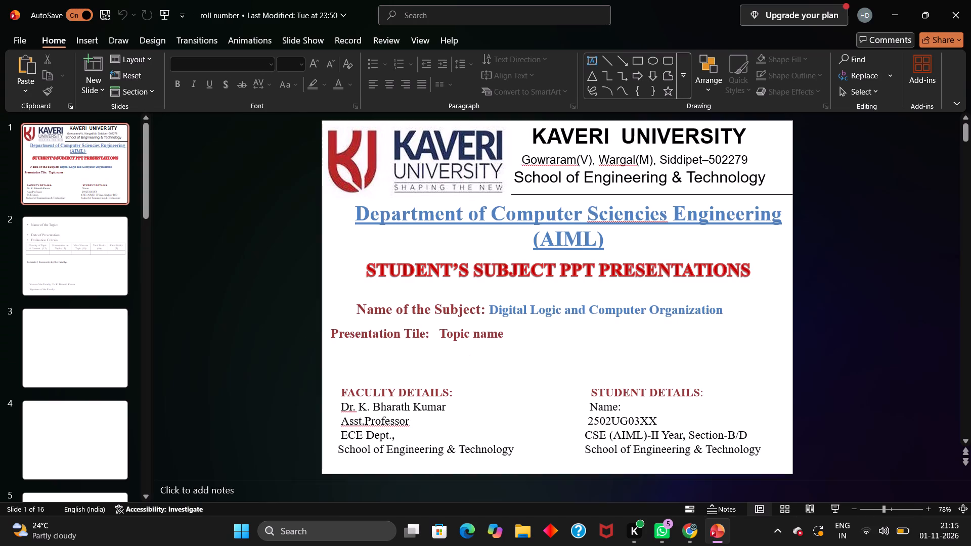
Replace the "Topic name" placeholder on slide 1's presentation title line with "INSTRICTION CYCLE".
left_click(511, 333)
key("BackSpace")
key("BackSpace")
key("BackSpace")
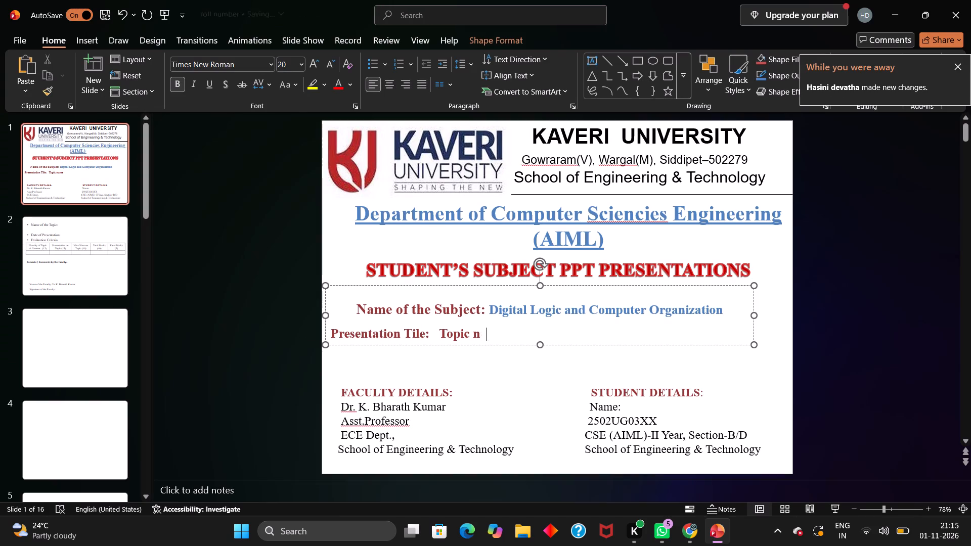
key("BackSpace")
key("BackSpace")
key("BackSpace")
key("BackSpace")
key("BackSpace")
key("BackSpace")
key("BackSpace")
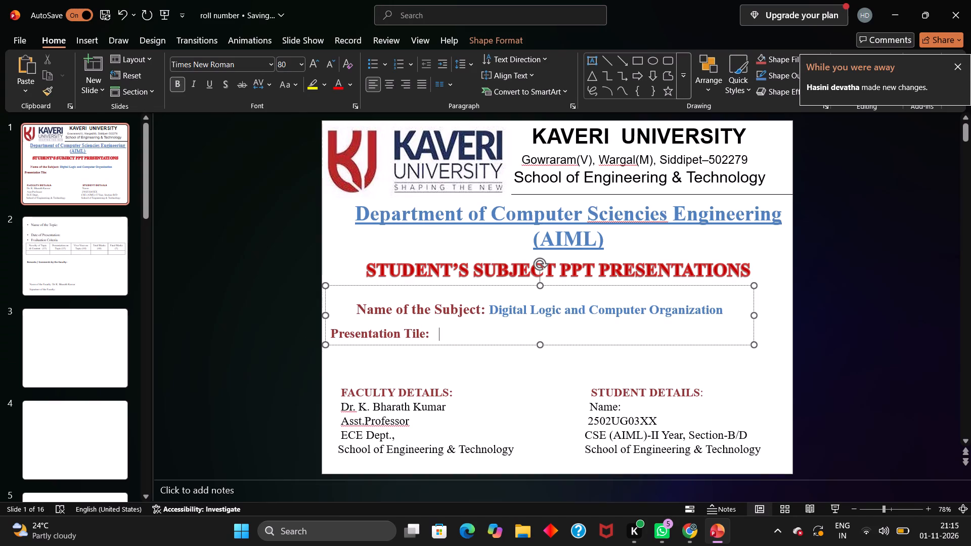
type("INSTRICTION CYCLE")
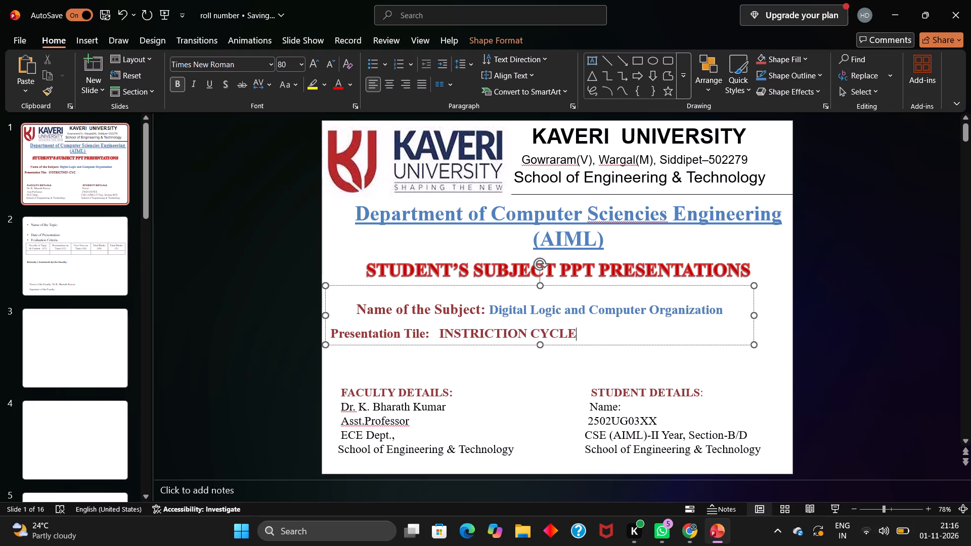
left_click(713, 392)
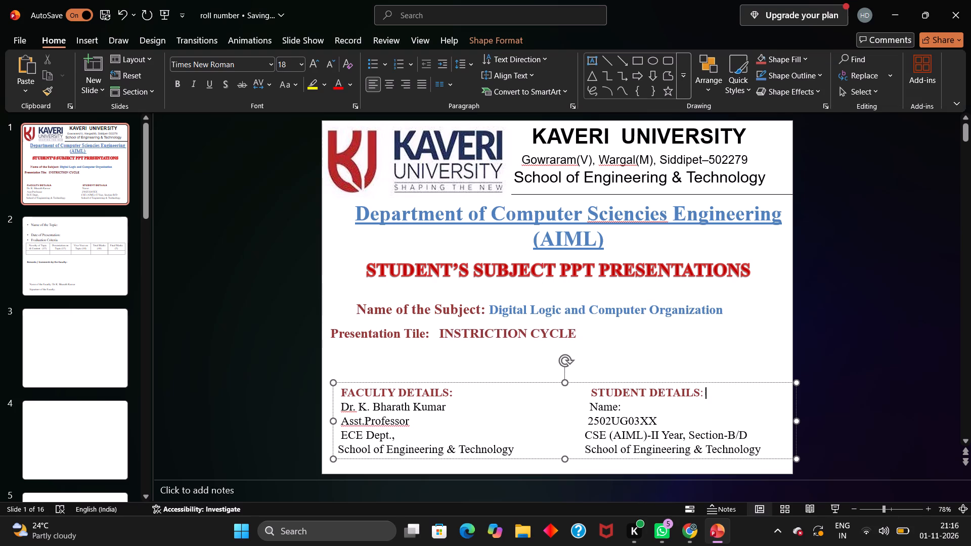
Replace the XX placeholder ending the student roll number on slide 1 with the student's own roll number characters.
left_click(663, 418)
key("BackSpace")
key("BackSpace")
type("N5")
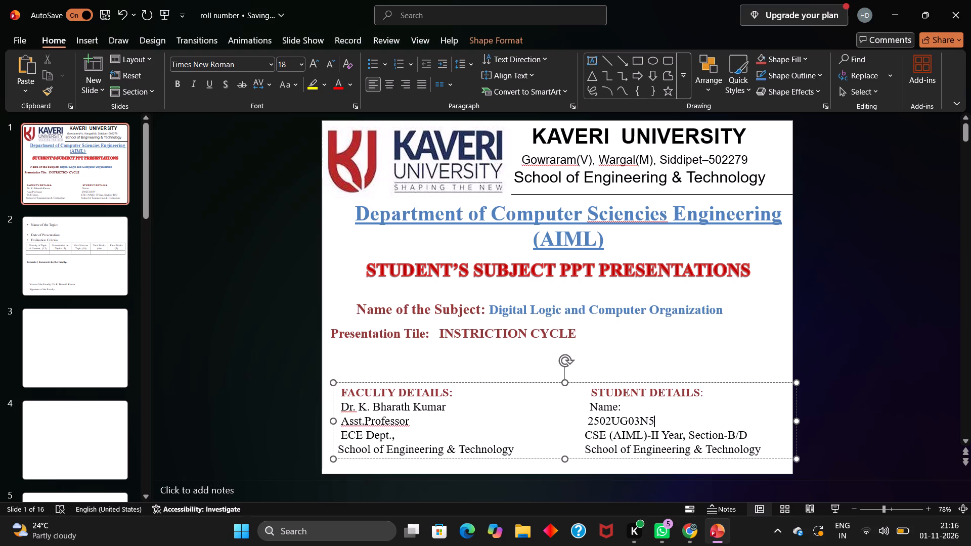
Change the section in slide 1's student details from "Section-B/D" to "Section-D".
left_click(736, 438)
key("Right")
key("BackSpace")
key("BackSpace")
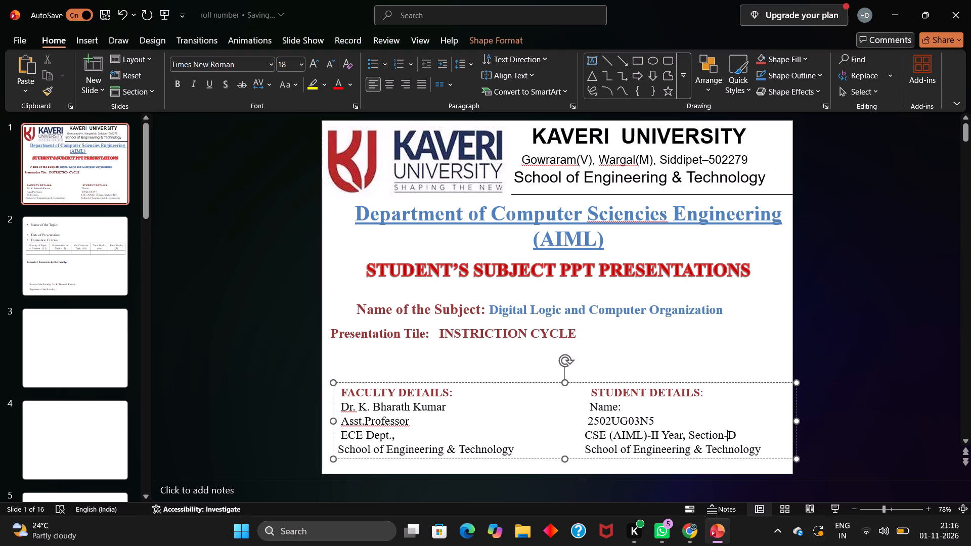
Open slide 3 with its title placeholder active and arrange PowerPoint side by side with the ChatGPT browser window.
left_click(71, 353)
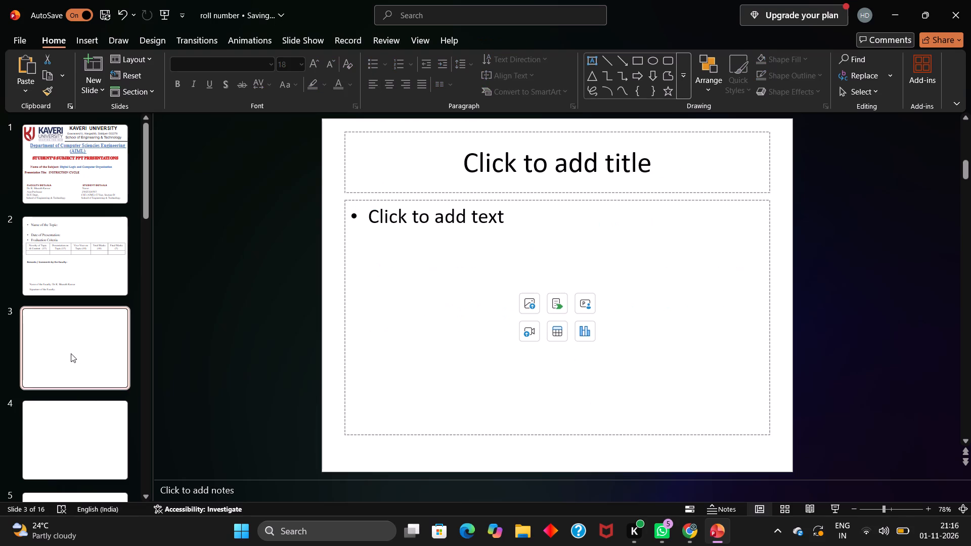
left_click(479, 185)
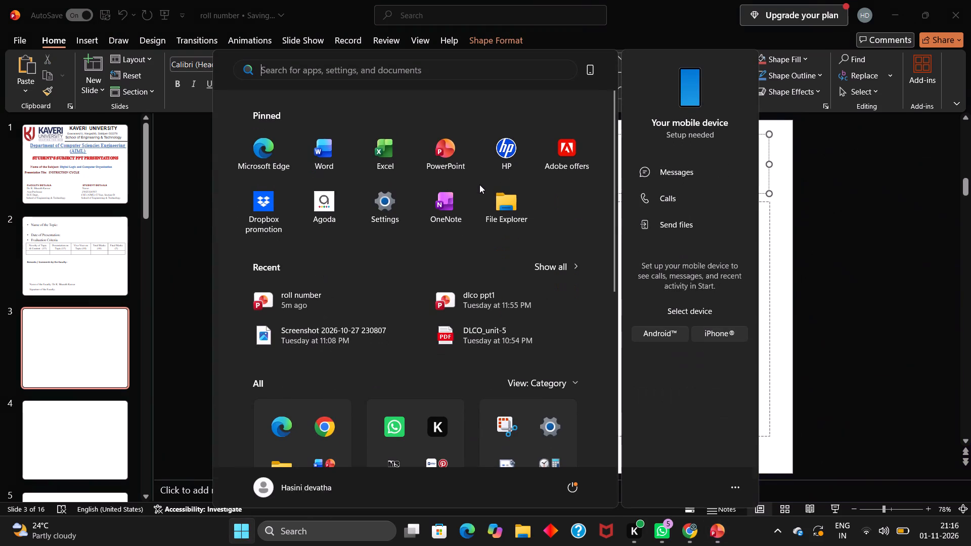
left_click(854, 178)
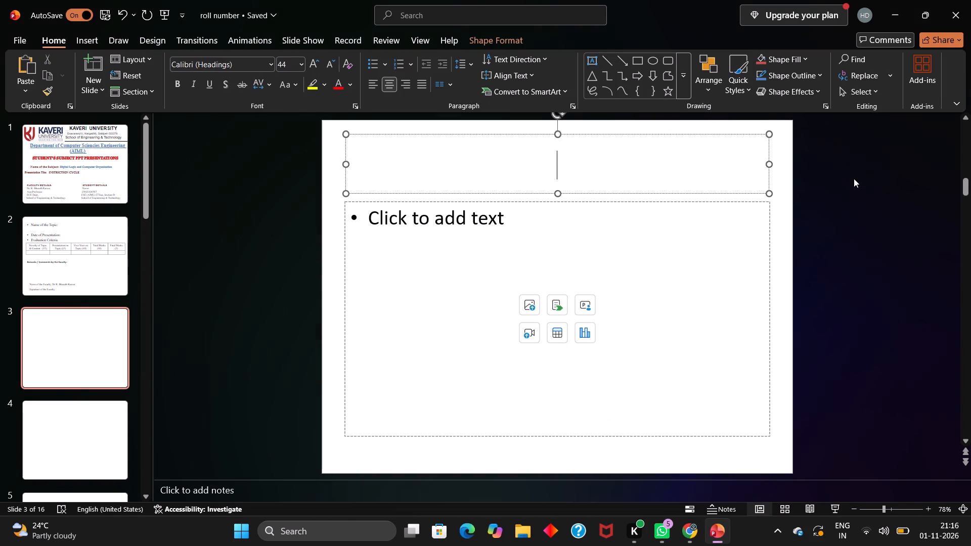
key("super+Right")
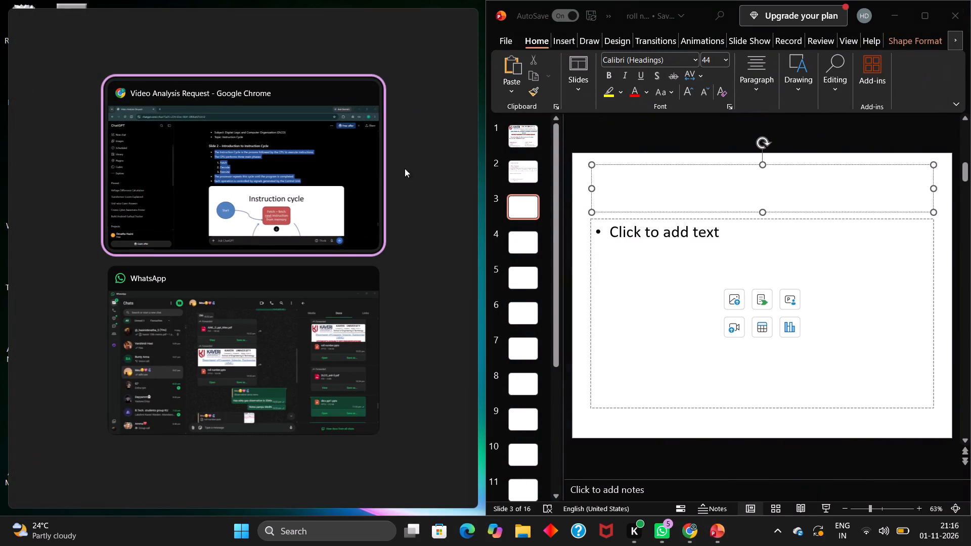
left_click(337, 168)
Copy the heading "Introduction to Instruction Cycle" from ChatGPT's Slide 2 outline into slide 3's title placeholder.
scroll(396, 247, "left", 1)
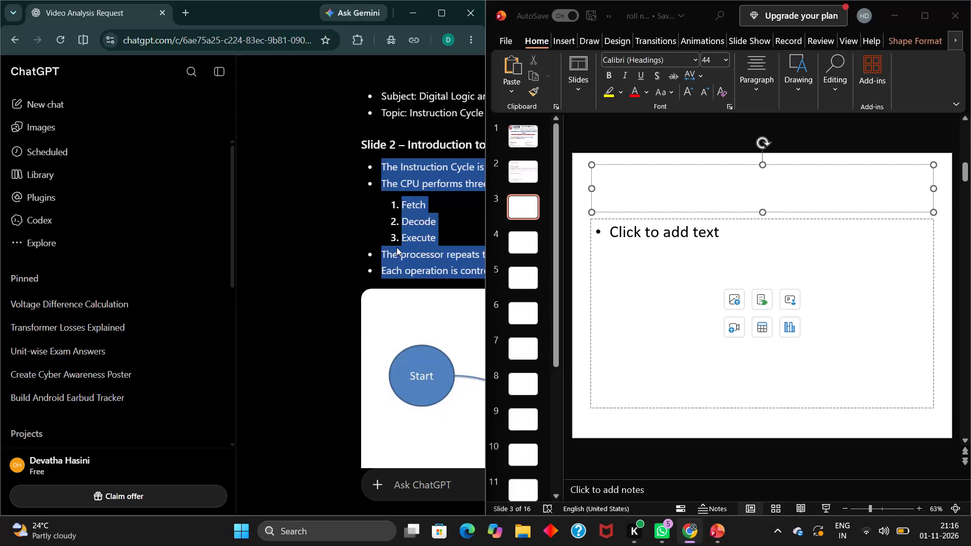
scroll(396, 247, "left", 2)
left_click(295, 150)
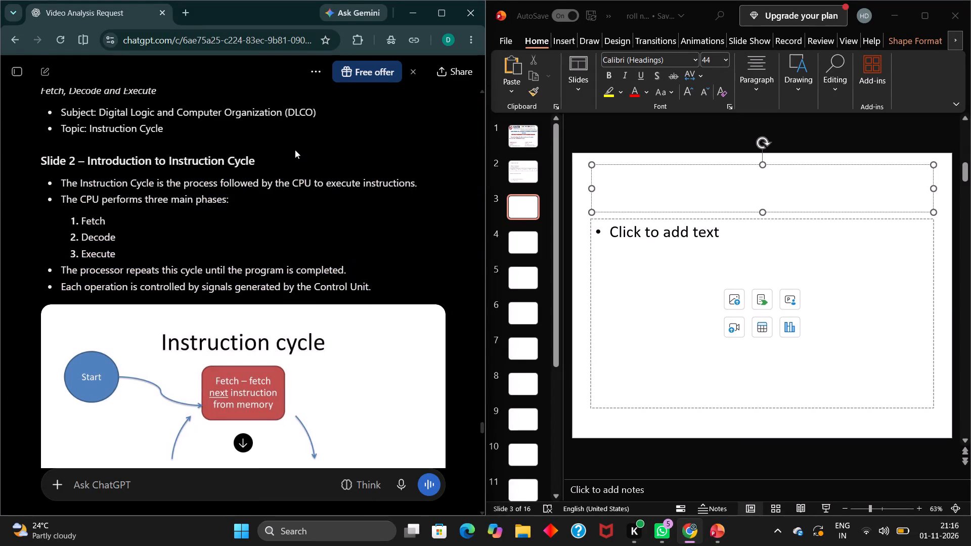
left_click_drag(84, 161, 274, 165)
key("ctrl+c")
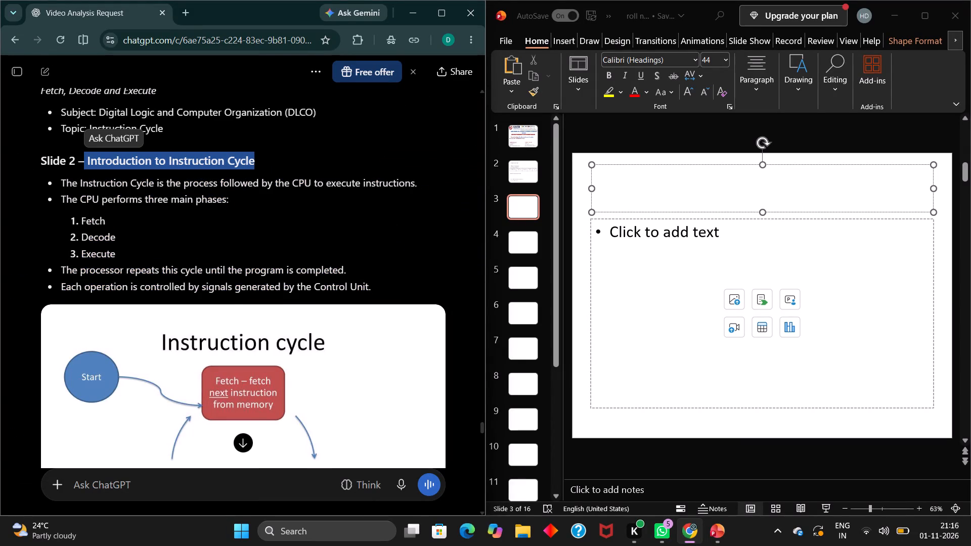
left_click(641, 197)
left_click(641, 197)
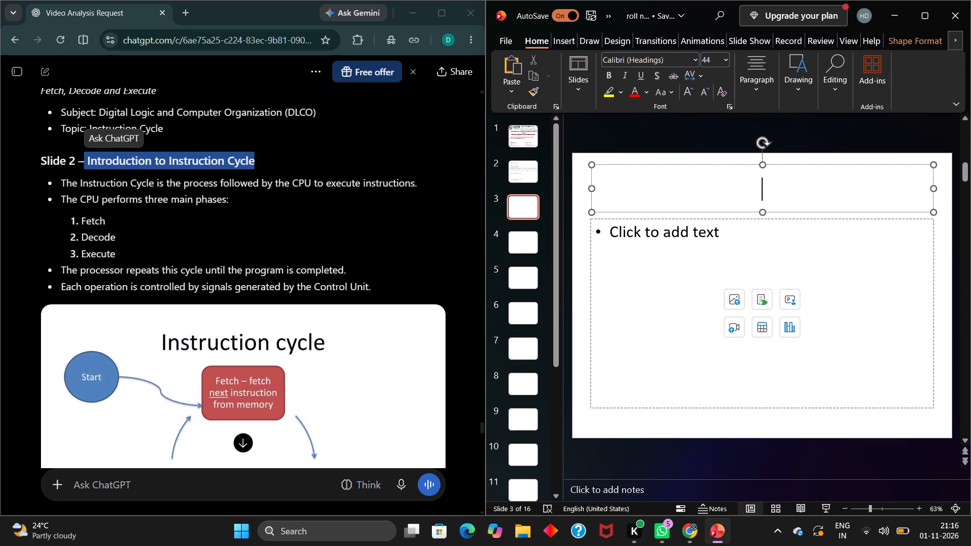
Paste the copied "Introduction to Instruction Cycle" into the title placeholder of slide 3.
key("ctrl+v")
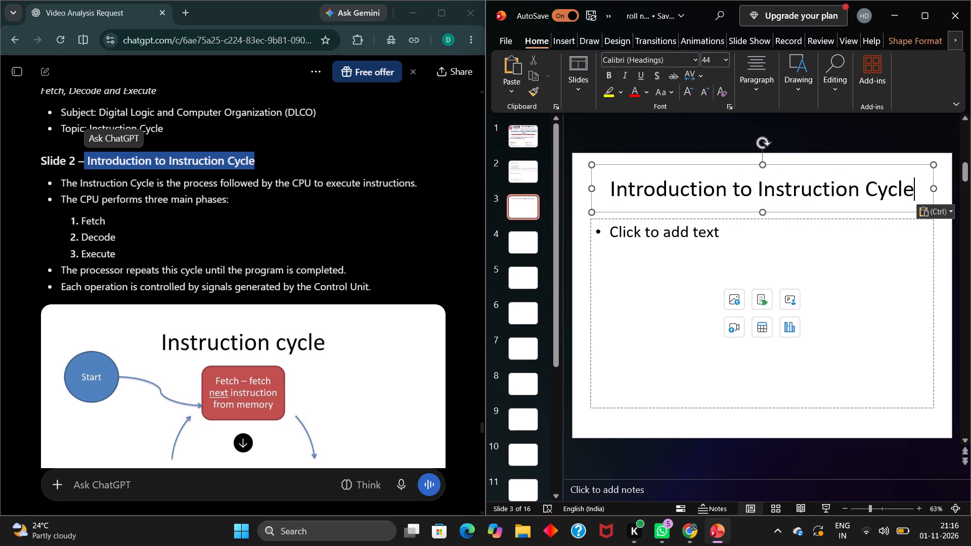
Copy all of ChatGPT's Slide 2 bullet text below the heading and paste it into slide 3's body placeholder.
left_click(185, 233)
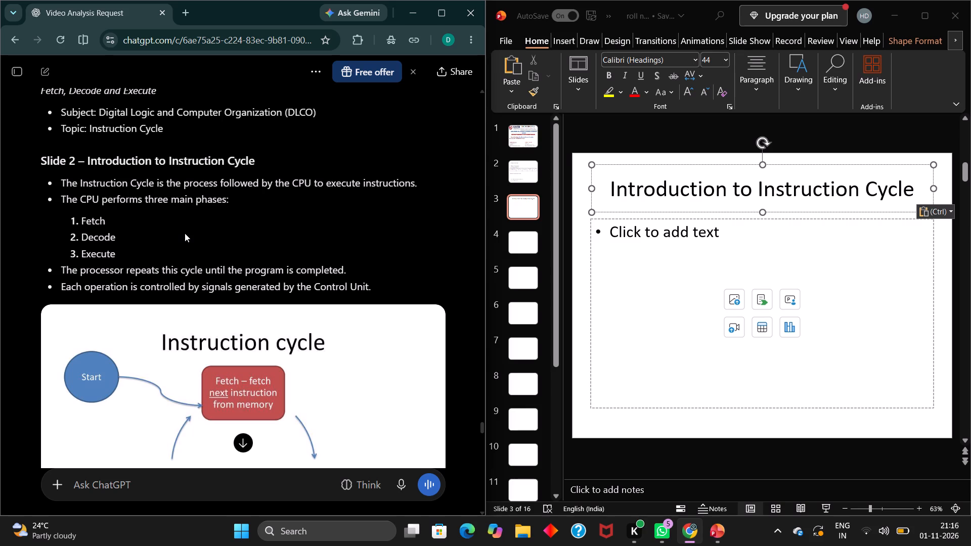
left_click_drag(57, 181, 349, 302)
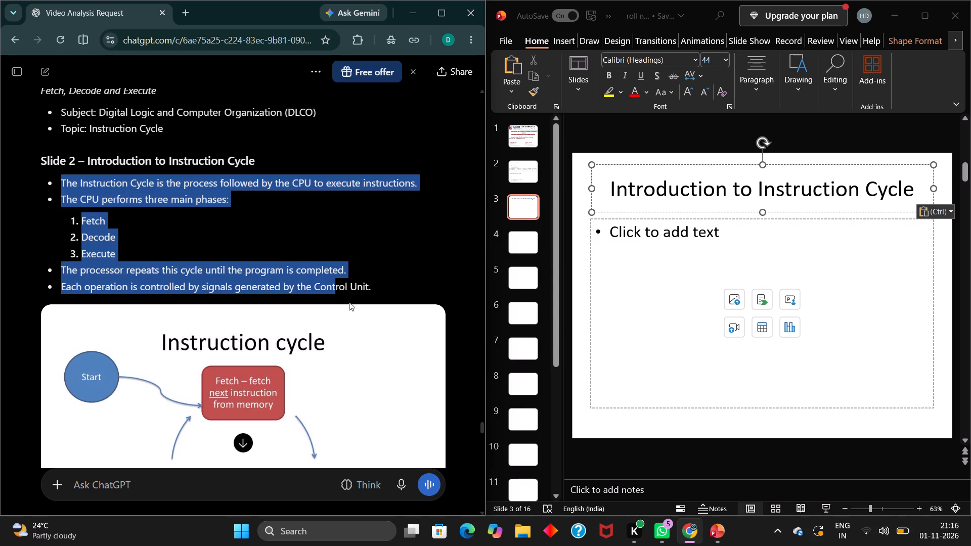
left_click_drag(349, 302, 374, 293)
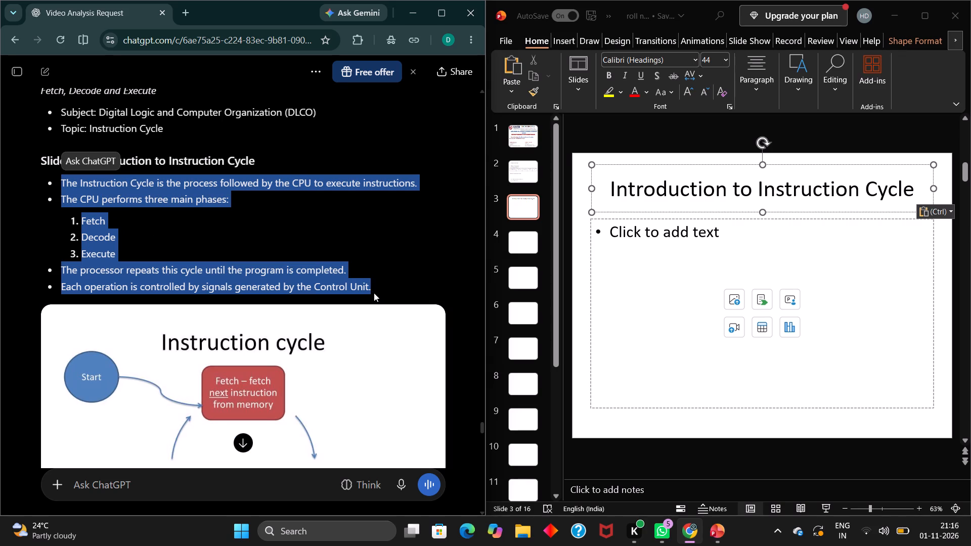
key("ctrl+c")
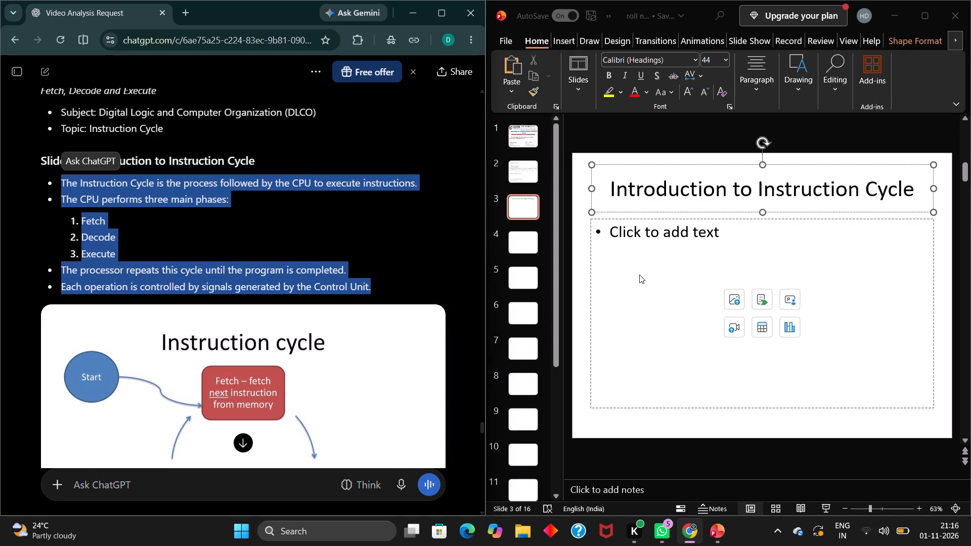
left_click(613, 239)
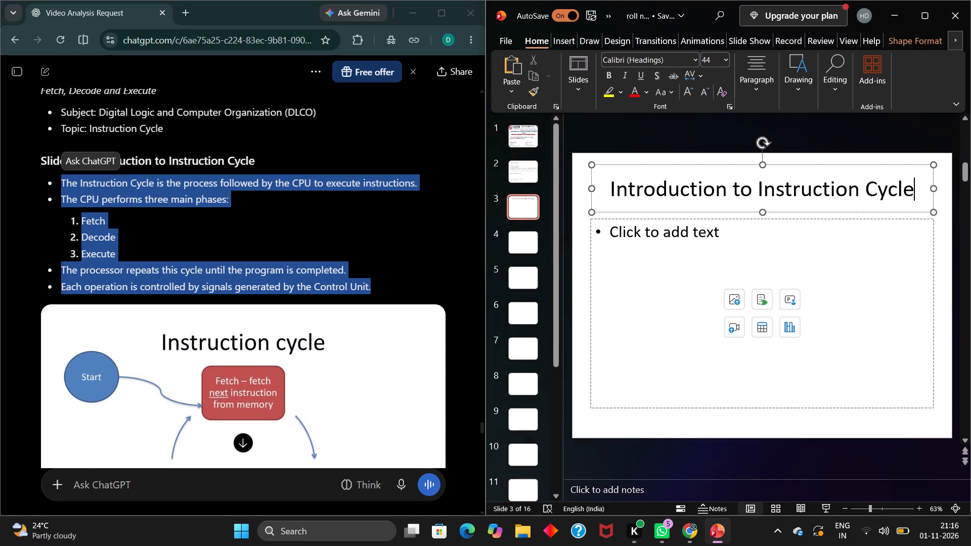
left_click(613, 239)
key("ctrl+v")
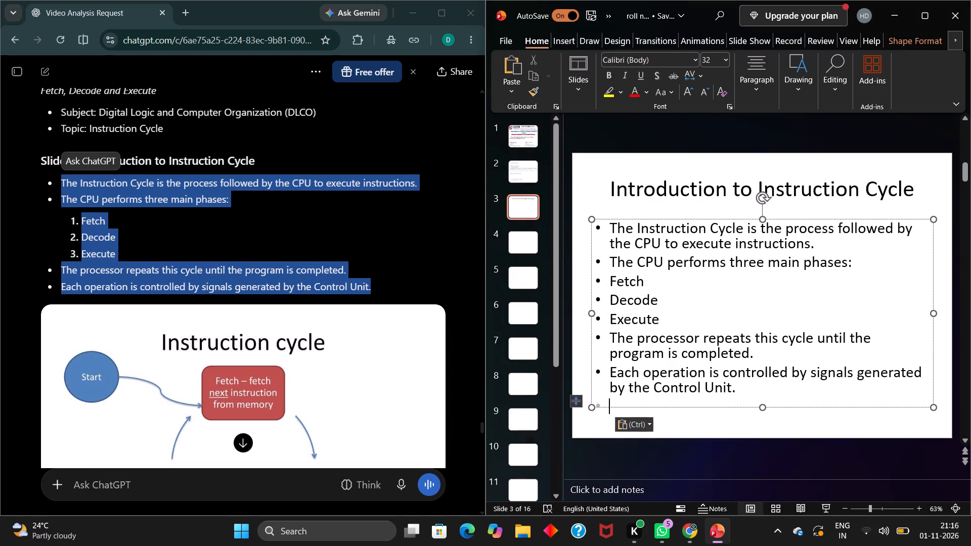
Replace the bullet before "Fetch" on slide 3 with the number "1." and indent the line with spaces.
left_click(716, 293)
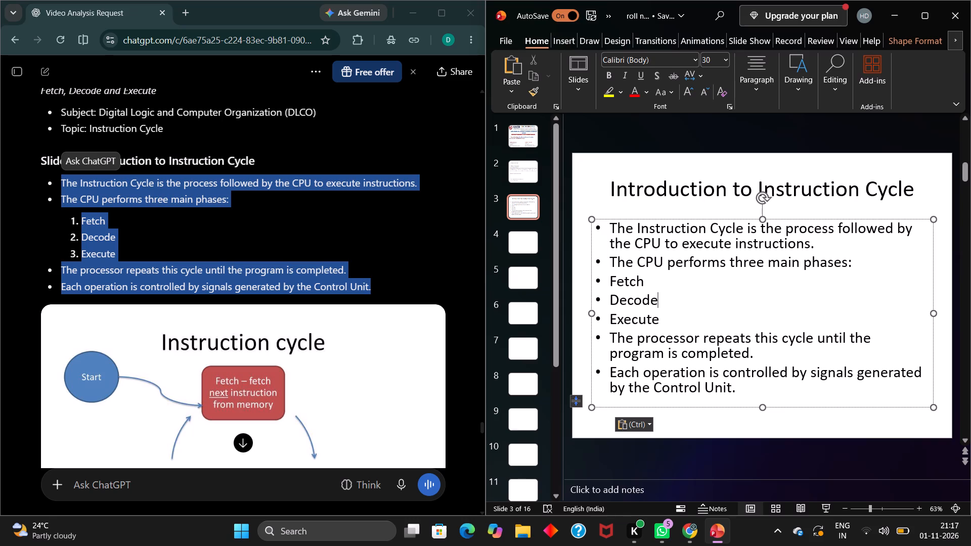
left_click(606, 282)
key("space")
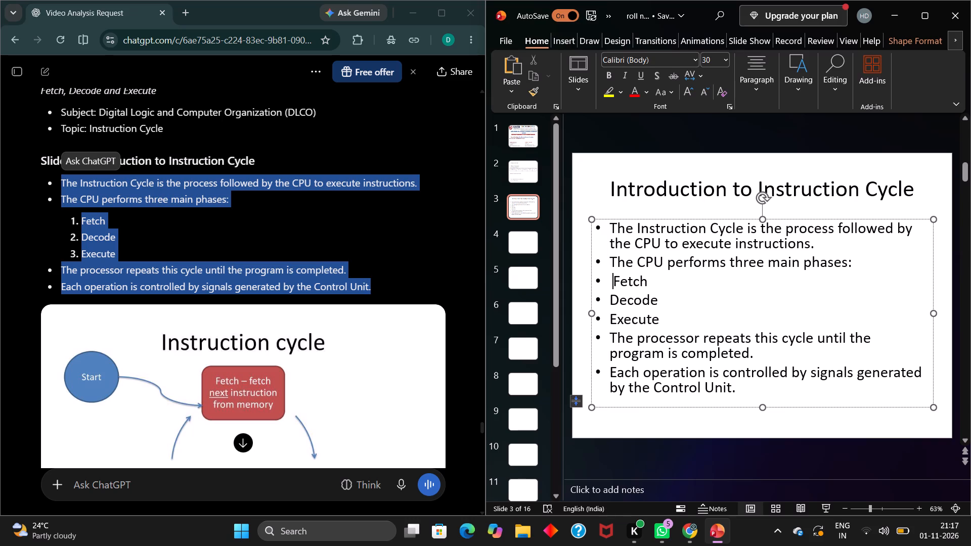
key("Tab")
key("BackSpace")
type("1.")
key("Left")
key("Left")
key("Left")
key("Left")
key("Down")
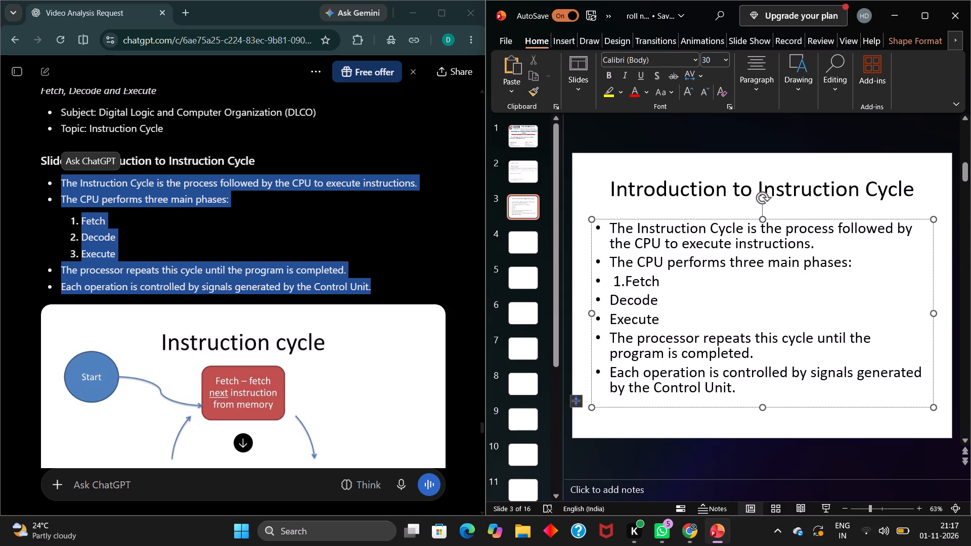
left_click(600, 278)
left_click(600, 278)
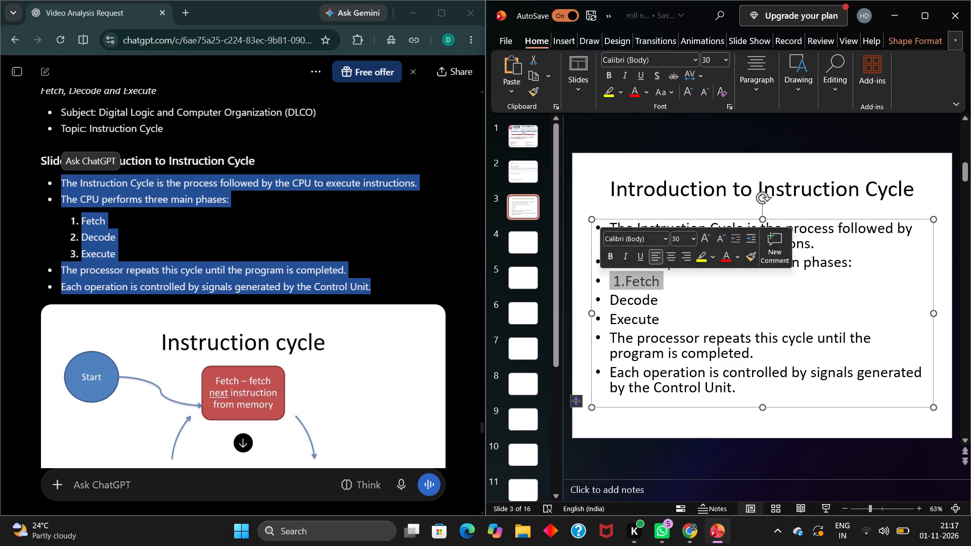
left_click(606, 280)
key("BackSpace")
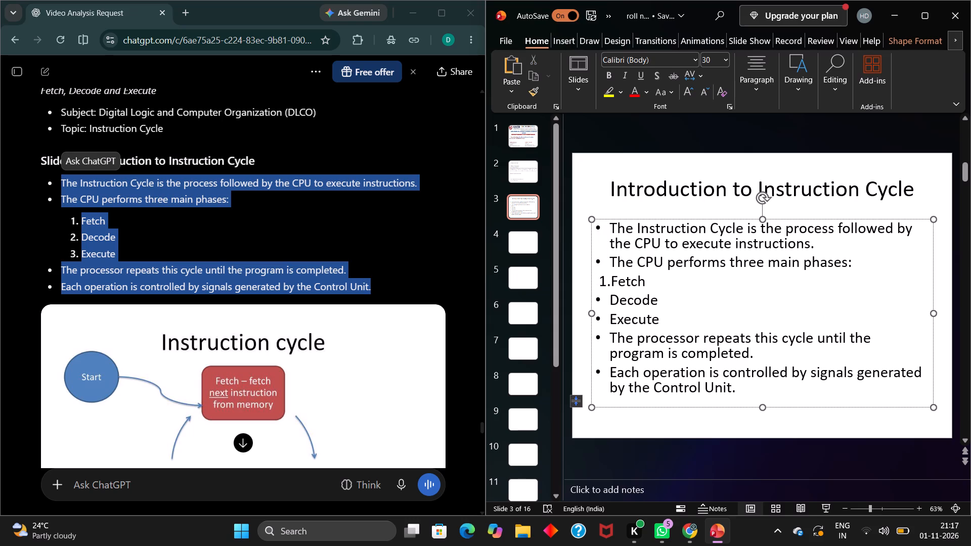
key("Tab")
key("BackSpace")
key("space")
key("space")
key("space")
Replace the bullet before "Decode" with "2." and indent it with spaces to line up with the Fetch line.
left_click(606, 298)
key("BackSpace")
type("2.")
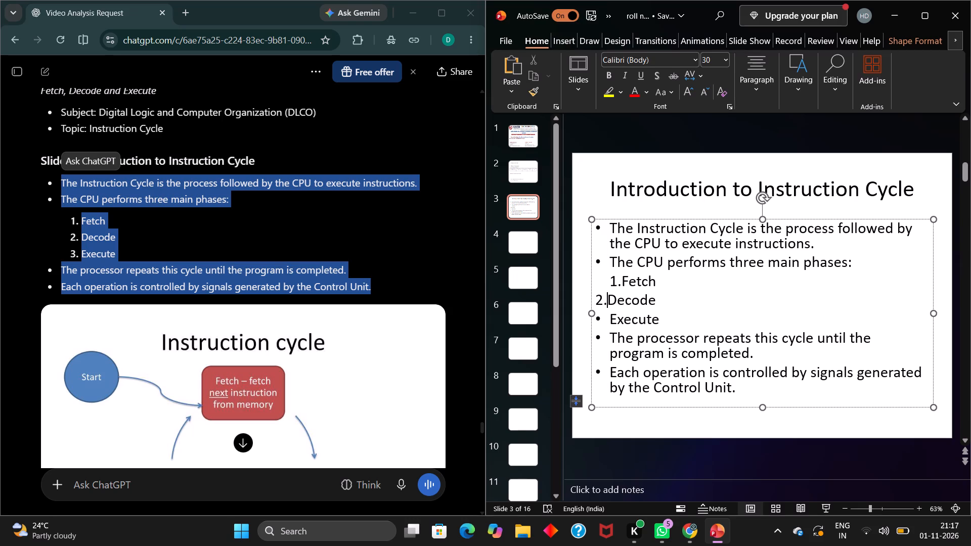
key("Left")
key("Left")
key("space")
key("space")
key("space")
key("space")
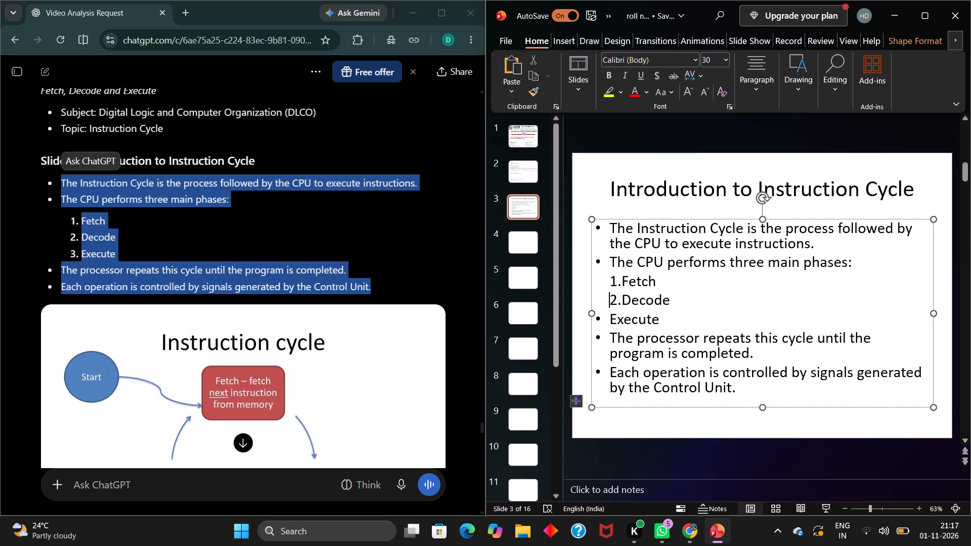
Replace the bullet before "Execute" with "3." and indent it with spaces to line up with the items above.
left_click(605, 324)
key("BackSpace")
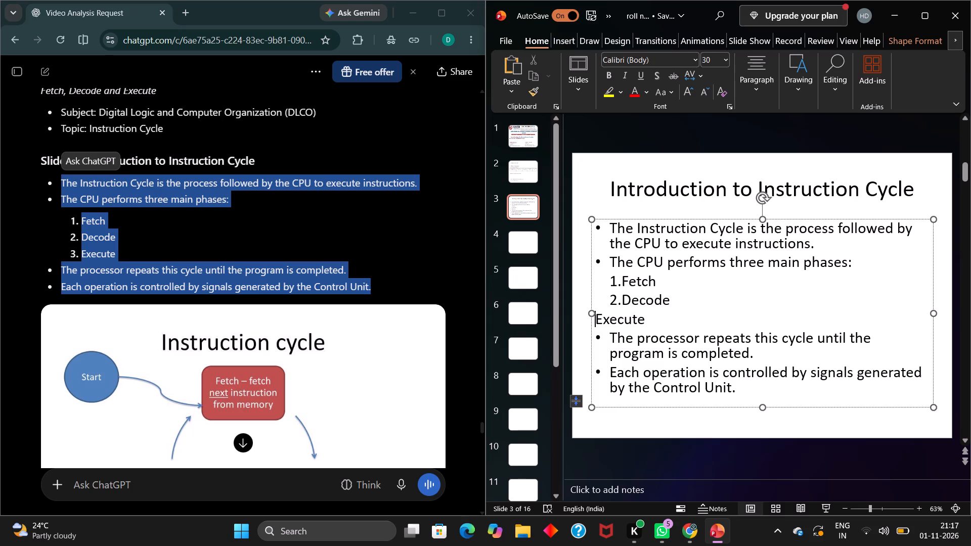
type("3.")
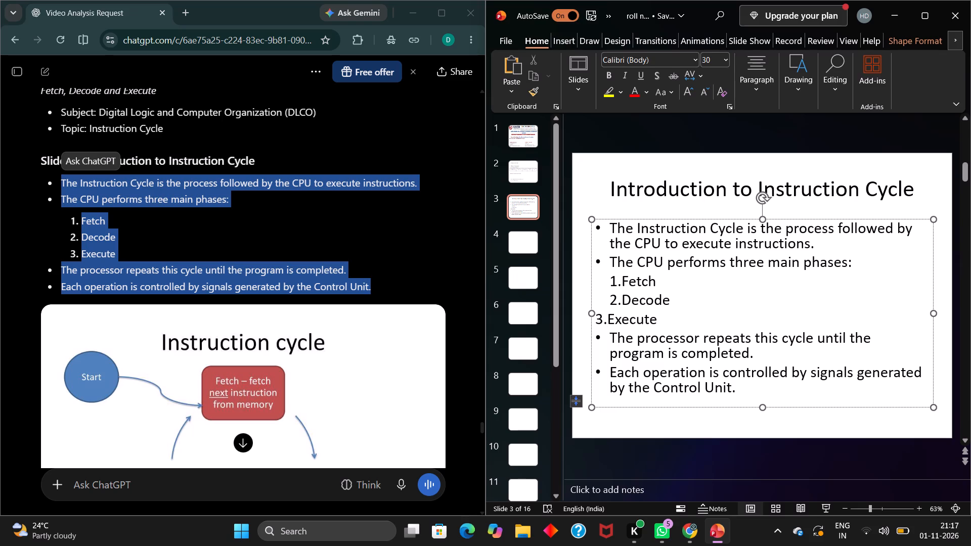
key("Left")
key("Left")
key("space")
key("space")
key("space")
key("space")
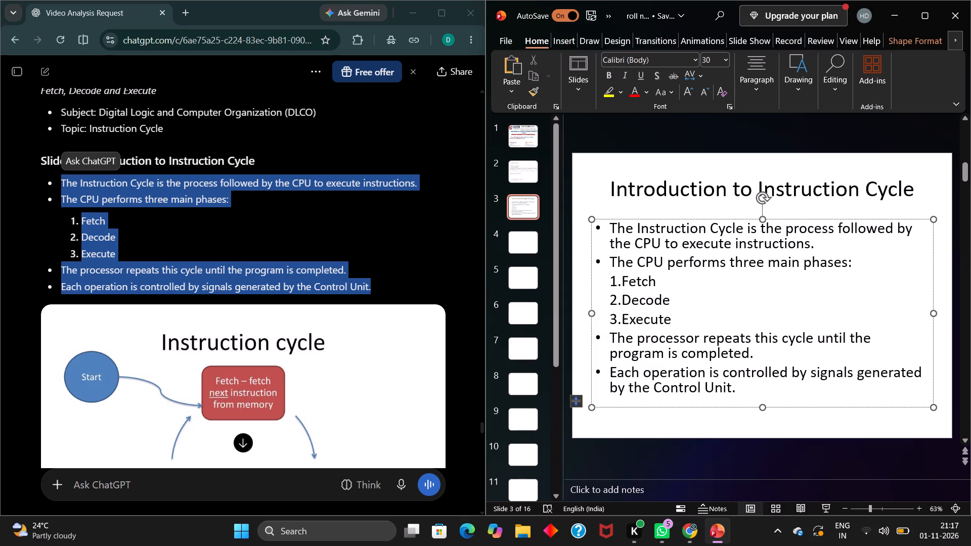
Go to the empty slide 4 and open ChatGPT's "Instruction cycle" diagram in the enlarged image view.
left_click(526, 237)
left_click(421, 323)
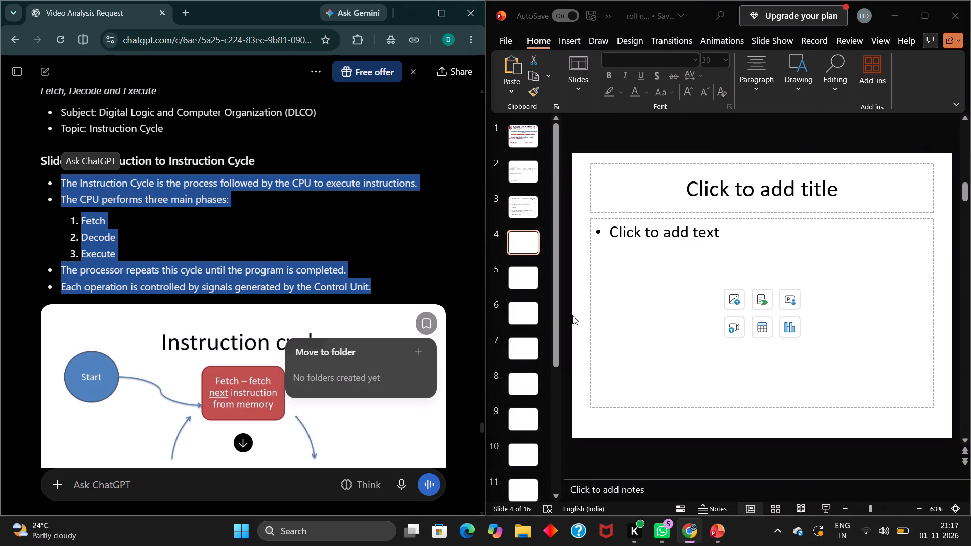
scroll(317, 394, "down", 2)
left_click(241, 397)
scroll(261, 391, "down", 1)
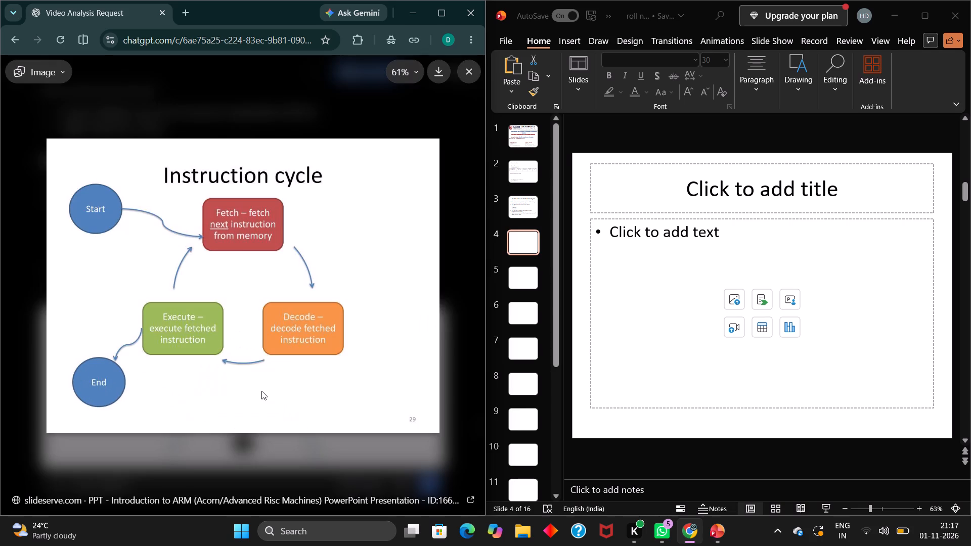
scroll(261, 391, "down", 1)
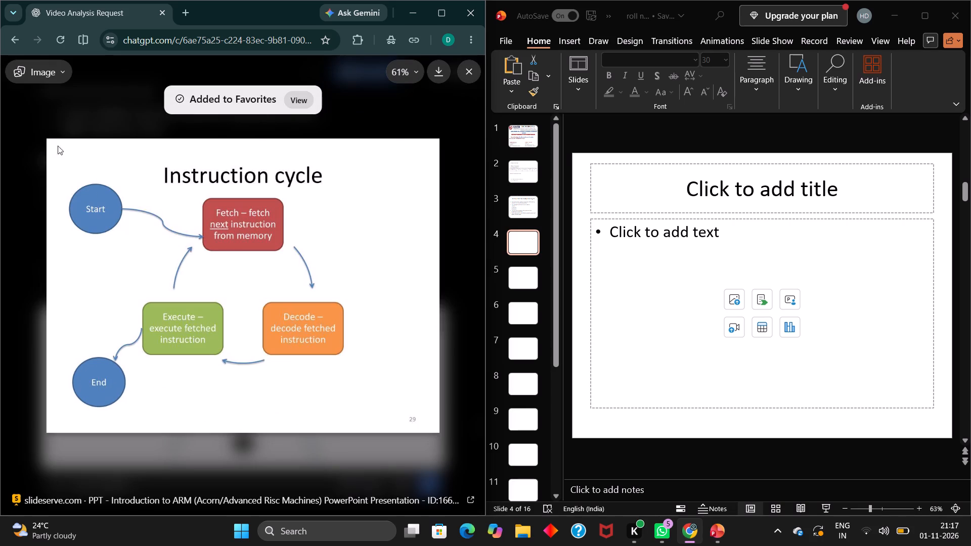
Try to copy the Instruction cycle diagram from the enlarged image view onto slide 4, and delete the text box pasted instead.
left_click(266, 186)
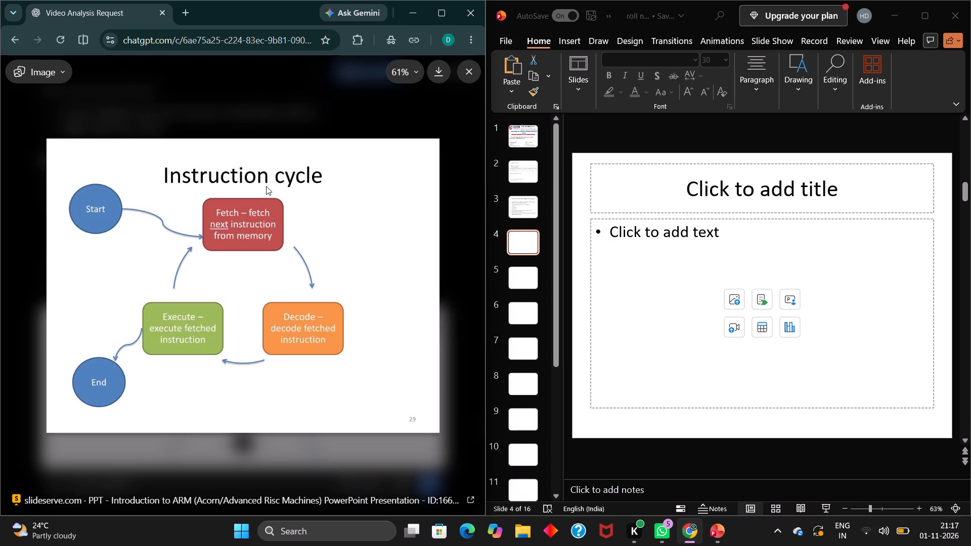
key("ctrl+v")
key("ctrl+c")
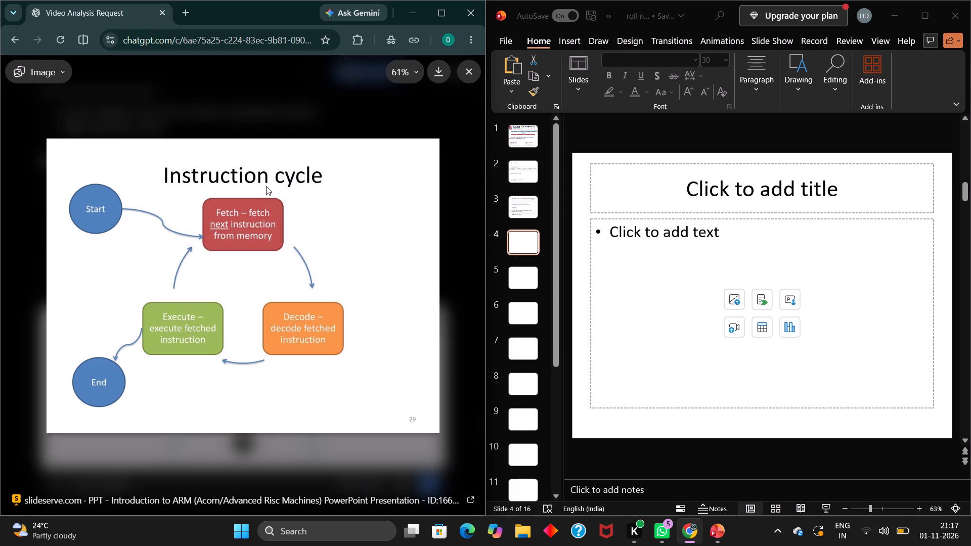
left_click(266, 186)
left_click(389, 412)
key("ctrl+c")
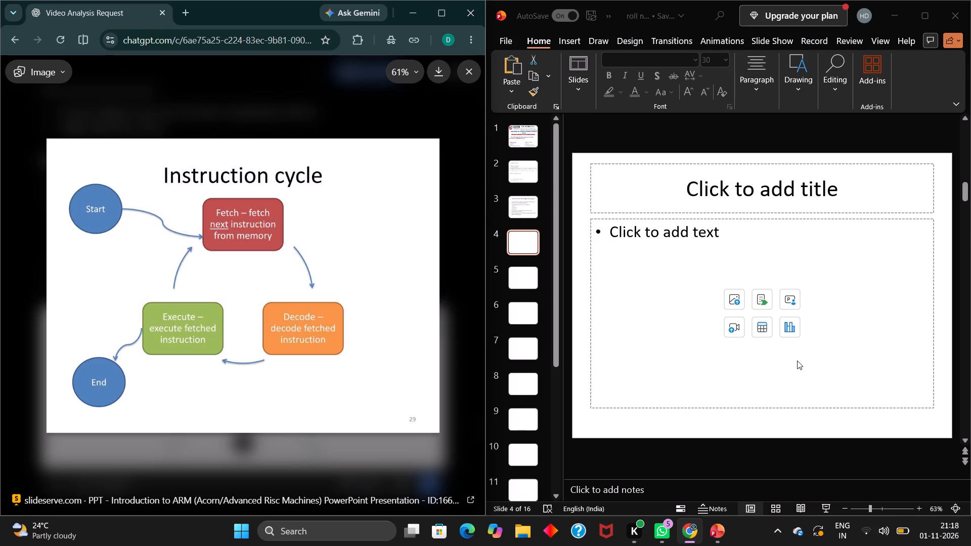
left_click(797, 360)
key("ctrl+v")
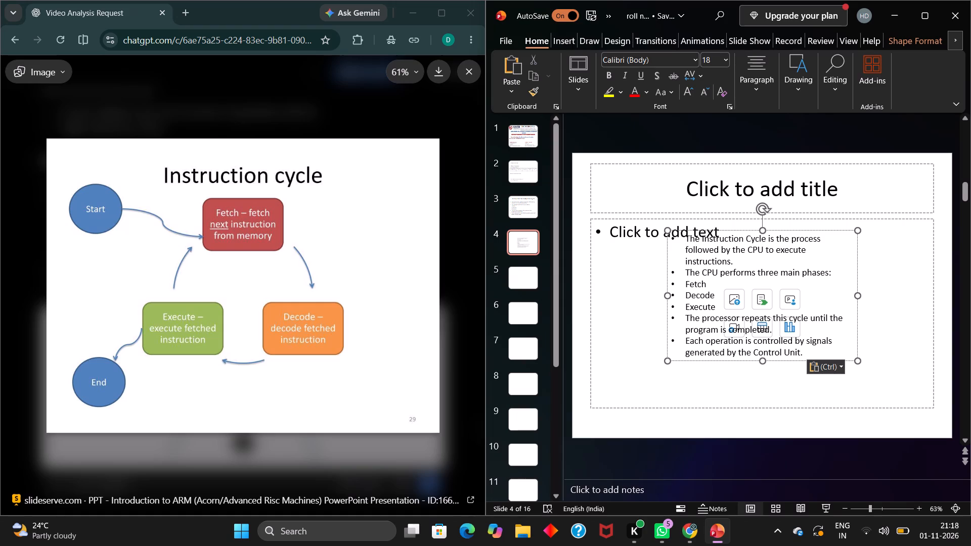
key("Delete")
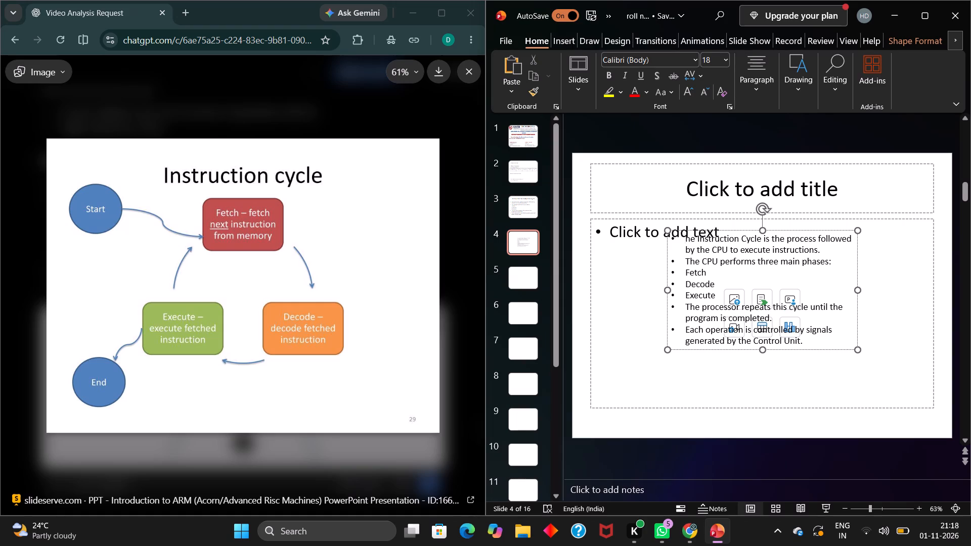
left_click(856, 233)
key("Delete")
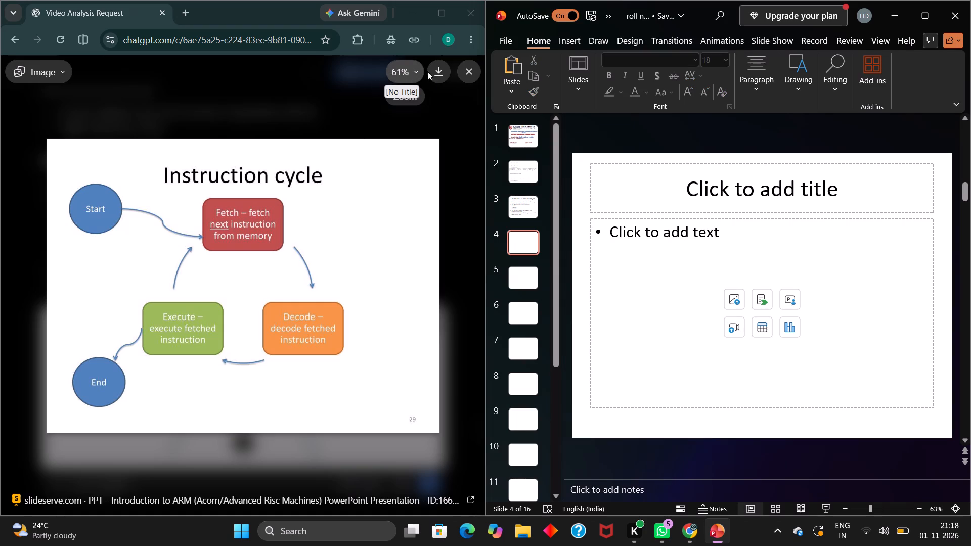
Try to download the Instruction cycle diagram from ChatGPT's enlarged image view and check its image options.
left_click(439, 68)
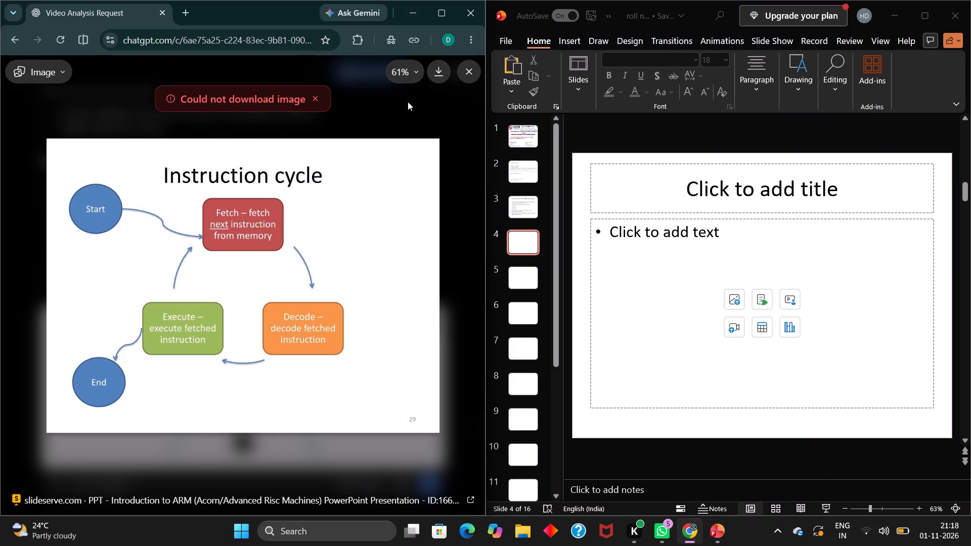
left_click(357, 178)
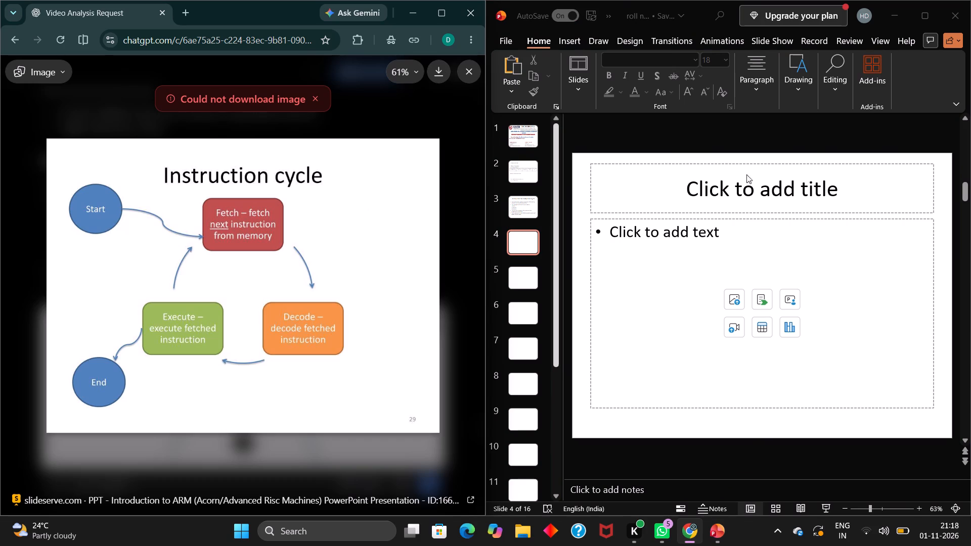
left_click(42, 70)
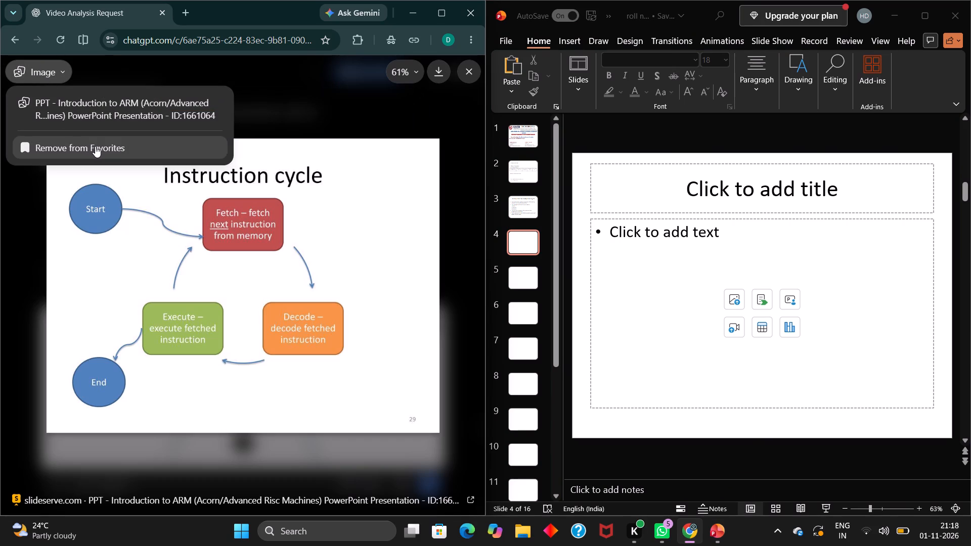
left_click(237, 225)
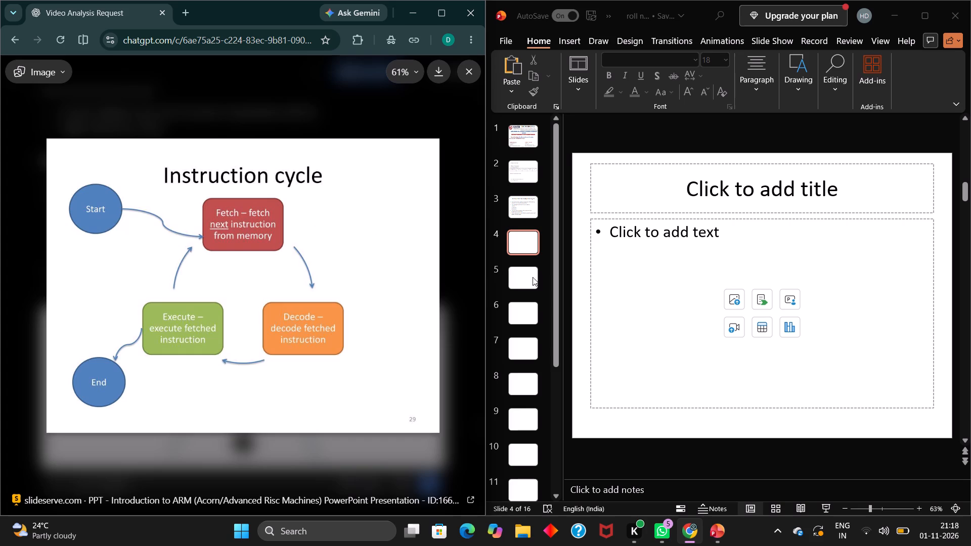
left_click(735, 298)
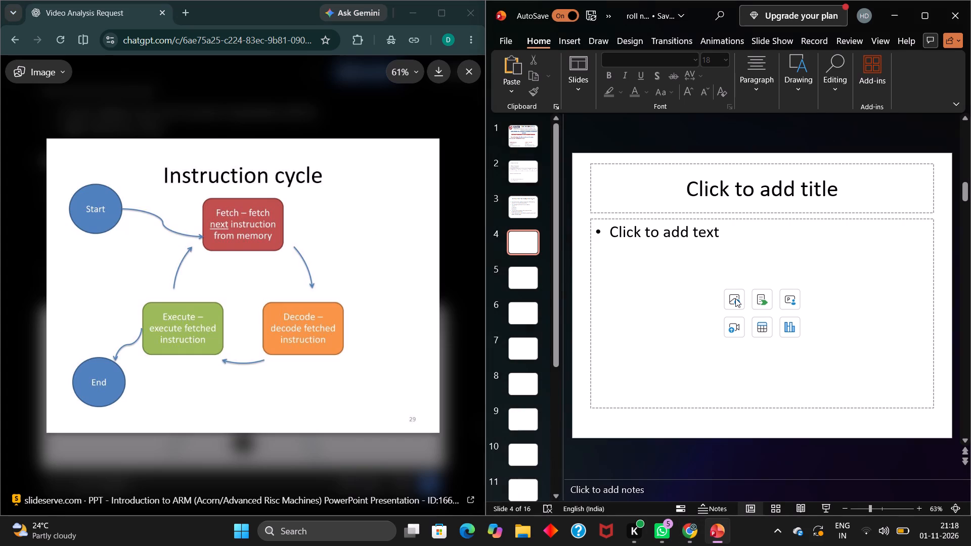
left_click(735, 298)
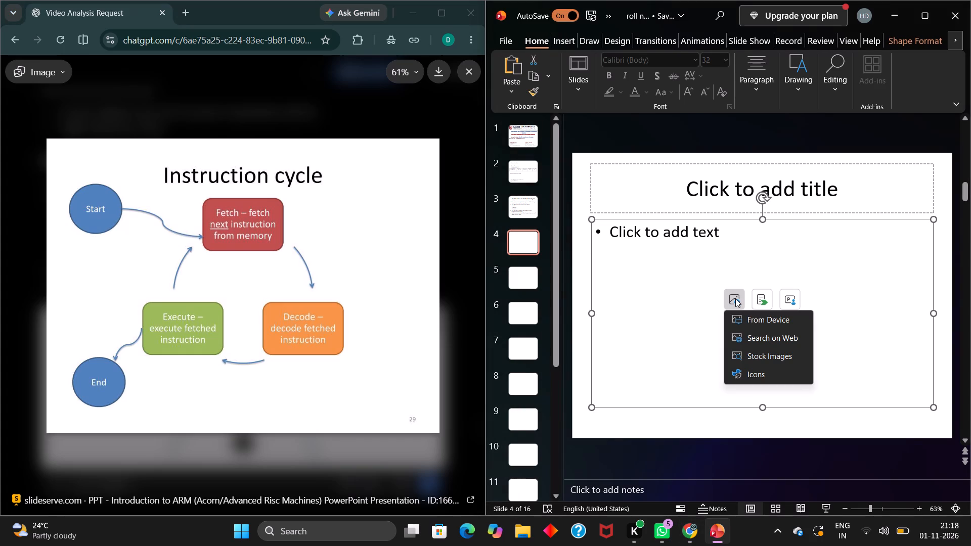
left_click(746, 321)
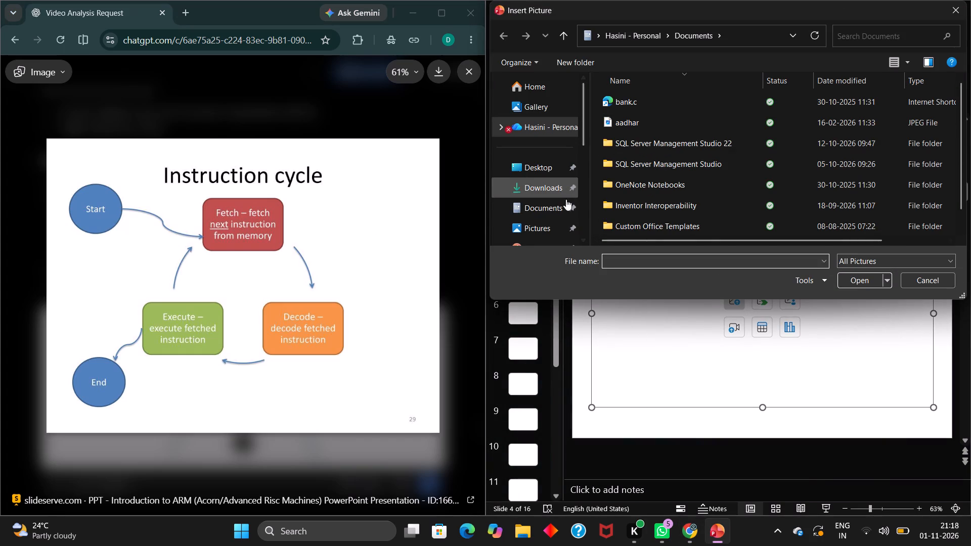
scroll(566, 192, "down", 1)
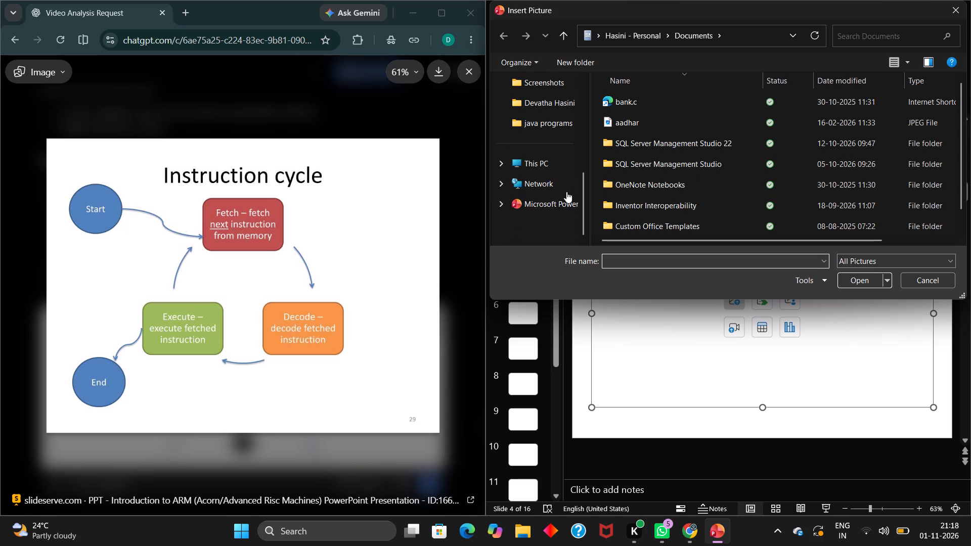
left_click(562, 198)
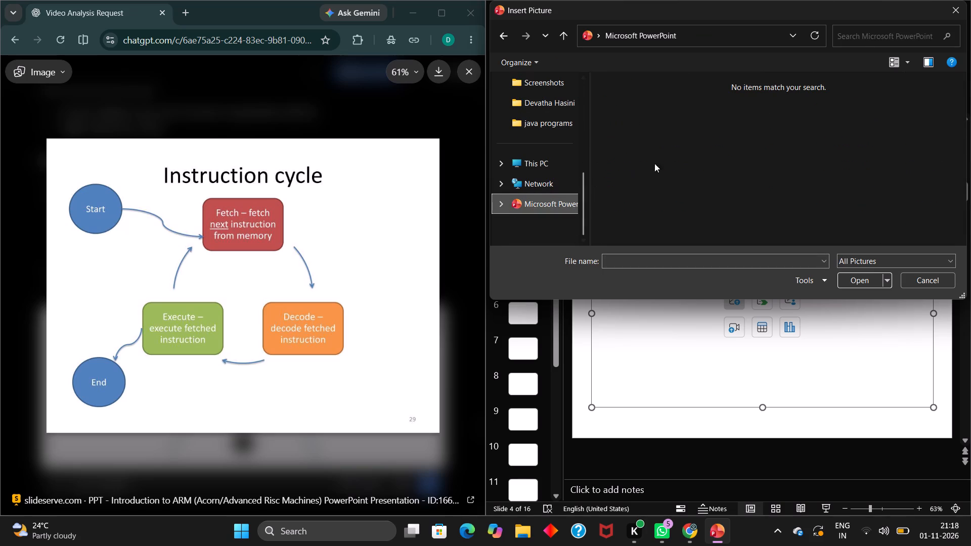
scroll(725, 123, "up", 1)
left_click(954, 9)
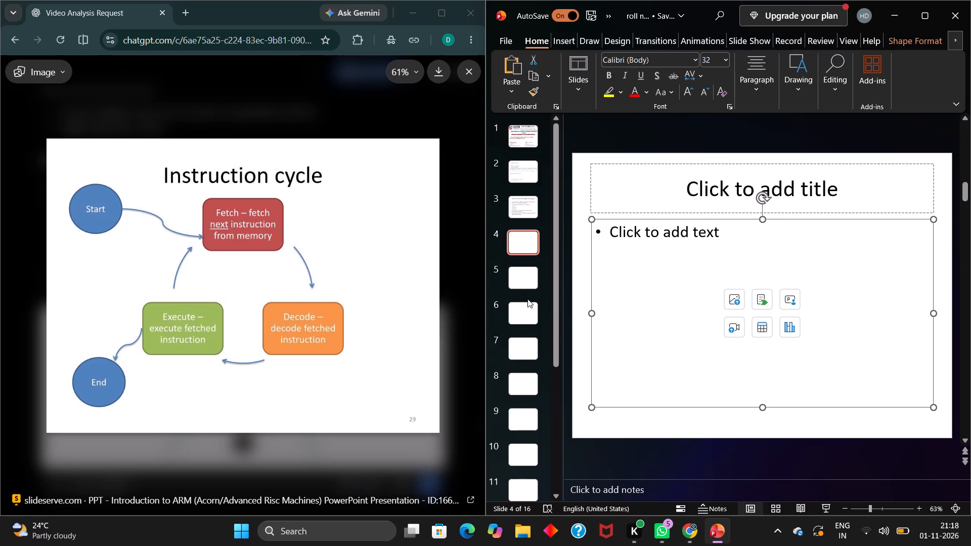
Capture a rectangular screenshot of the Instruction cycle diagram, from its title to the End circle, leaving out the page number.
key("Print")
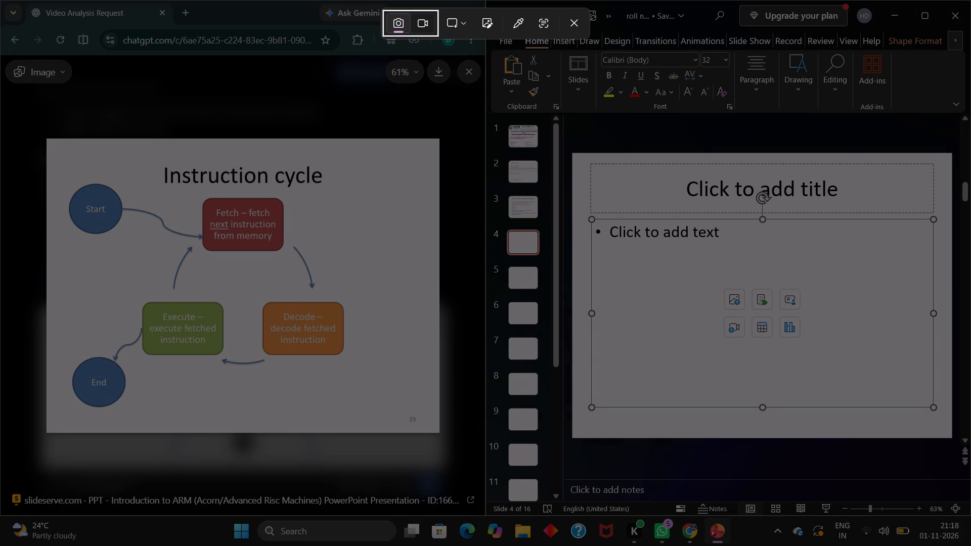
left_click_drag(47, 138, 80, 172)
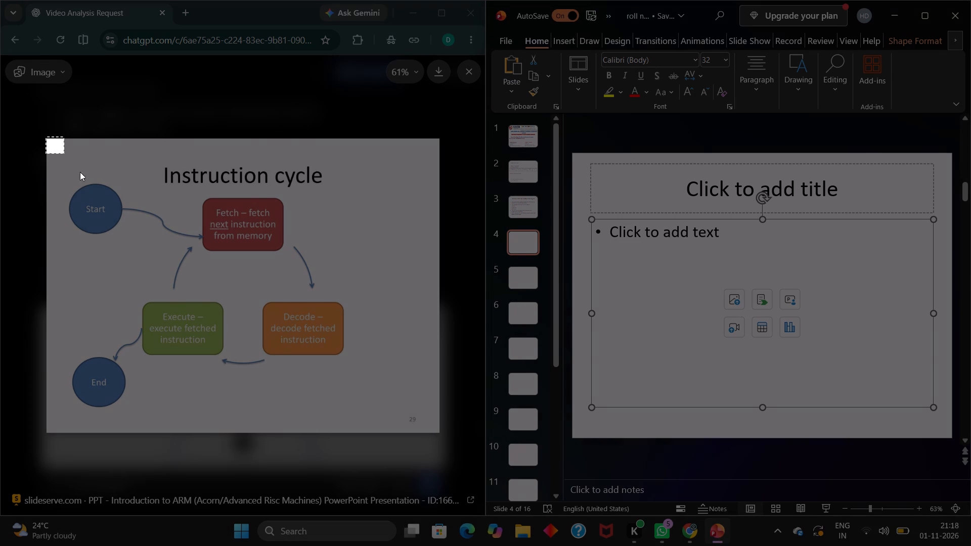
left_click_drag(80, 172, 434, 412)
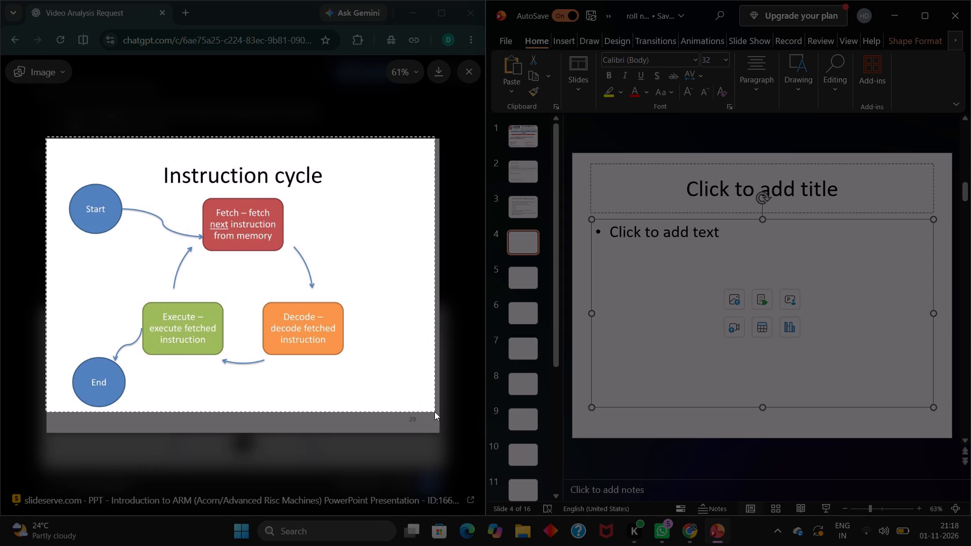
left_click_drag(434, 412, 401, 430)
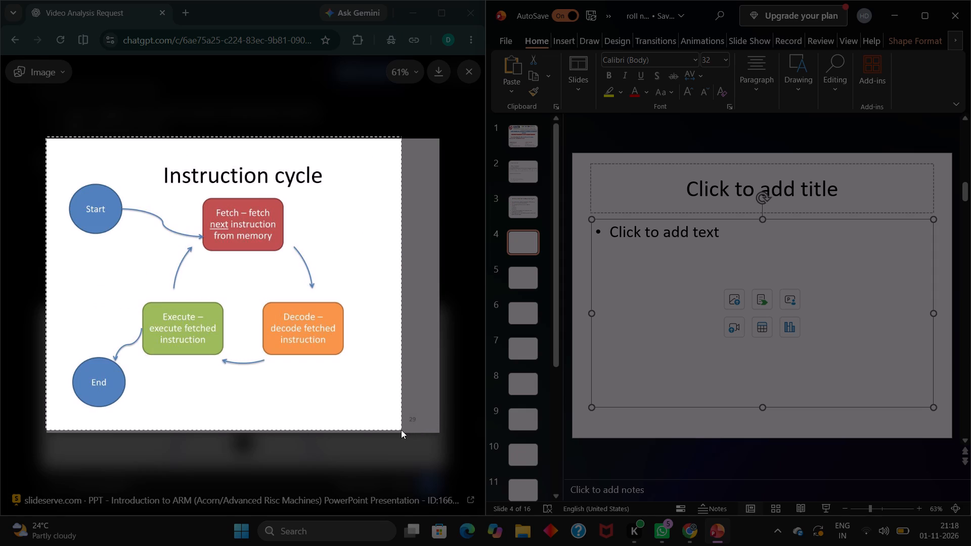
left_click_drag(401, 430, 403, 432)
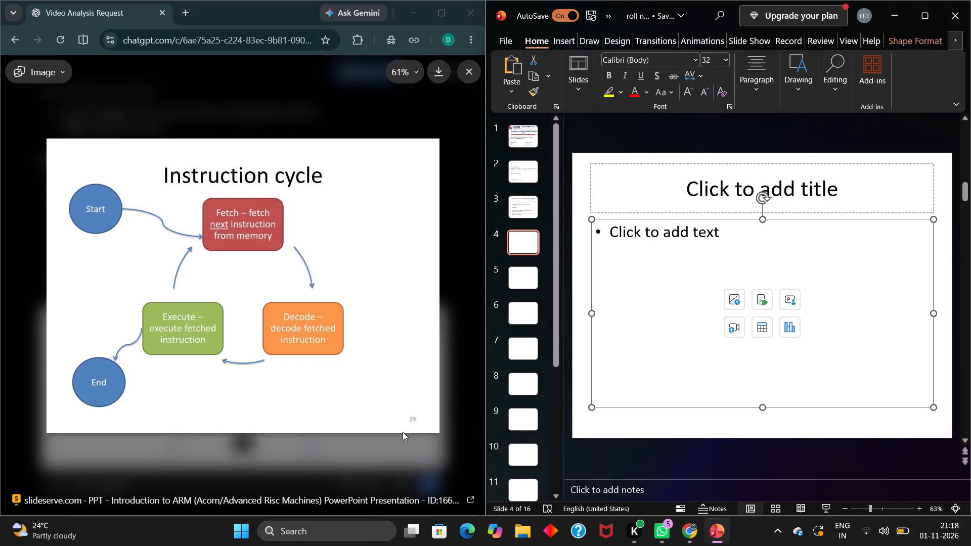
Open the captured diagram in Snipping Tool, copy it, and paste it into slide 4's content placeholder in PowerPoint.
left_click(850, 386)
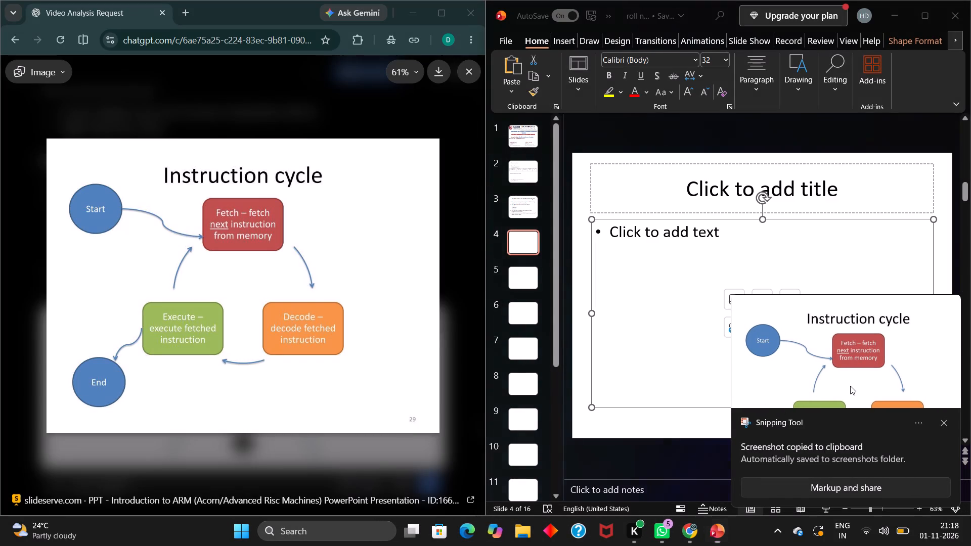
left_click(850, 386)
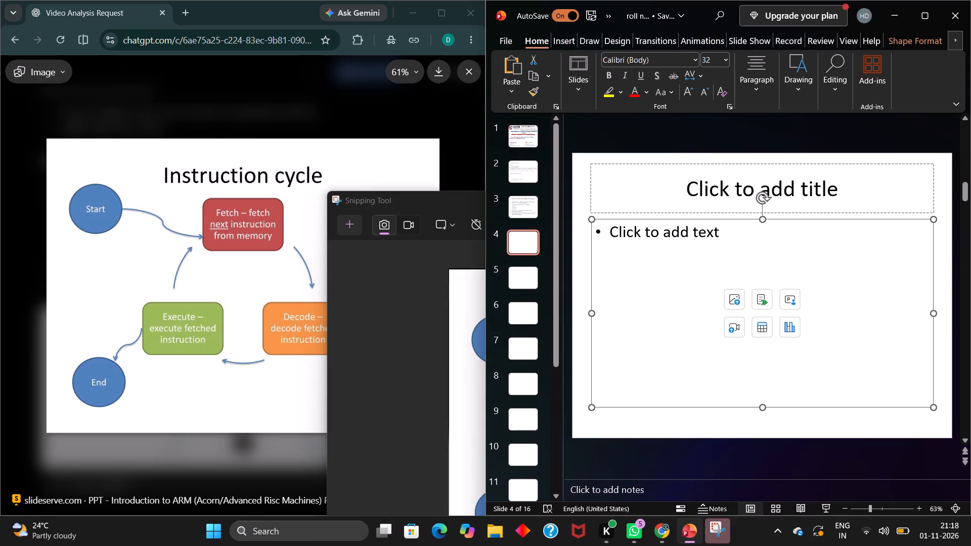
left_click(425, 311)
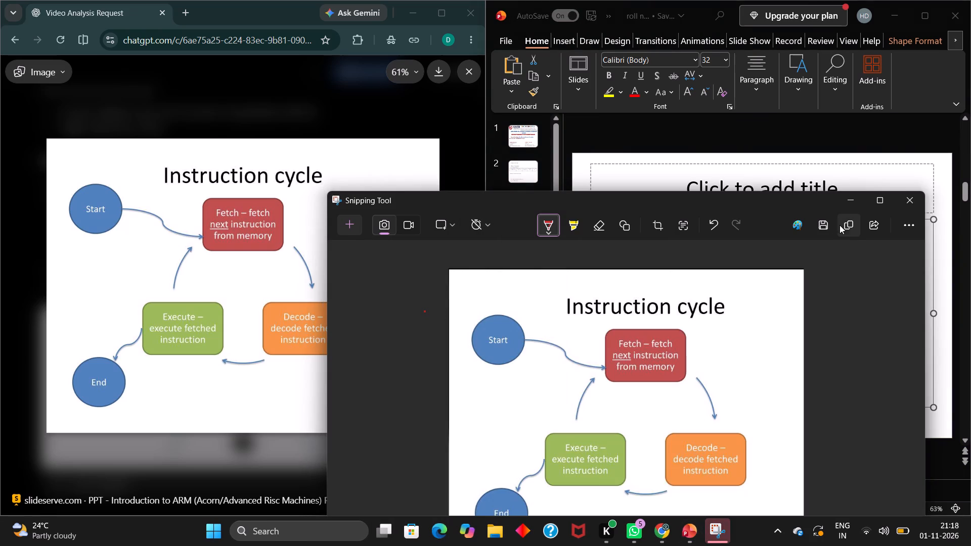
left_click(844, 224)
left_click(710, 176)
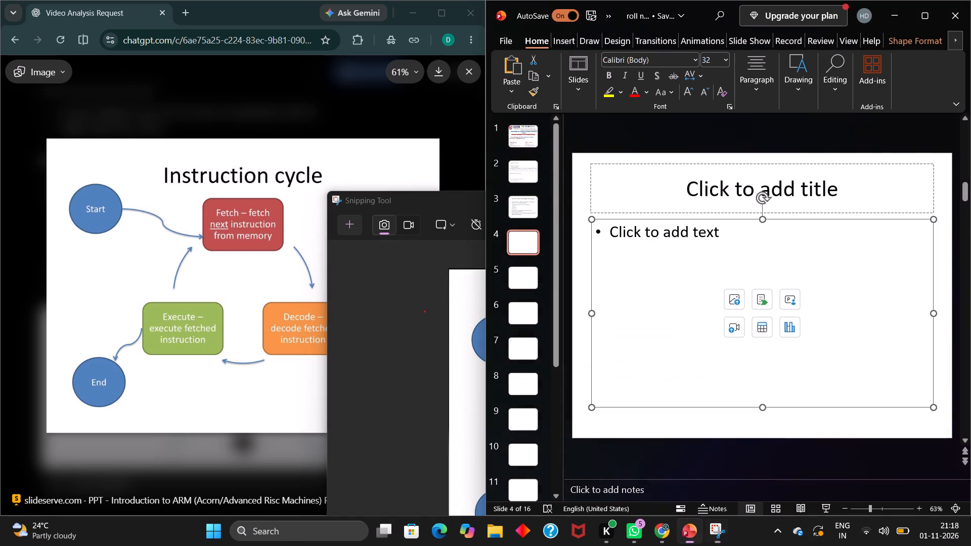
left_click(723, 304)
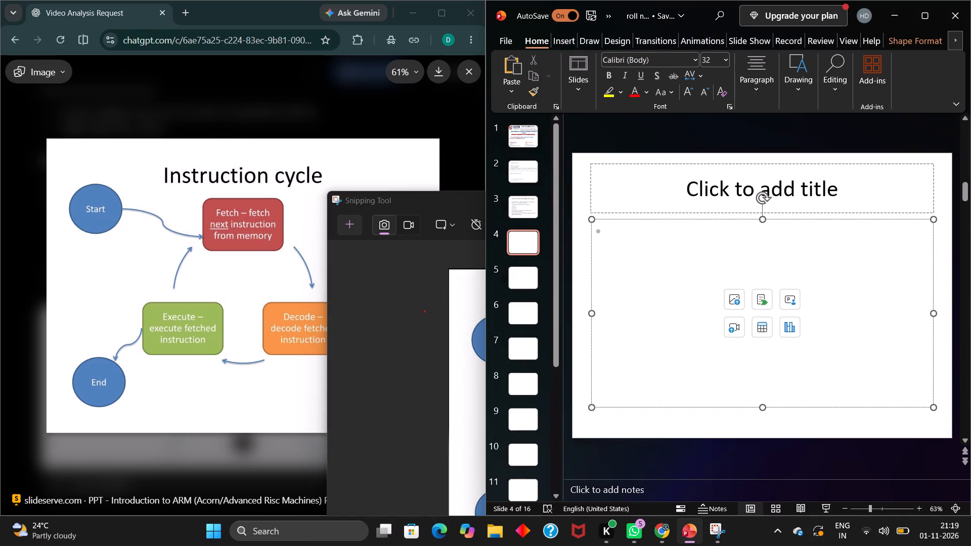
key("ctrl+v")
left_click(618, 332)
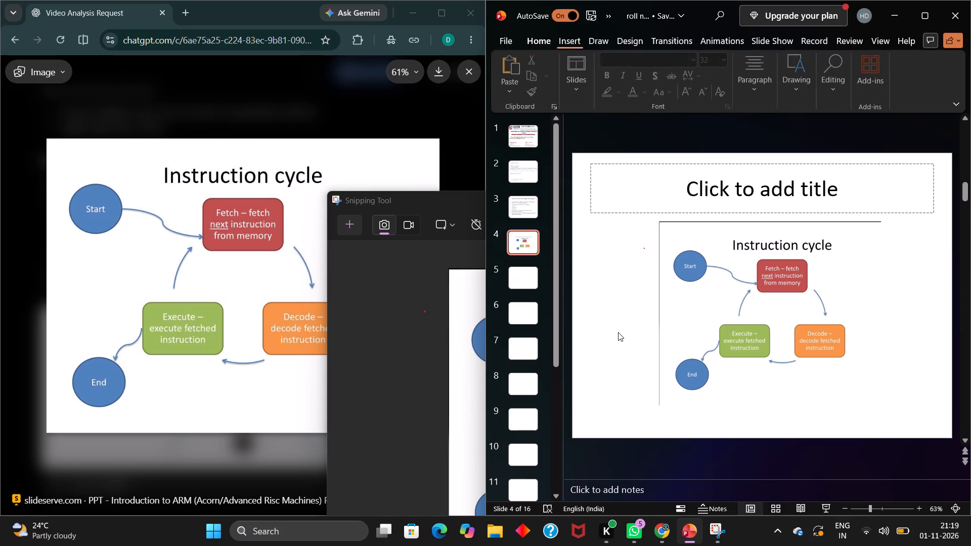
Move the pasted diagram picture to the upper-left corner of slide 4, over the title placeholder.
left_click(683, 305)
left_click_drag(683, 305, 622, 266)
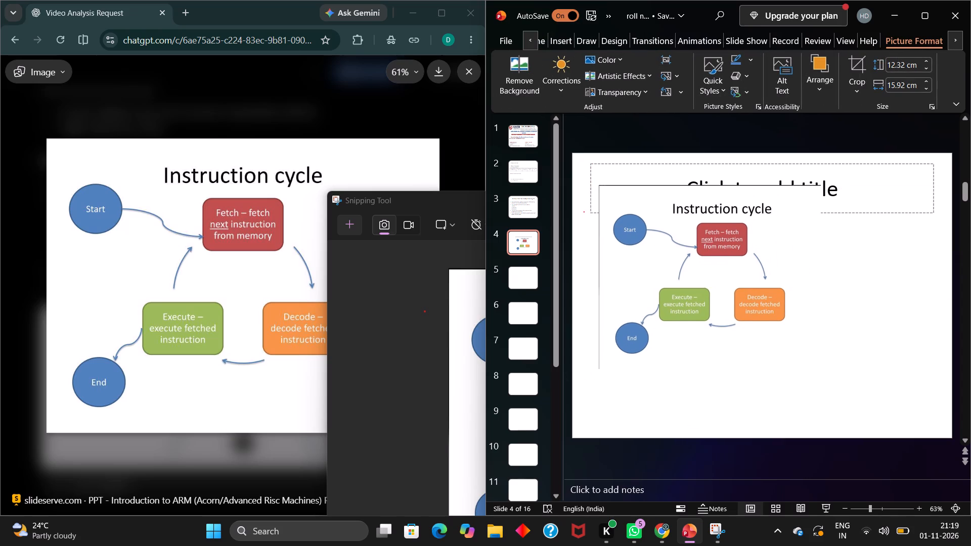
left_click_drag(622, 266, 597, 224)
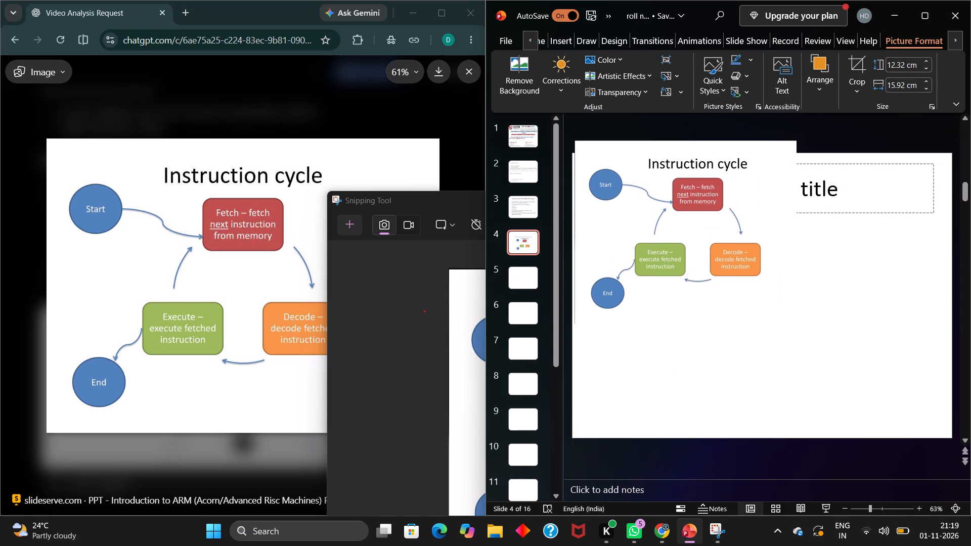
left_click_drag(597, 224, 596, 233)
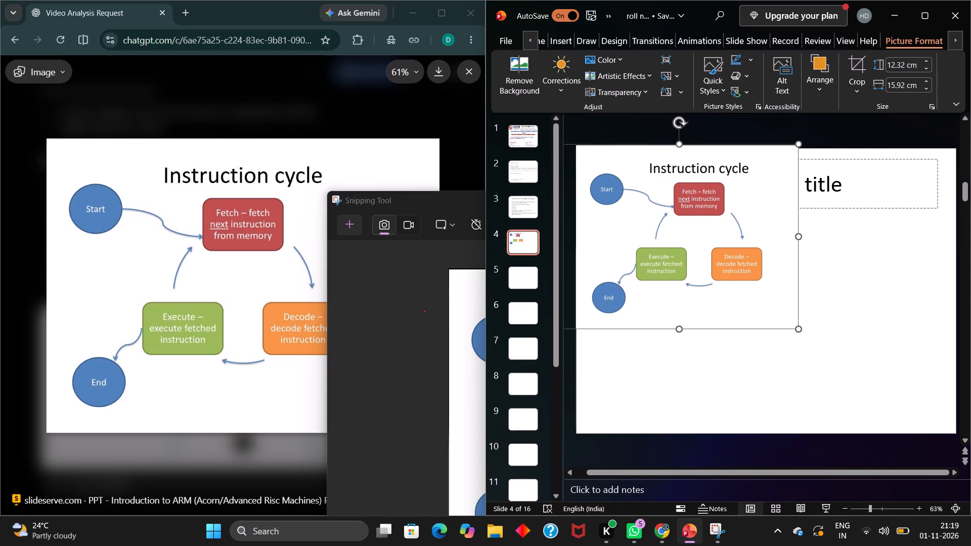
Enlarge the diagram picture from its lower-right corner to about 20.5 cm high and 26.5 cm wide, covering most of slide 4.
left_click_drag(799, 329, 918, 416)
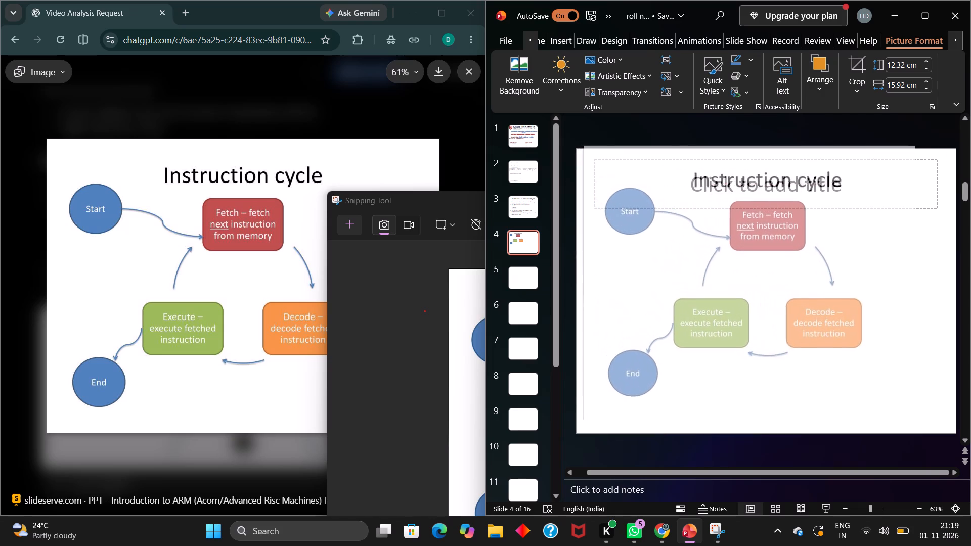
left_click_drag(918, 416, 953, 413)
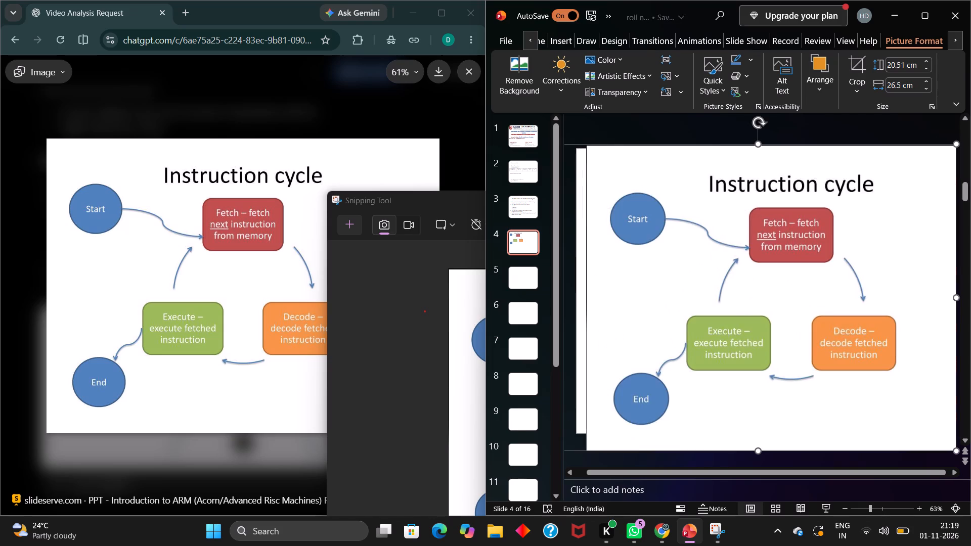
Align the diagram picture with slide 4's upper-left corner and resize it to about 18.7 cm high and 27.3 cm wide, filling the slide.
left_click_drag(668, 262, 655, 267)
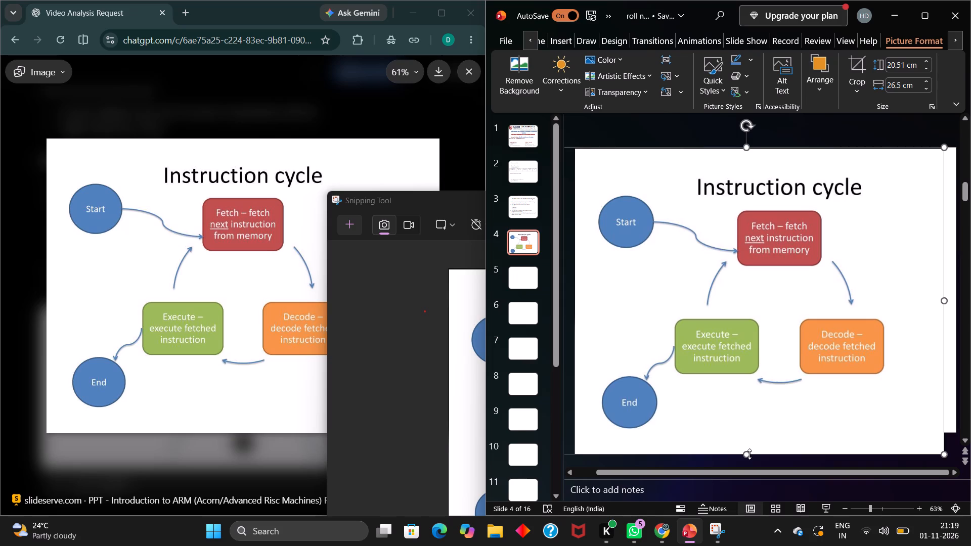
left_click_drag(749, 454, 762, 426)
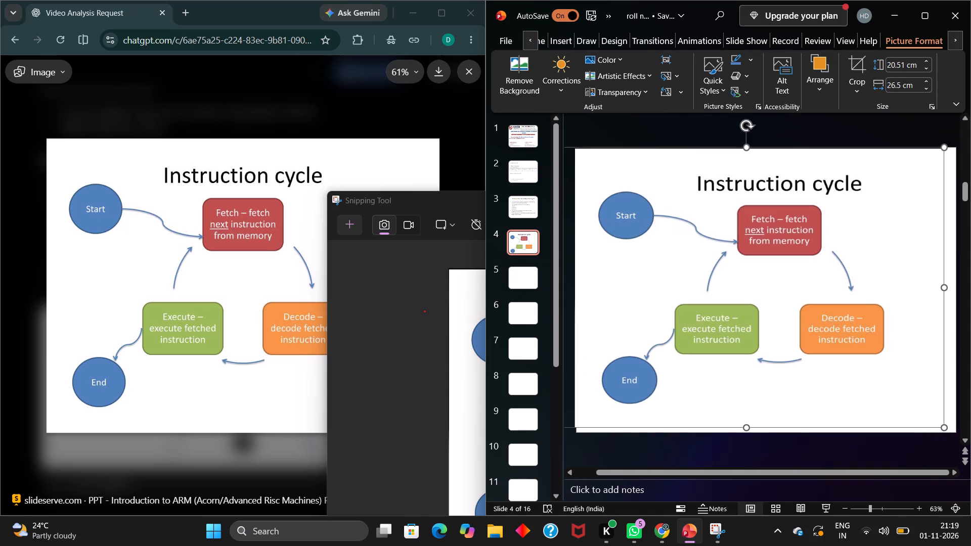
left_click(762, 426)
left_click_drag(945, 289, 957, 287)
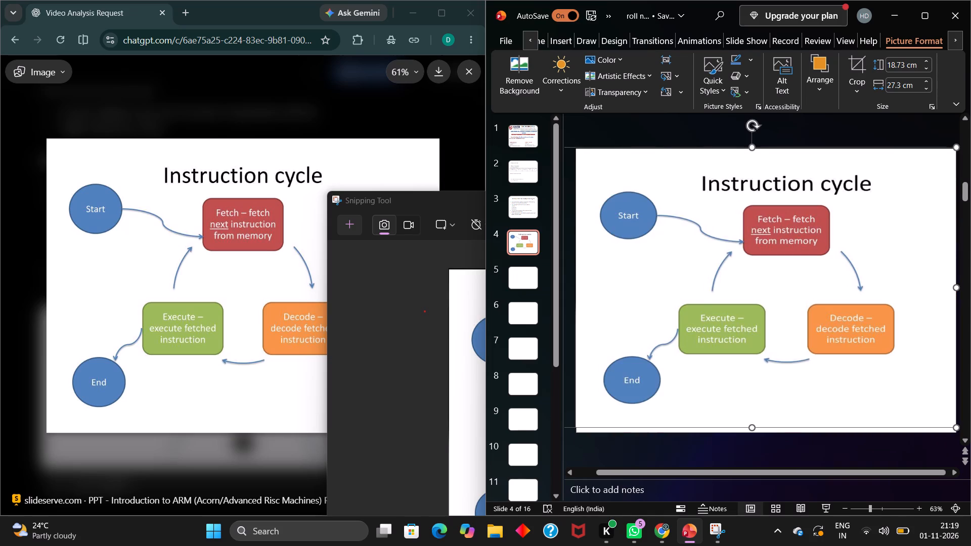
left_click(806, 441)
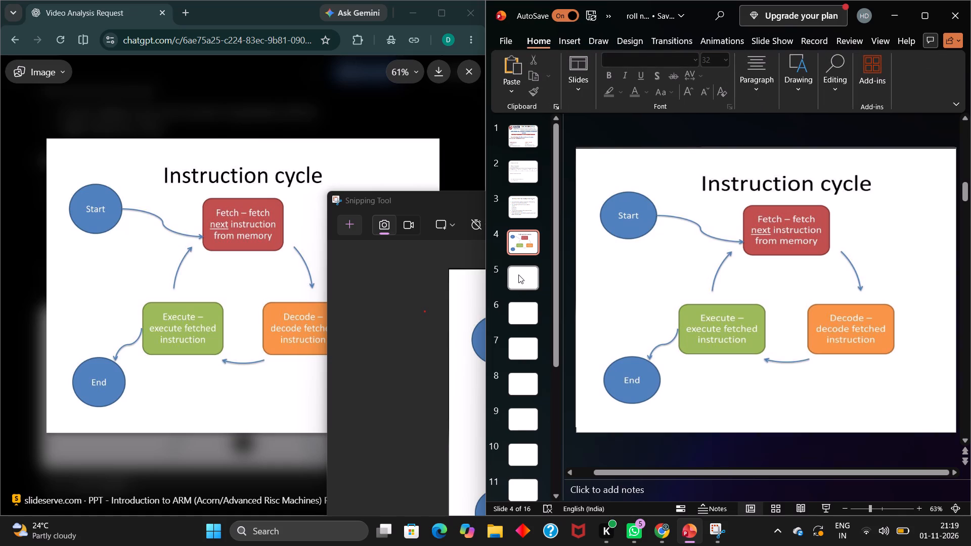
Copy the heading "Stored Program Computer" from ChatGPT's Slide 3 section and paste it as slide 5's title.
left_click(518, 275)
left_click(439, 142)
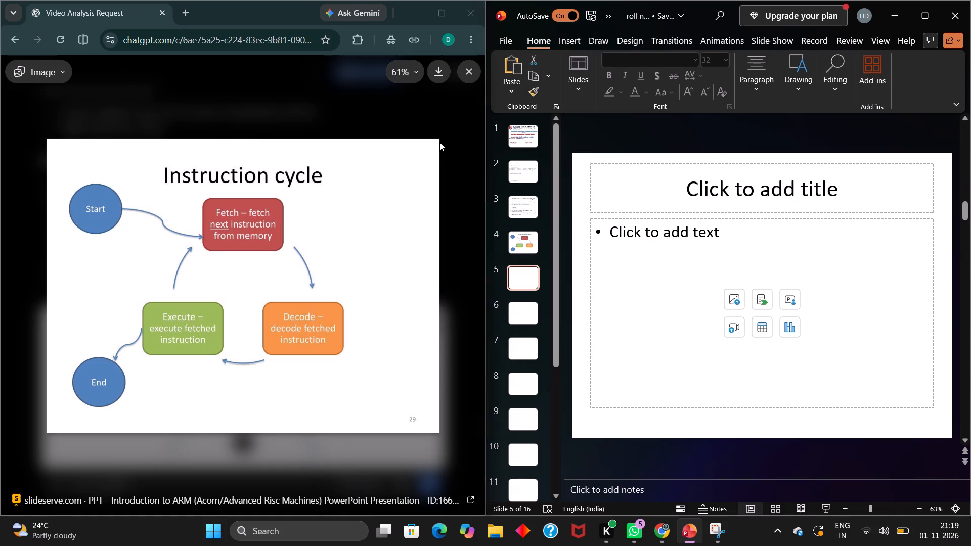
left_click(479, 70)
scroll(401, 257, "down", 1)
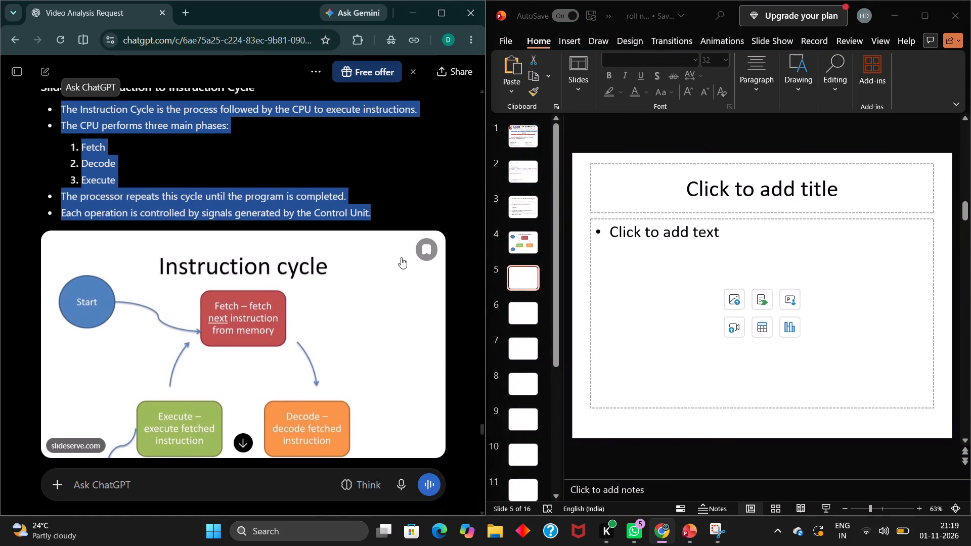
scroll(401, 257, "down", 6)
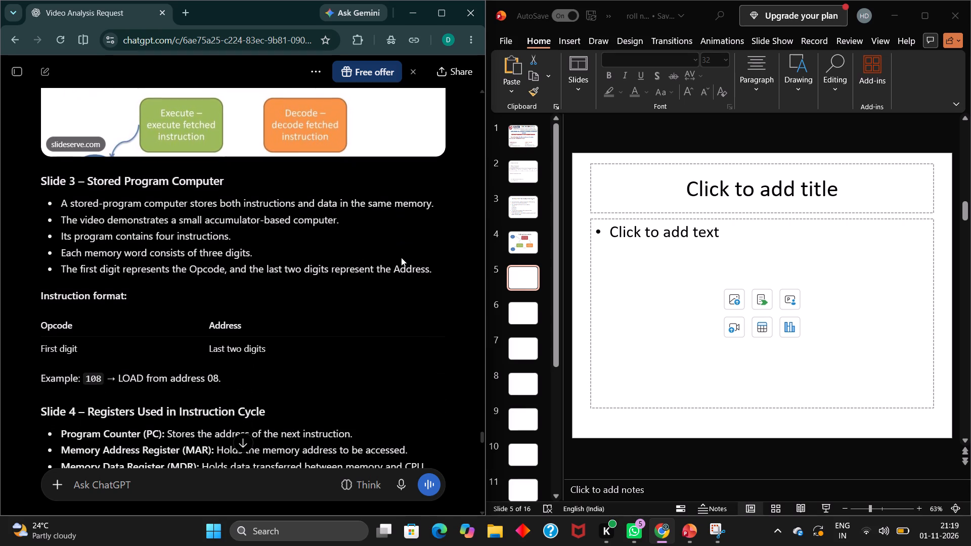
left_click_drag(84, 180, 228, 196)
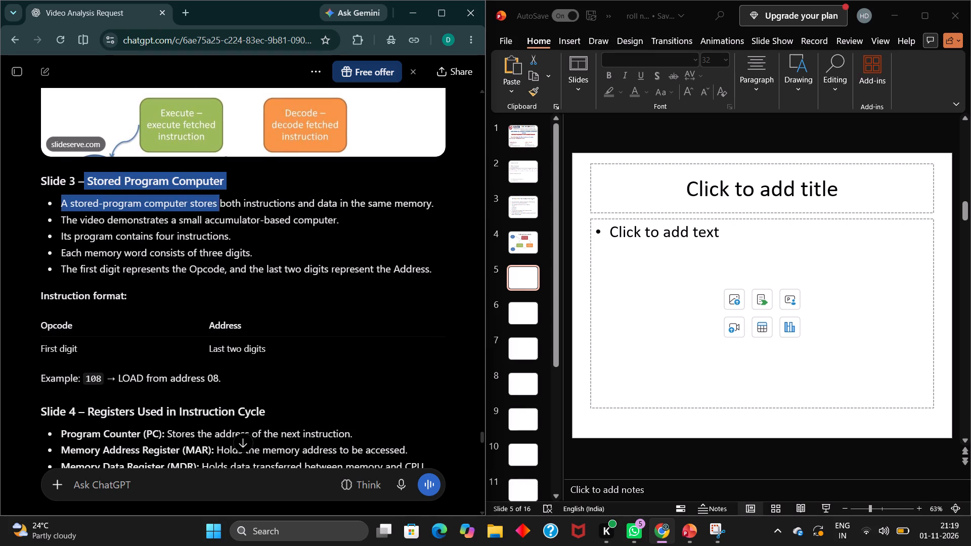
left_click_drag(228, 196, 244, 173)
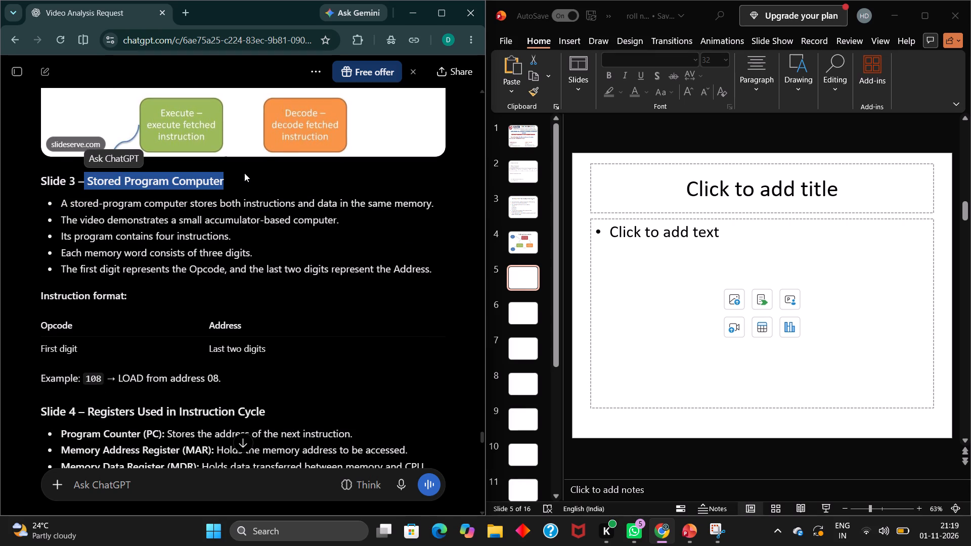
key("ctrl+c")
left_click(621, 188)
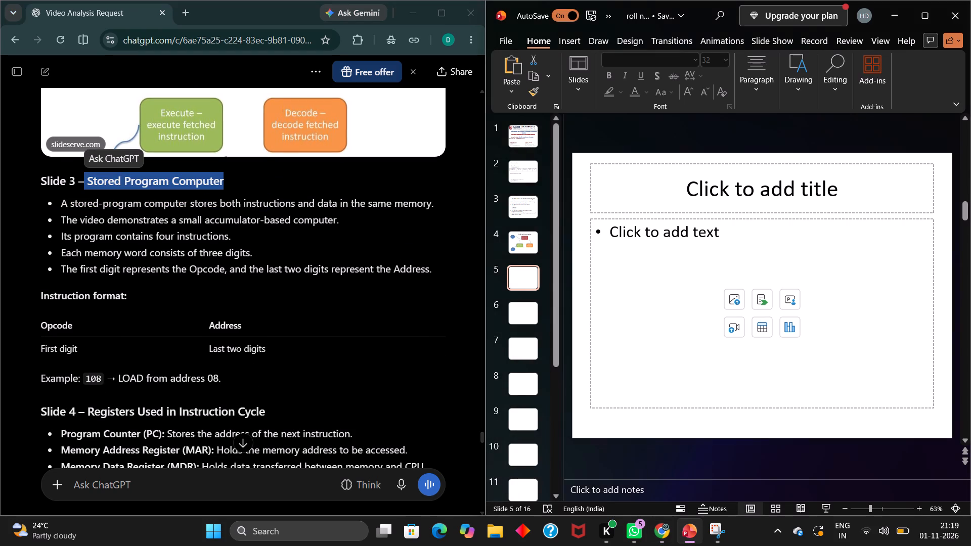
left_click(621, 188)
key("ctrl+v")
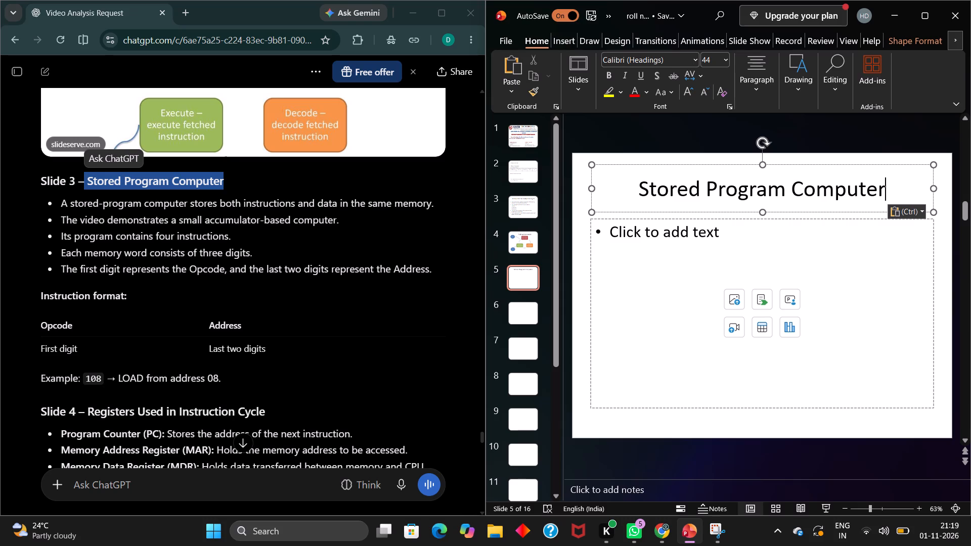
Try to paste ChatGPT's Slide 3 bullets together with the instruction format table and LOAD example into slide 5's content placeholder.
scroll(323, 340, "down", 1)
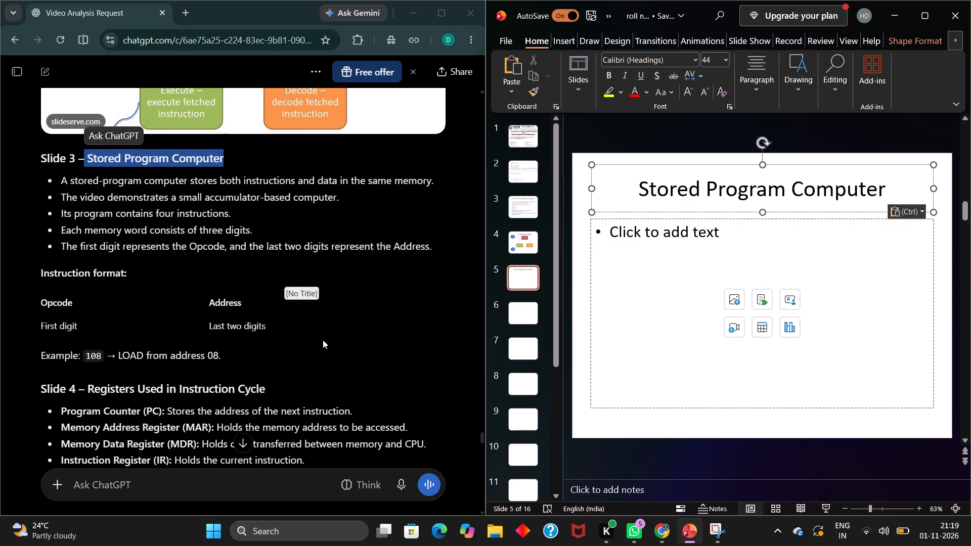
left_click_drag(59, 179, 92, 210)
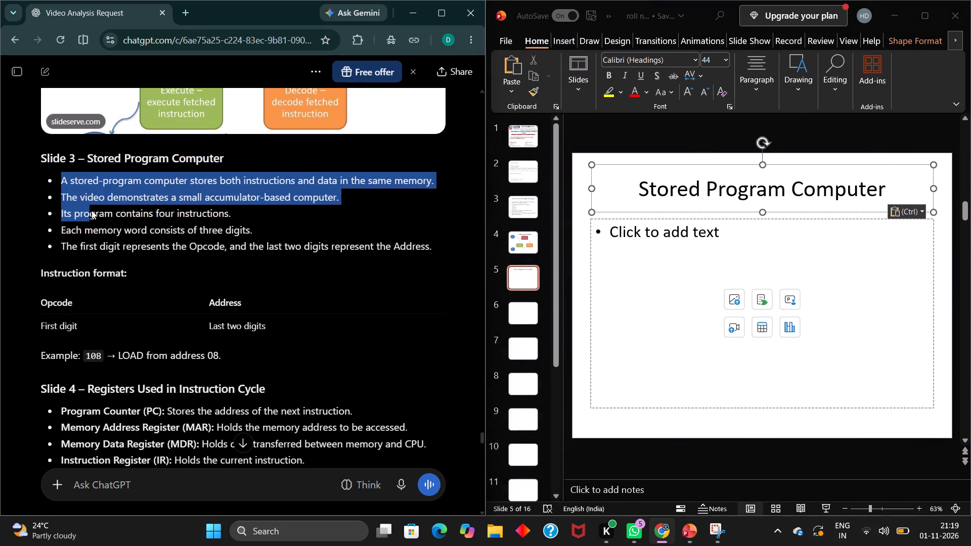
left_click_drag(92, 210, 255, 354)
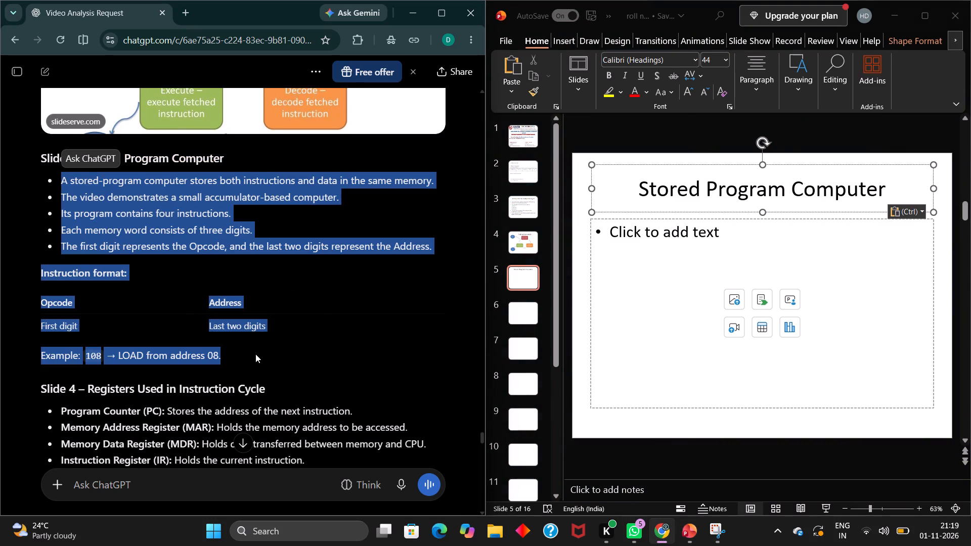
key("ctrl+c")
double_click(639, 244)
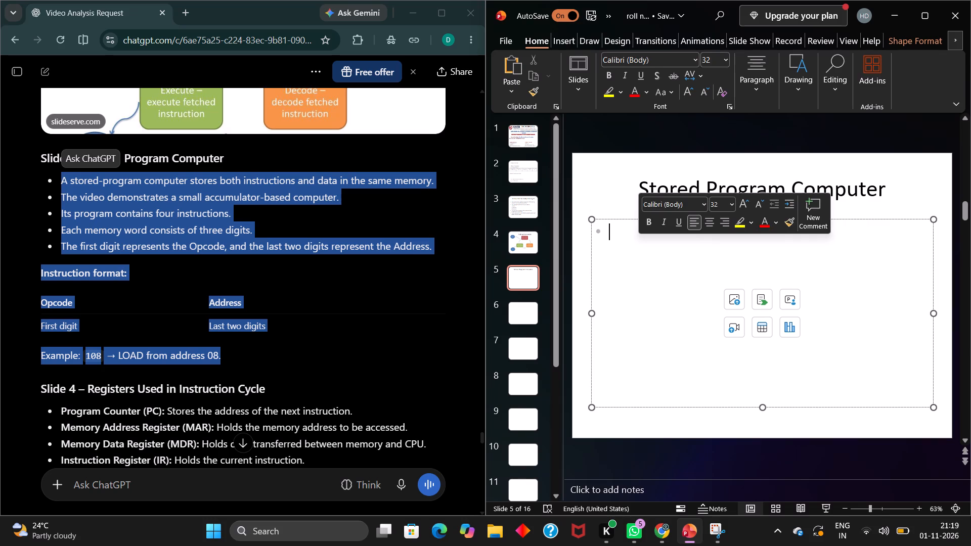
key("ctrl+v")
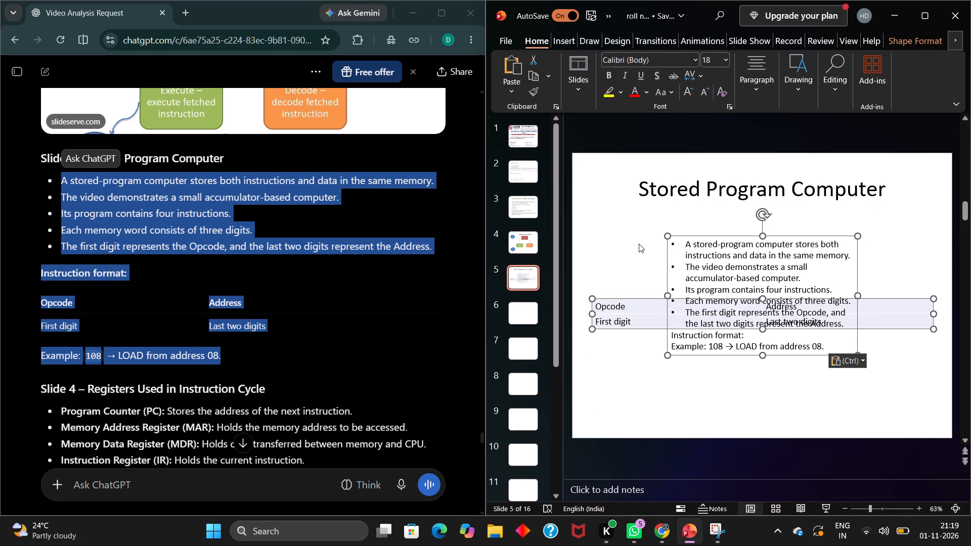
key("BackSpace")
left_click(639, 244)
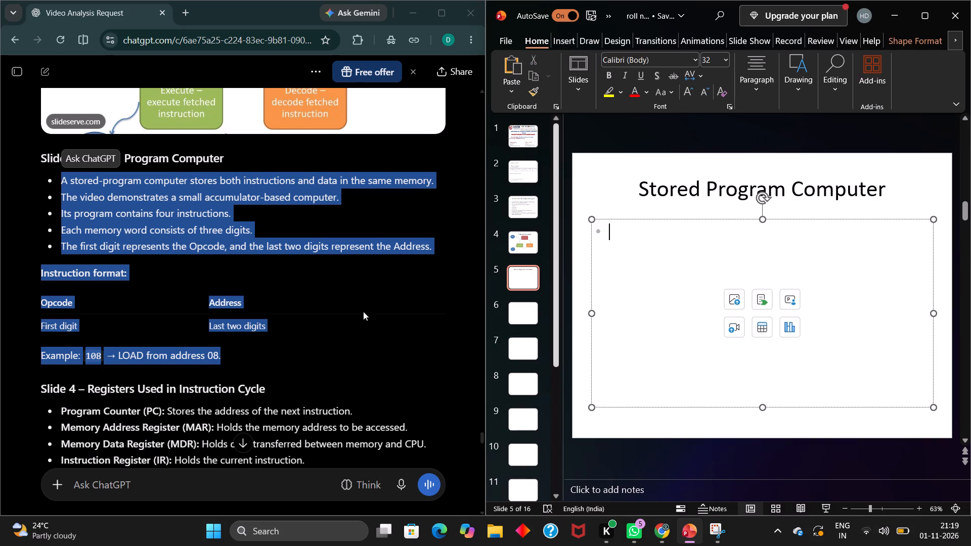
Copy only the five stored-program bullets from ChatGPT's Slide 3 section and paste them into slide 5's content placeholder.
left_click(329, 333)
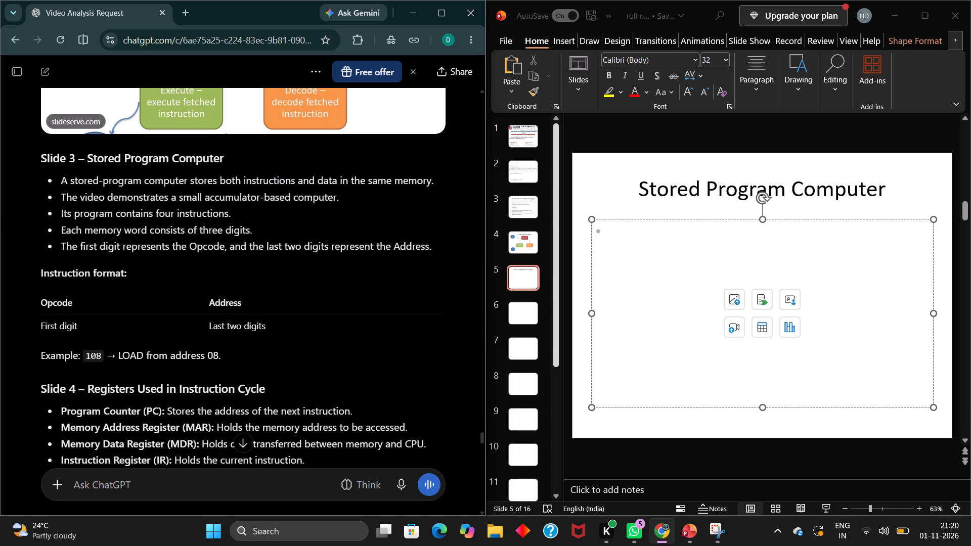
left_click_drag(61, 181, 433, 251)
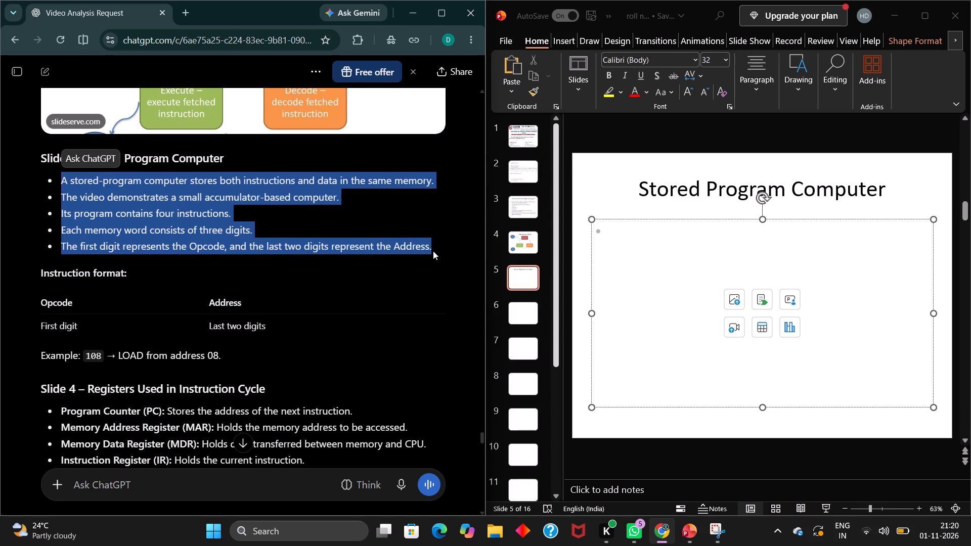
key("ctrl+c")
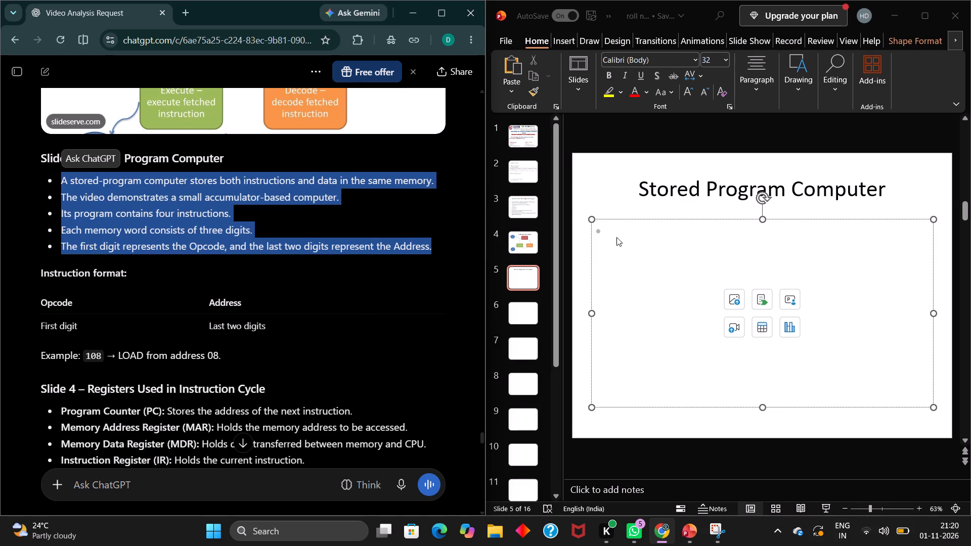
left_click(613, 233)
key("ctrl+v")
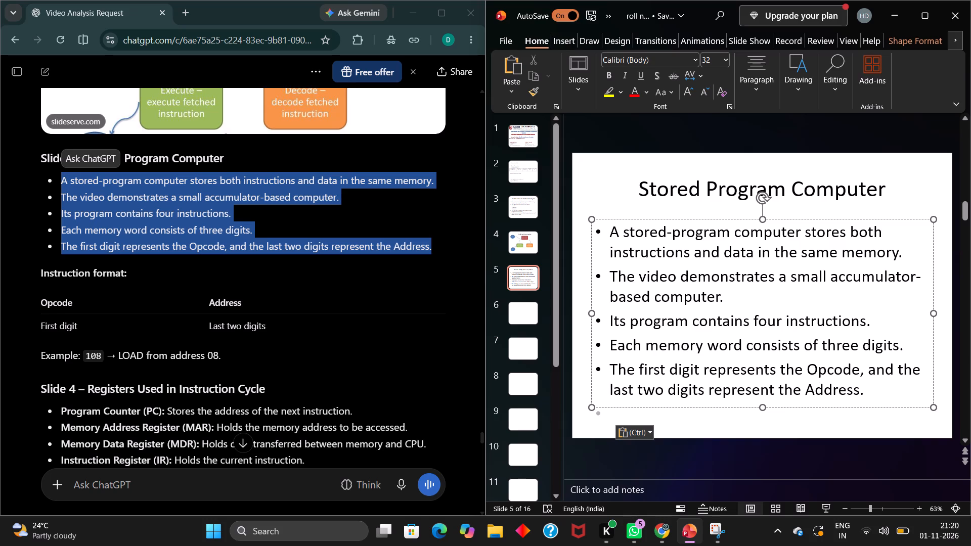
Copy the heading "Registers Used in Instruction Cycle" from ChatGPT's Slide 4 section and paste it as slide 6's title.
left_click(531, 313)
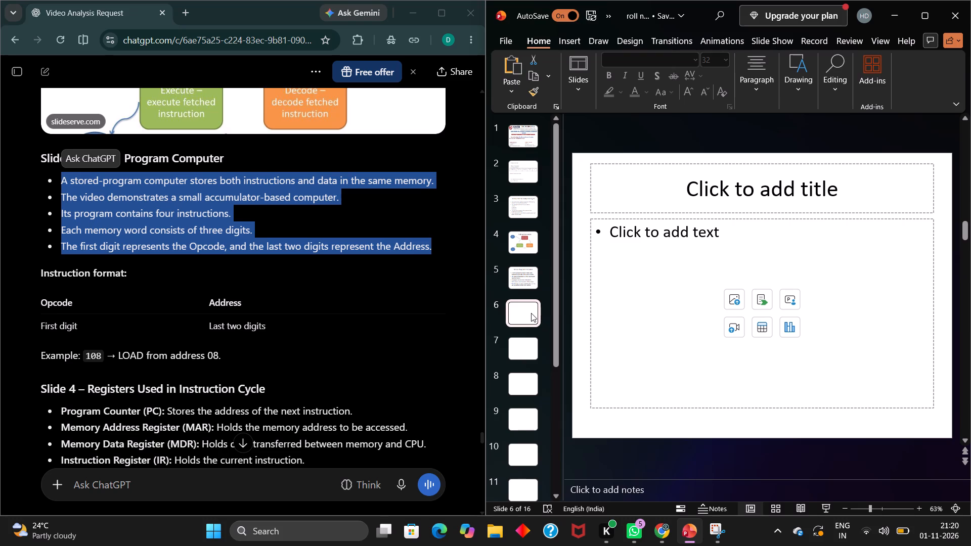
scroll(363, 338, "down", 1)
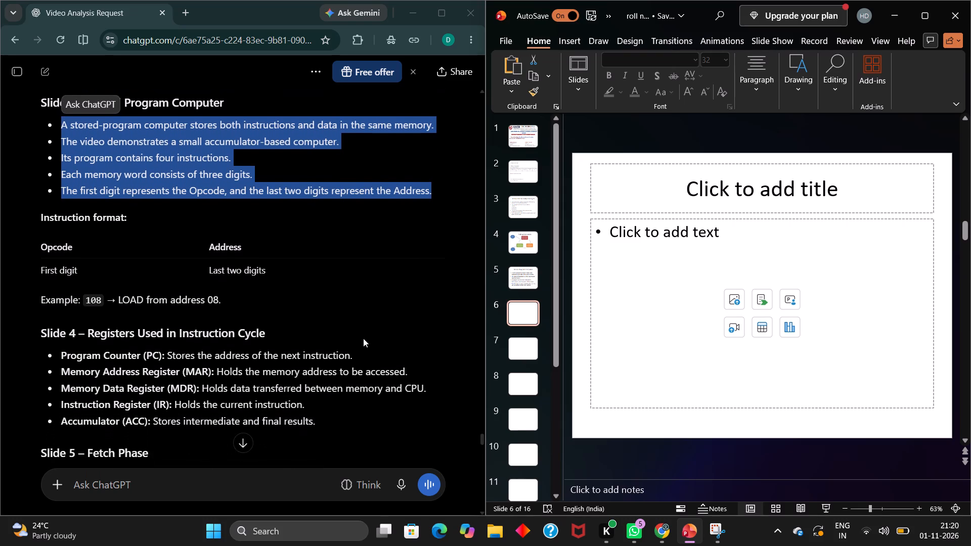
scroll(363, 338, "down", 1)
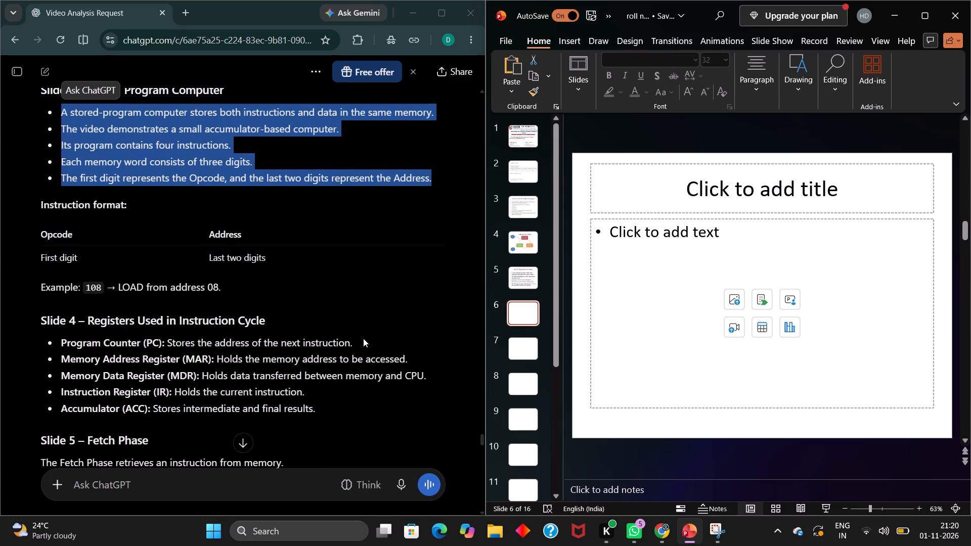
scroll(363, 338, "down", 1)
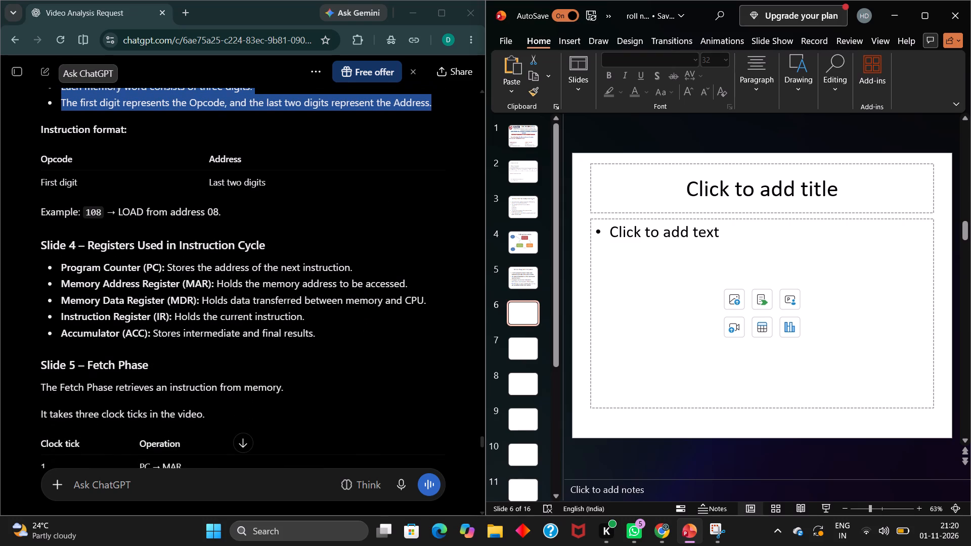
left_click_drag(87, 245, 275, 248)
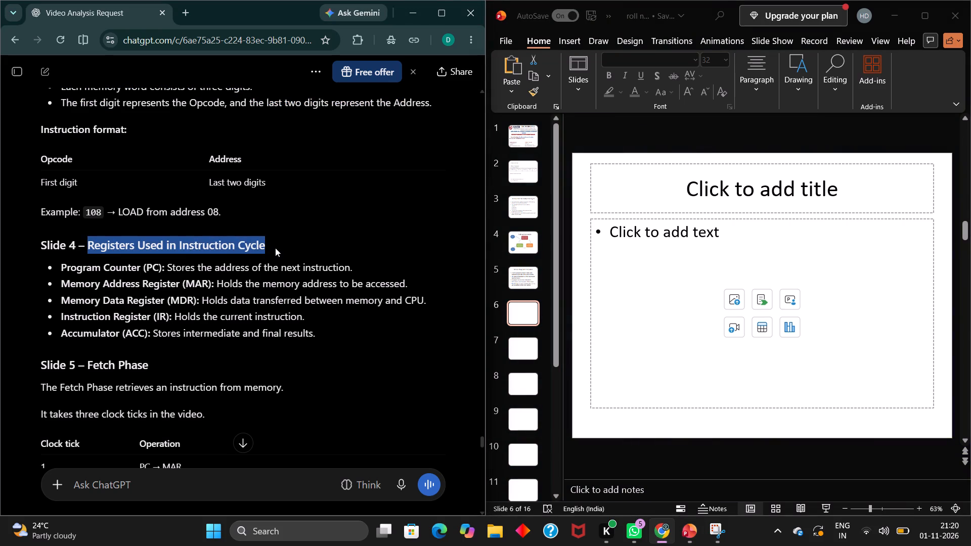
left_click_drag(275, 248, 277, 248)
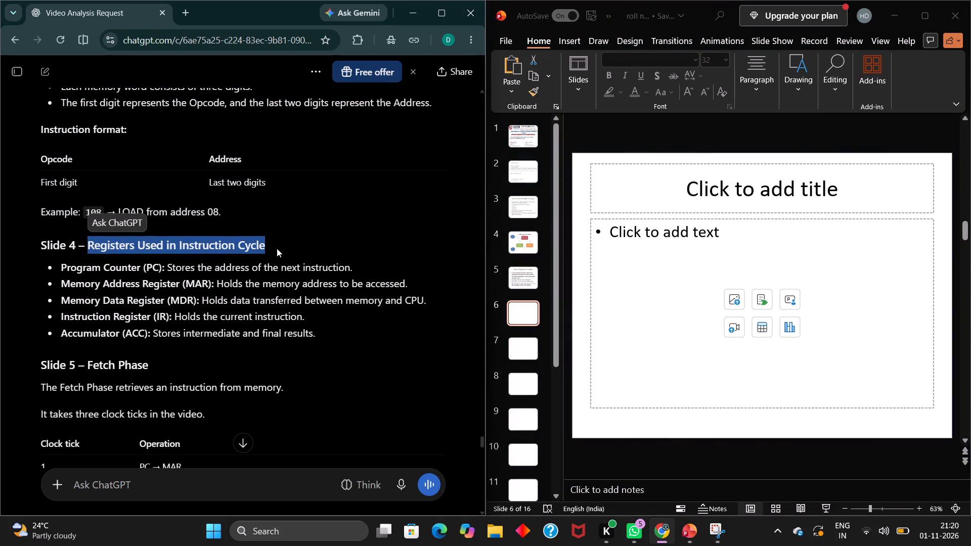
key("ctrl+c")
left_click(630, 192)
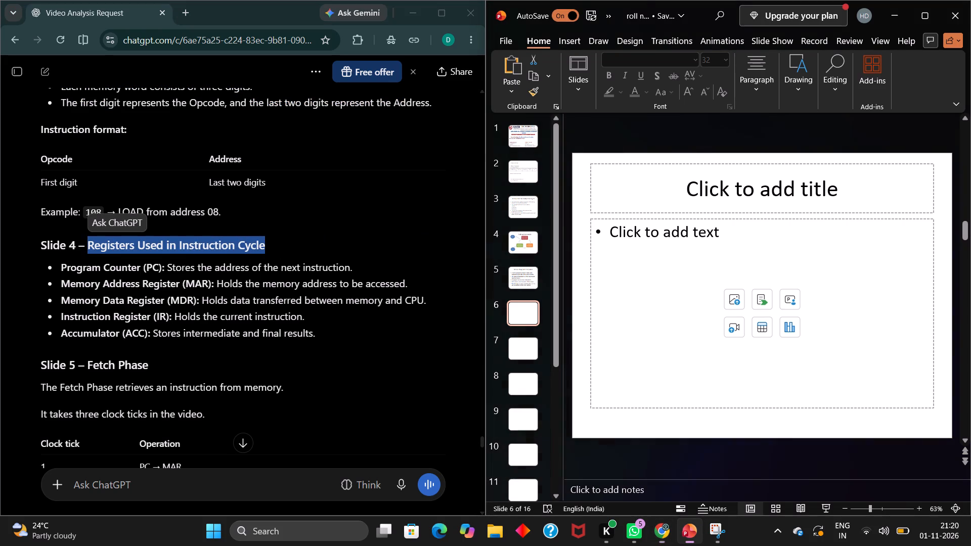
left_click(630, 192)
key("ctrl+v")
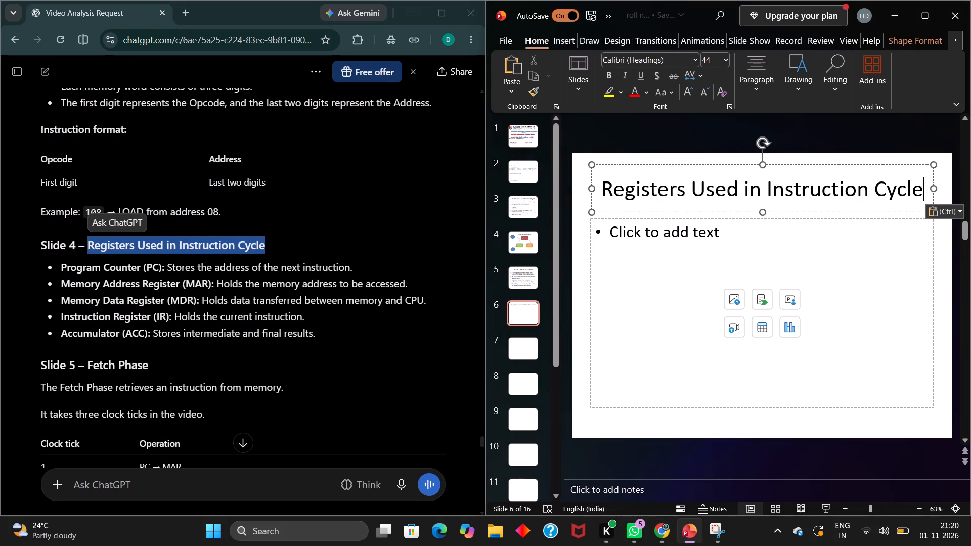
Copy the five register bullets, Program Counter through Accumulator, from ChatGPT and paste them into slide 6's content placeholder.
double_click(627, 243)
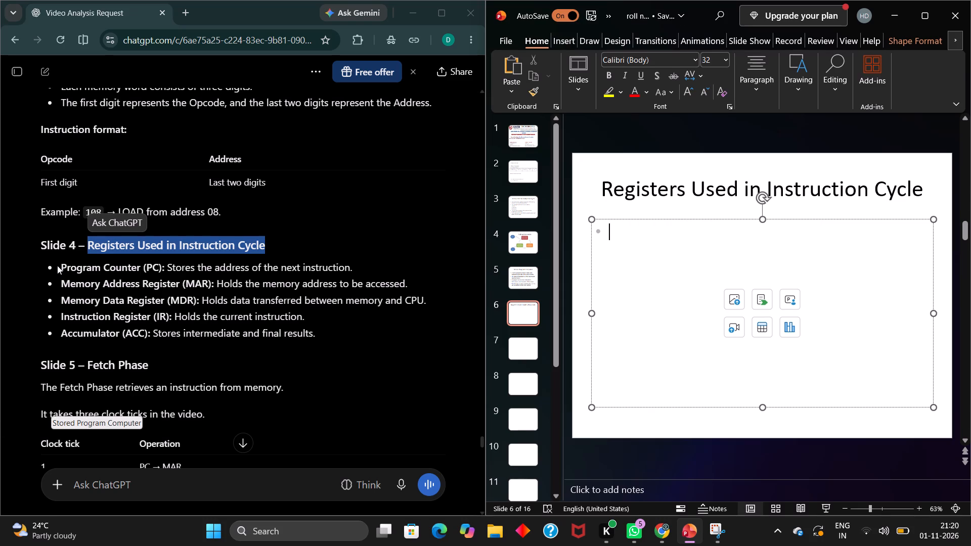
left_click_drag(57, 265, 336, 335)
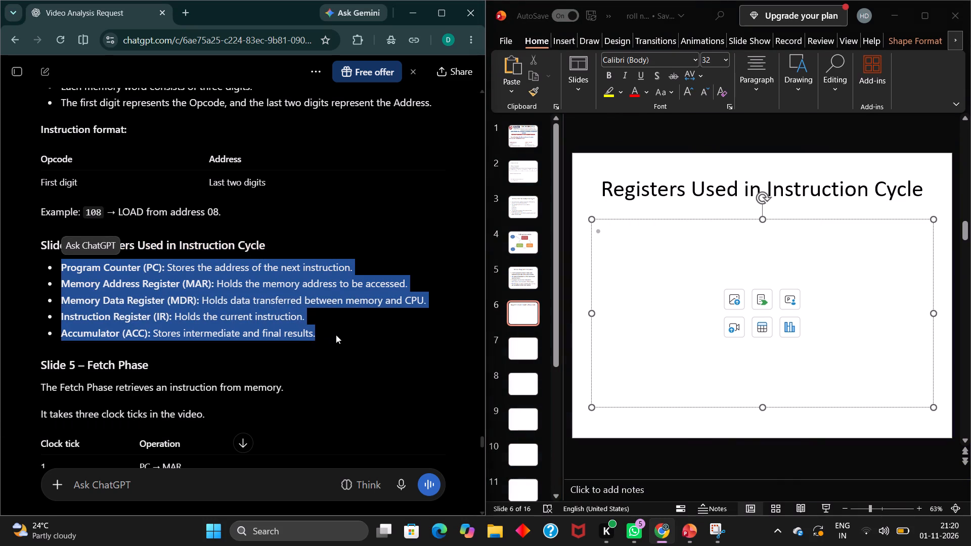
key("ctrl+c")
left_click(614, 234)
left_click(614, 234)
key("ctrl+v")
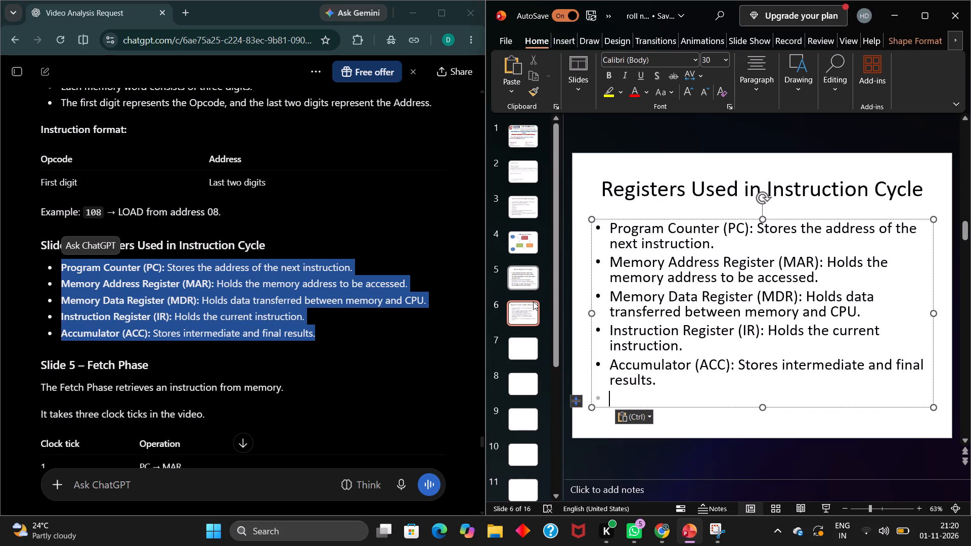
left_click(529, 346)
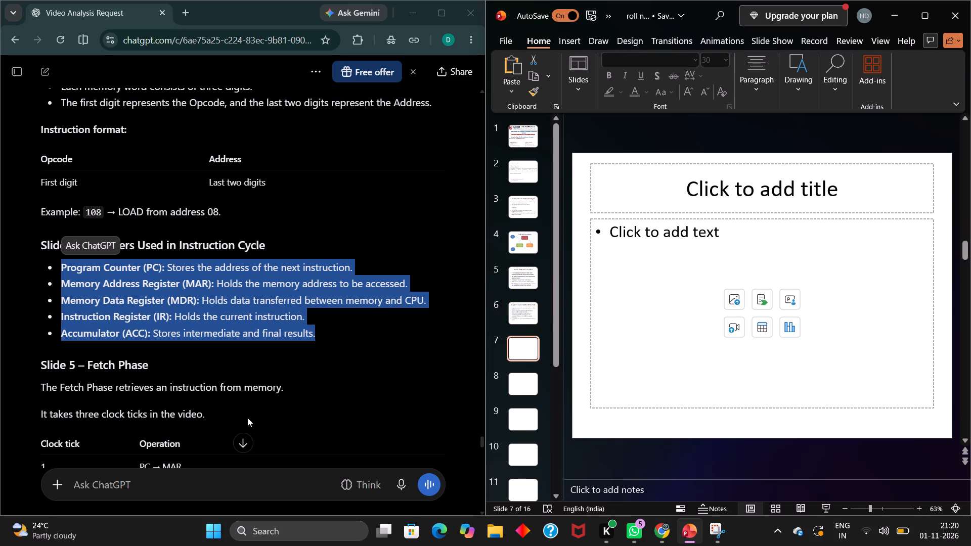
scroll(247, 418, "down", 4)
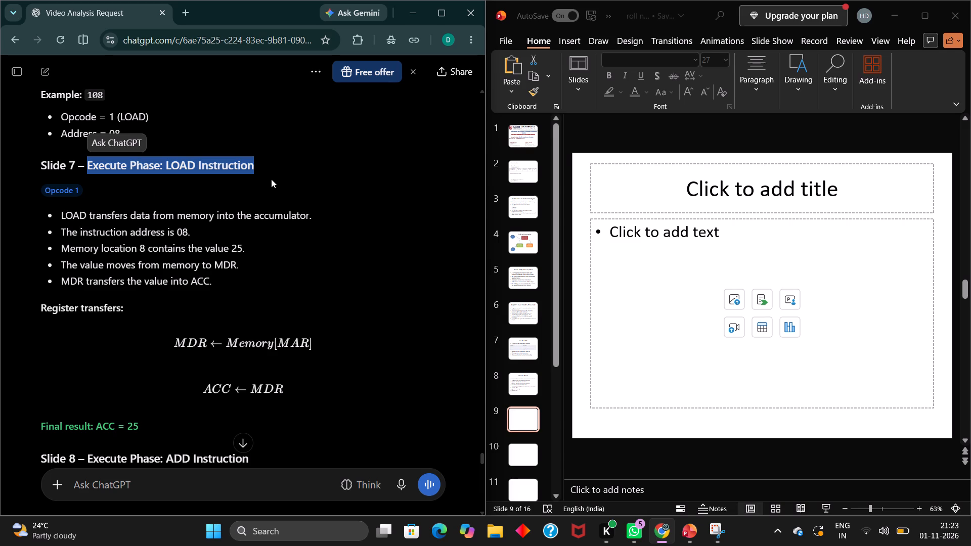
key("ctrl+c")
double_click(620, 188)
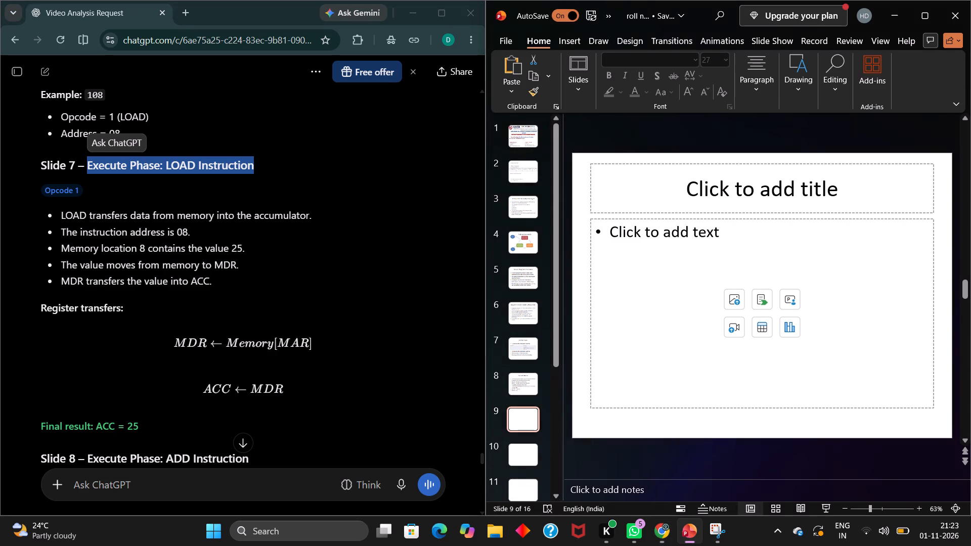
key("ctrl+v")
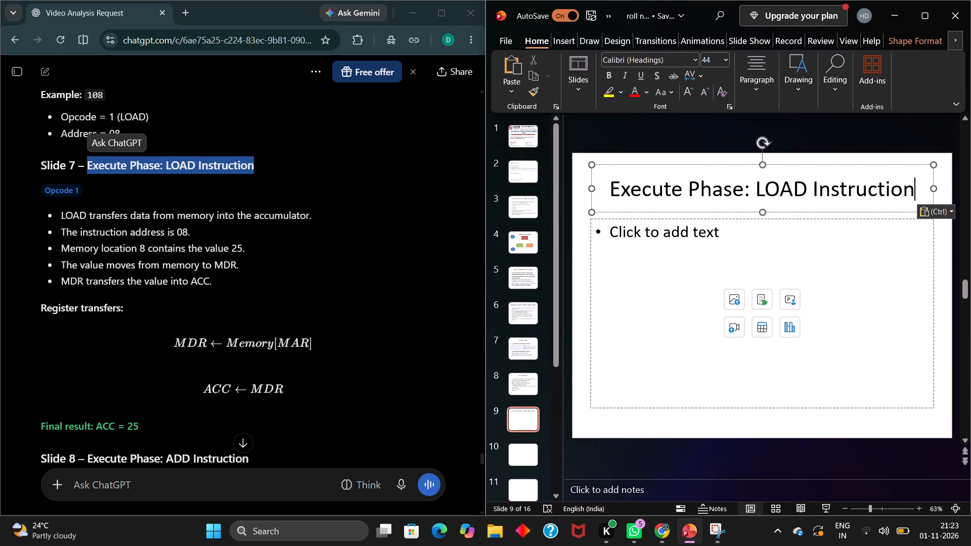
Copy ChatGPT's LOAD Instruction bullets, the "Register transfers:" label and both equations into slide 9's content placeholder.
scroll(201, 224, "down", 1)
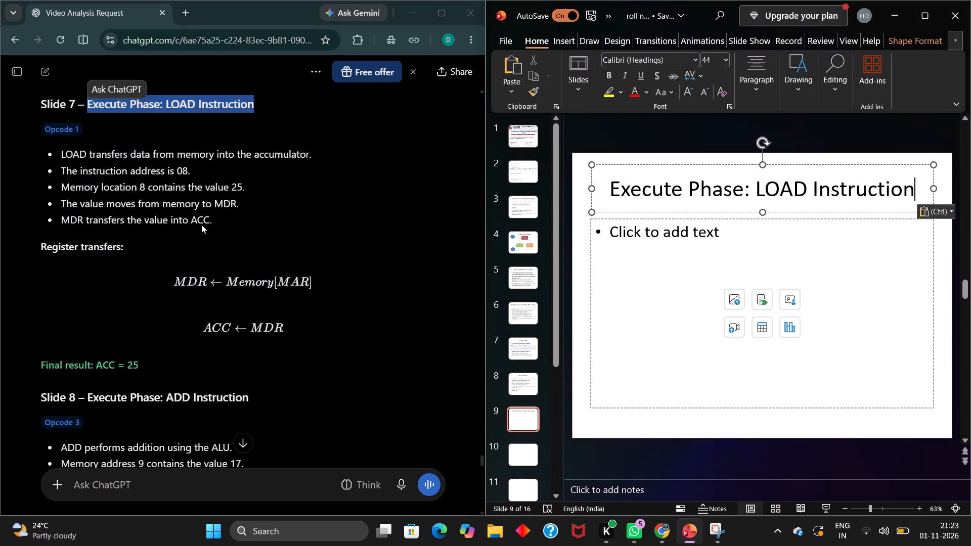
scroll(201, 224, "down", 3)
scroll(201, 224, "up", 1)
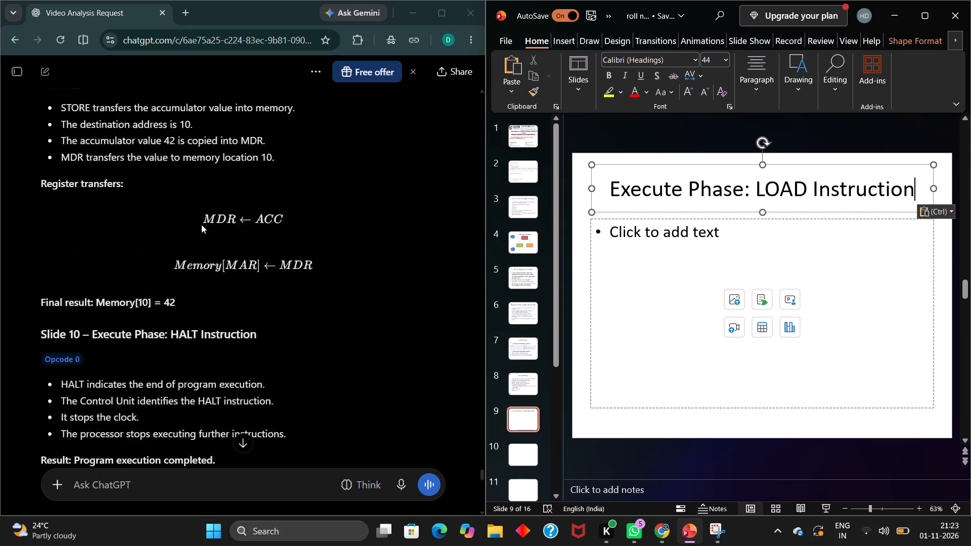
scroll(201, 224, "up", 6)
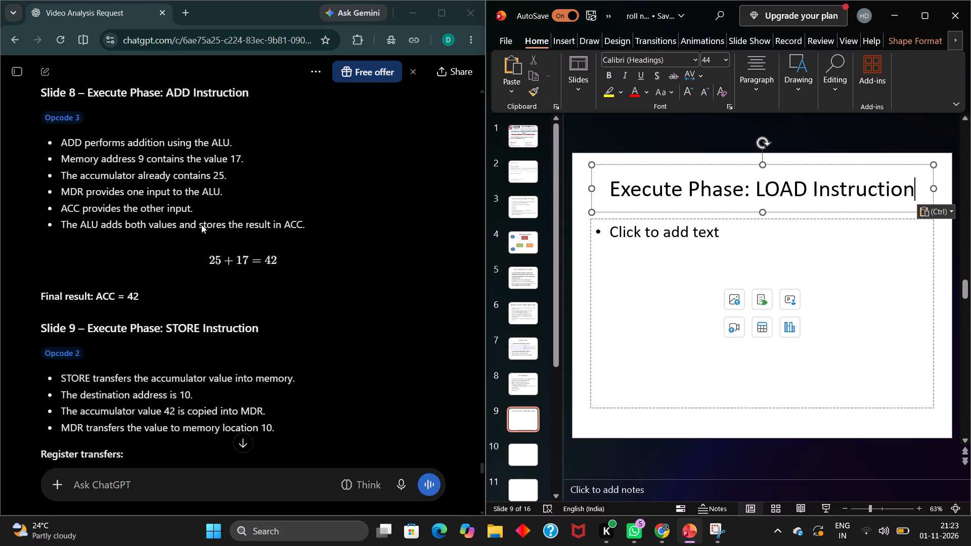
scroll(201, 224, "up", 1)
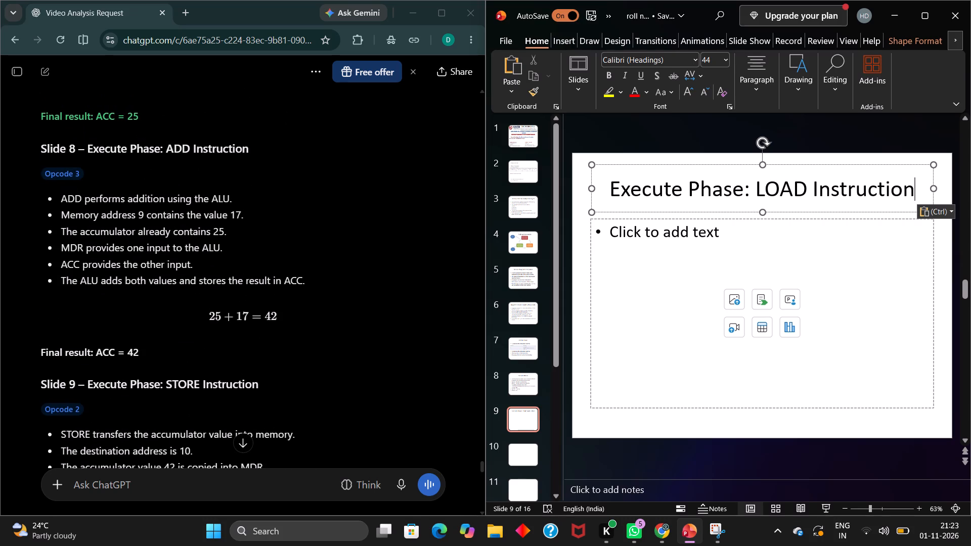
scroll(142, 196, "up", 1)
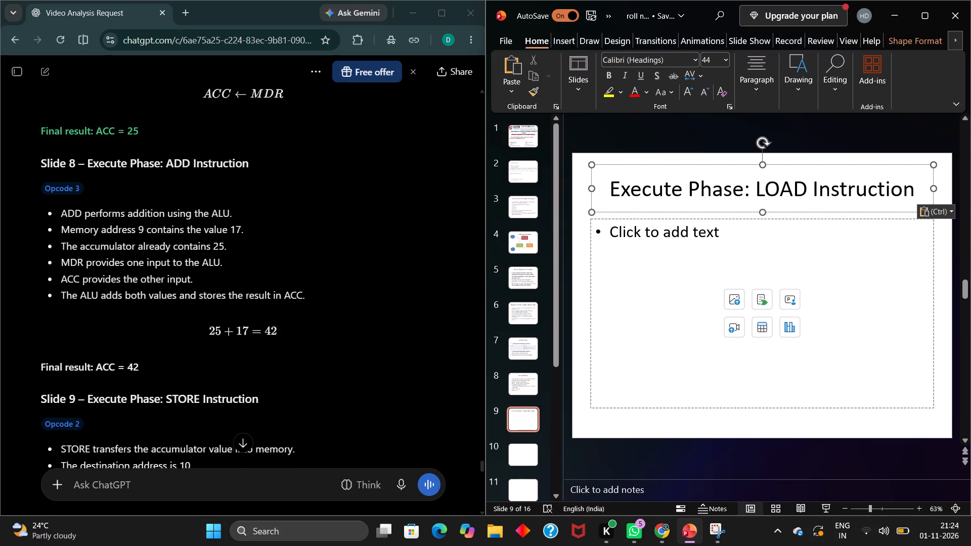
scroll(142, 196, "up", 4)
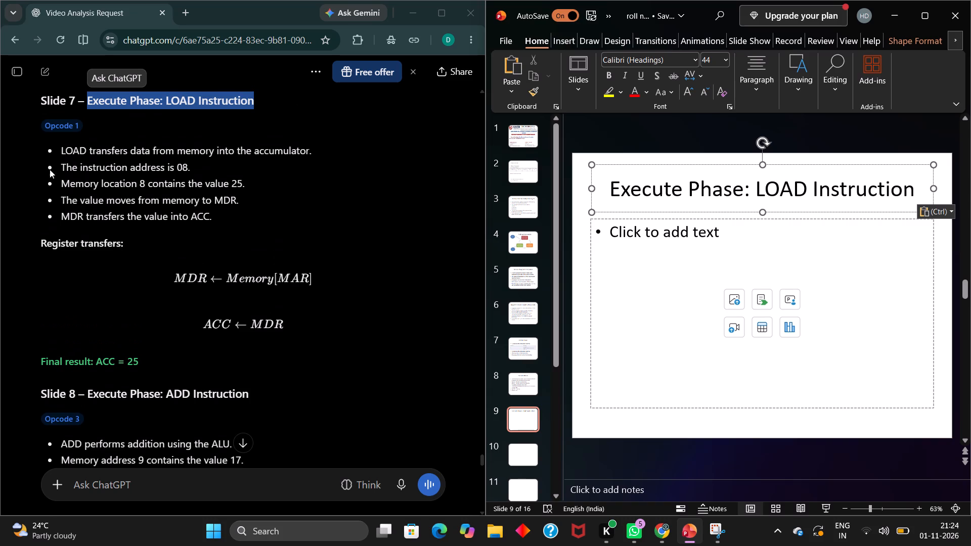
left_click_drag(47, 148, 136, 220)
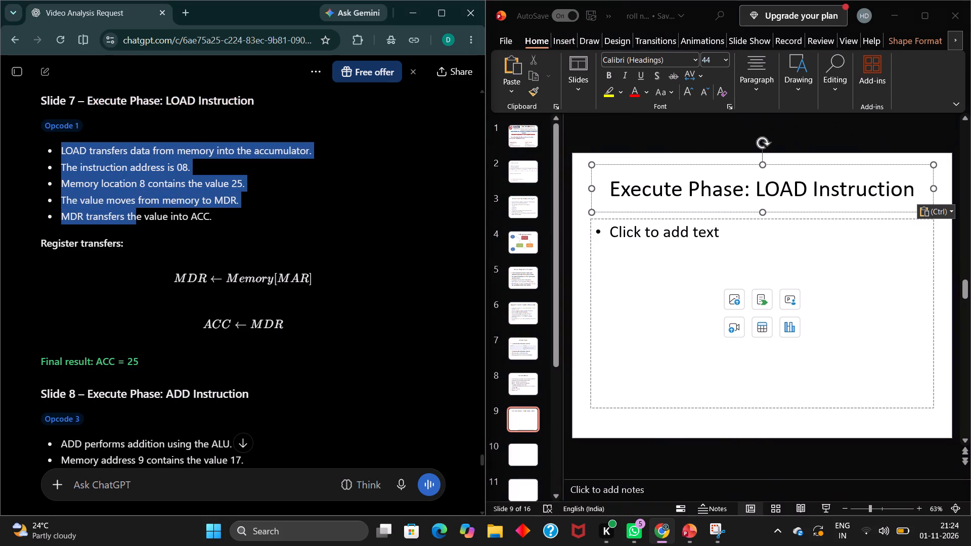
left_click_drag(136, 220, 284, 327)
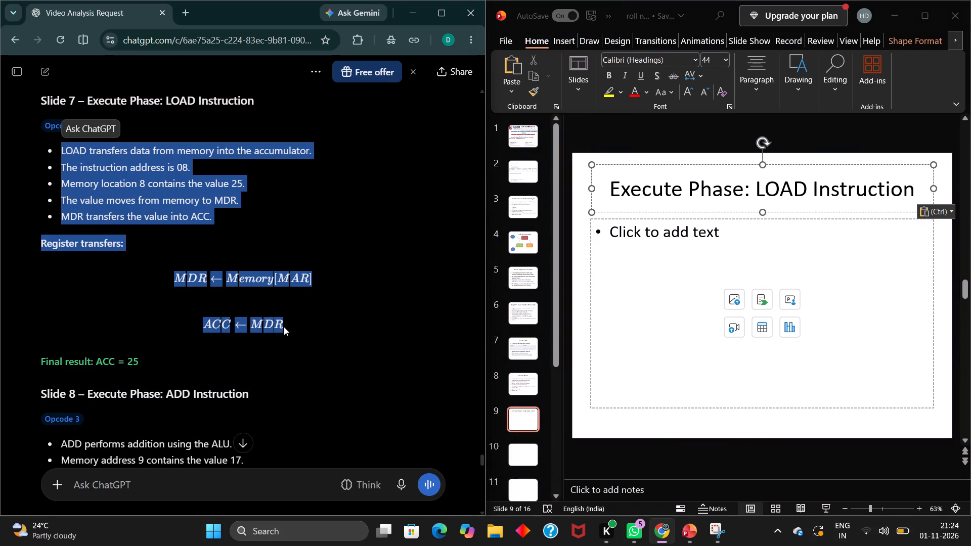
key("ctrl+c")
double_click(628, 228)
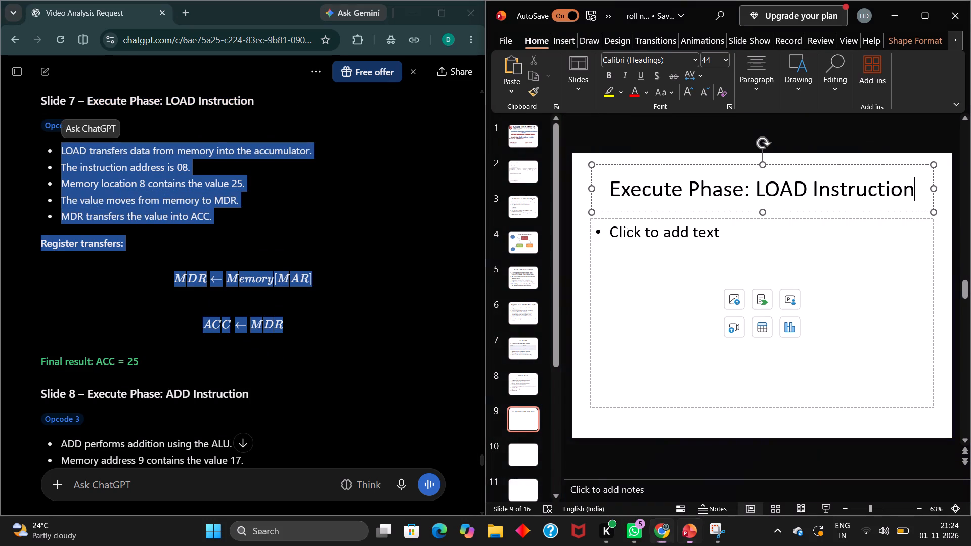
key("ctrl+v")
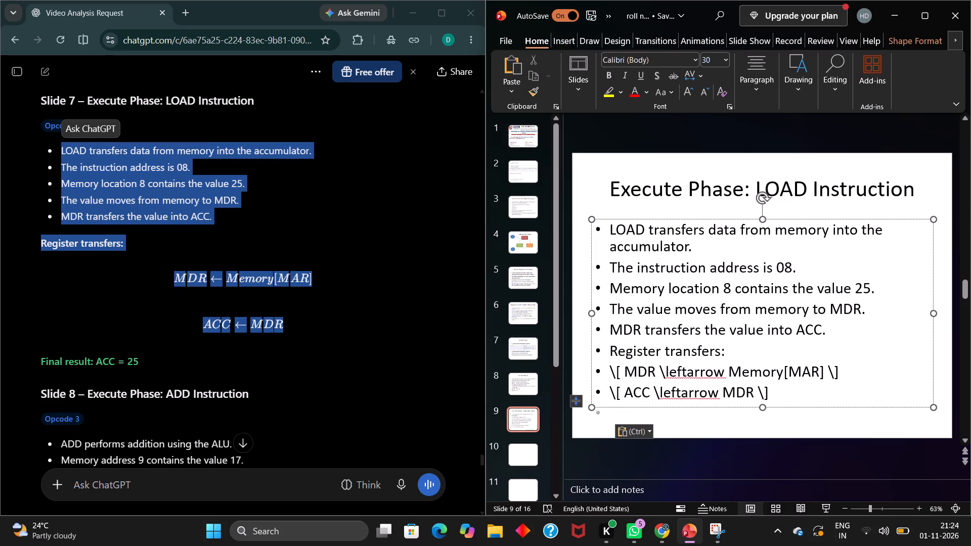
Delete the two raw "\leftarrow" equation lines beneath "Register transfers:" on slide 9.
left_click_drag(602, 369, 779, 382)
key("BackSpace")
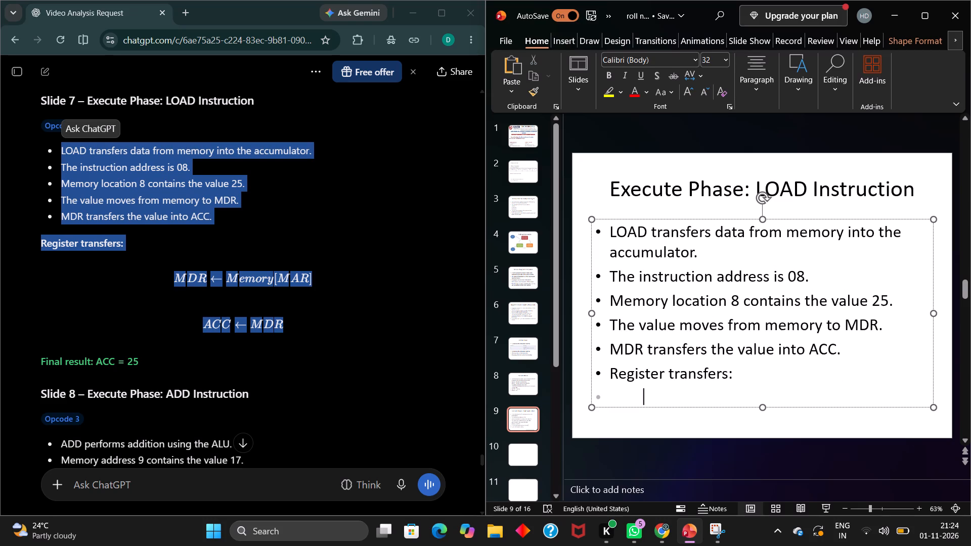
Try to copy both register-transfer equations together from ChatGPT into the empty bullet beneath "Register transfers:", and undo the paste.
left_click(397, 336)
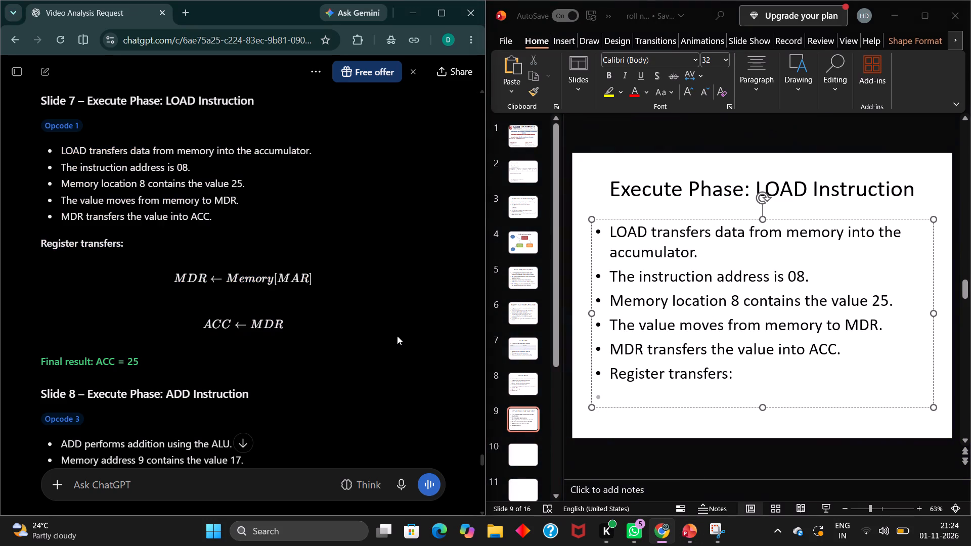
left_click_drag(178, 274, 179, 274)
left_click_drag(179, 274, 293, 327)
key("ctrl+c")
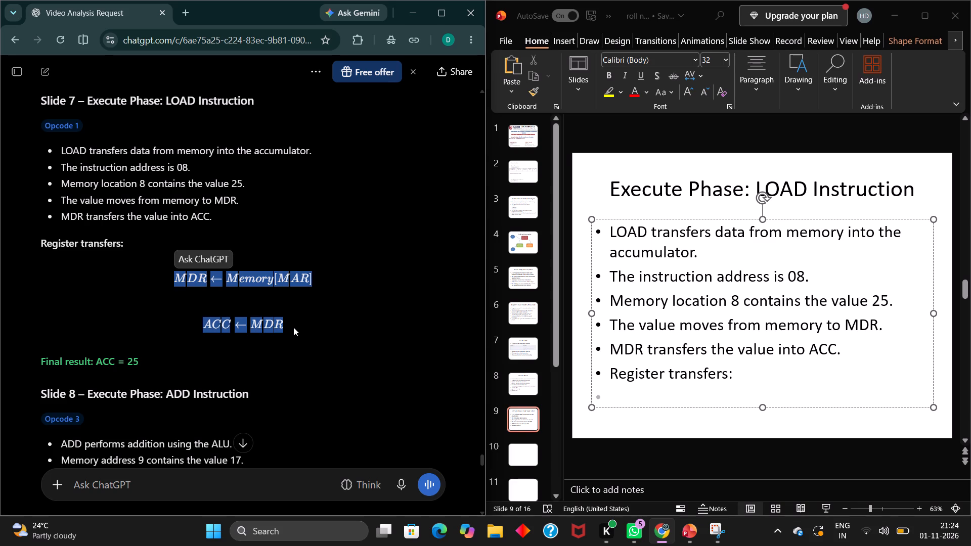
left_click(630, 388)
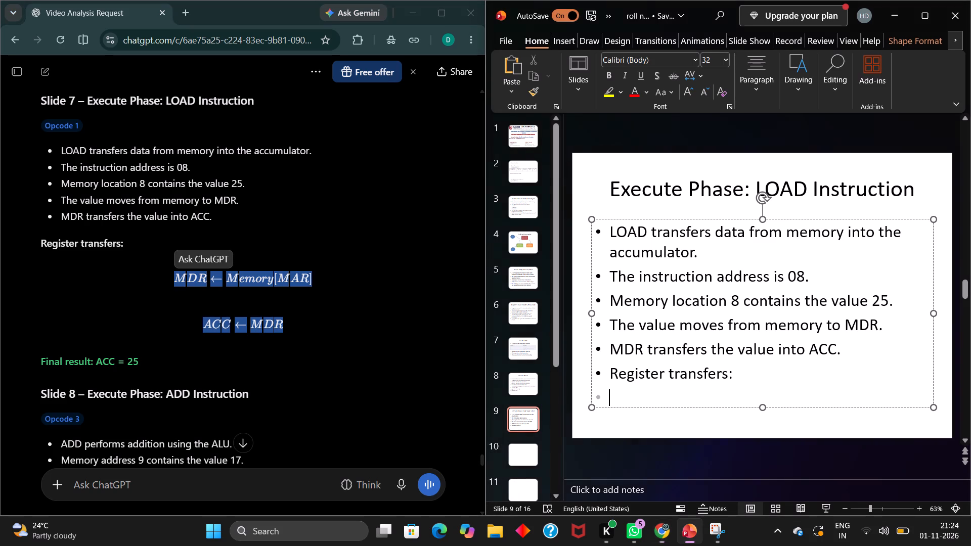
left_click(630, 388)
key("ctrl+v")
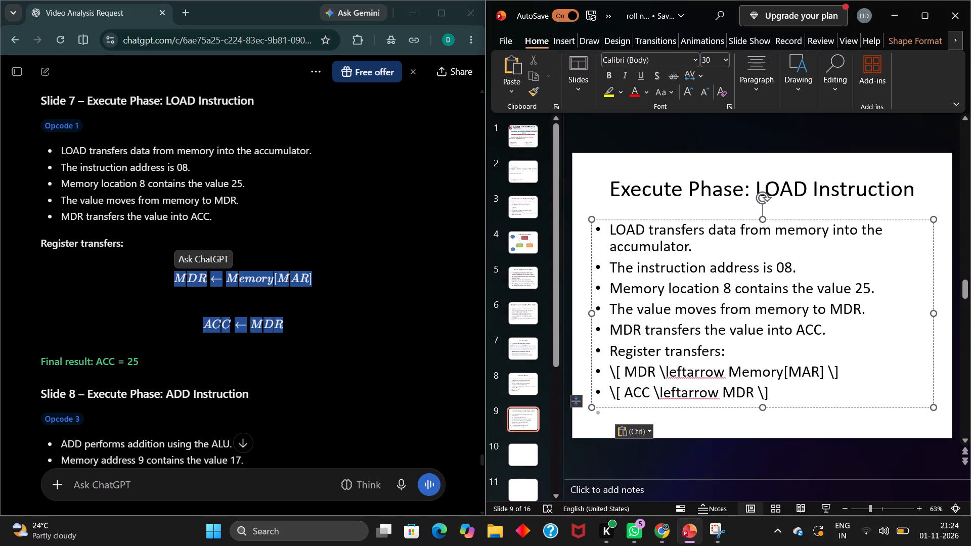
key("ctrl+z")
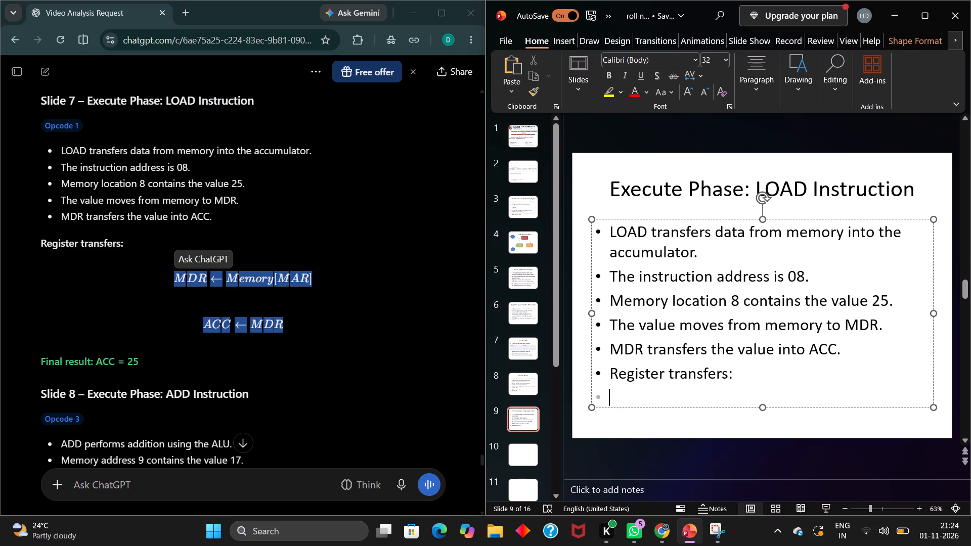
Copy only the equation MDR ← Memory[MAR] from ChatGPT and paste it beneath "Register transfers:" on slide 9.
left_click(424, 308)
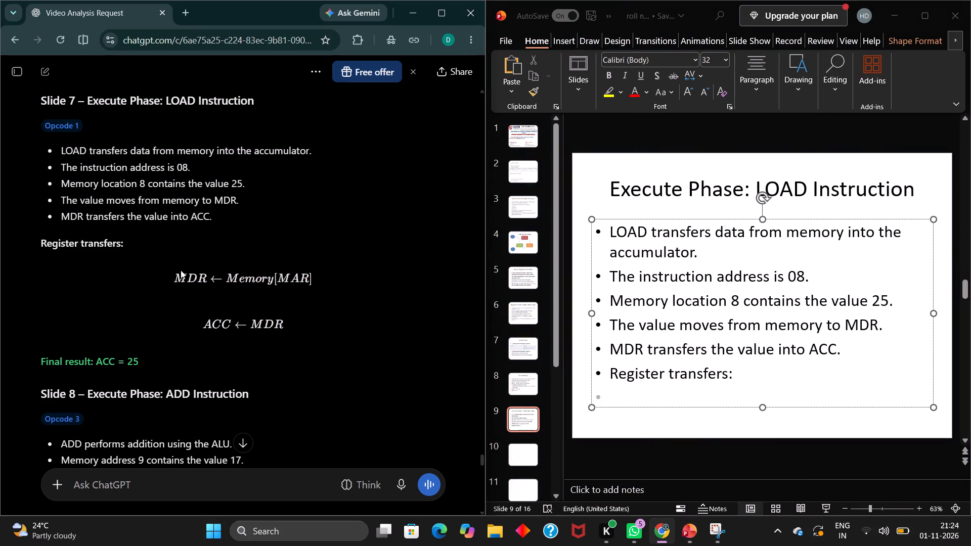
left_click_drag(175, 272, 351, 283)
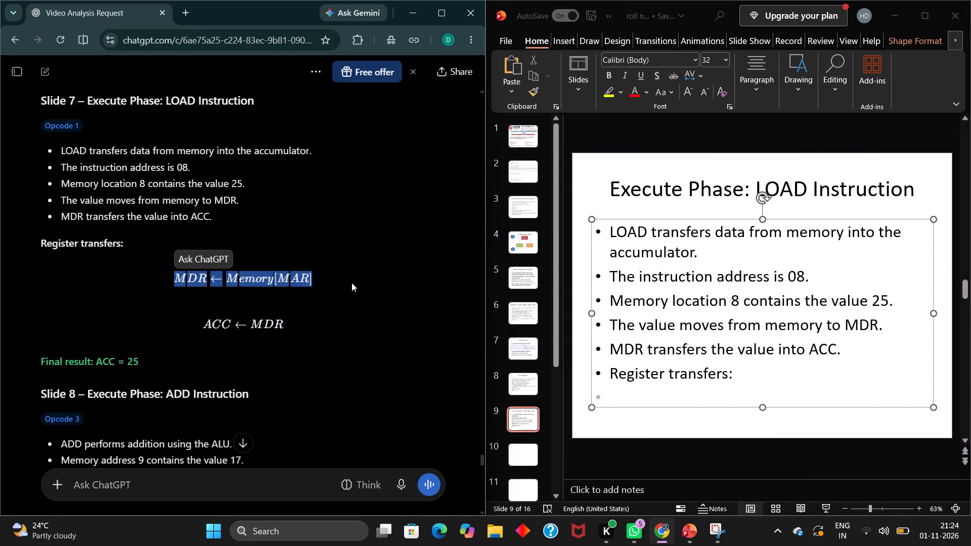
key("ctrl+c")
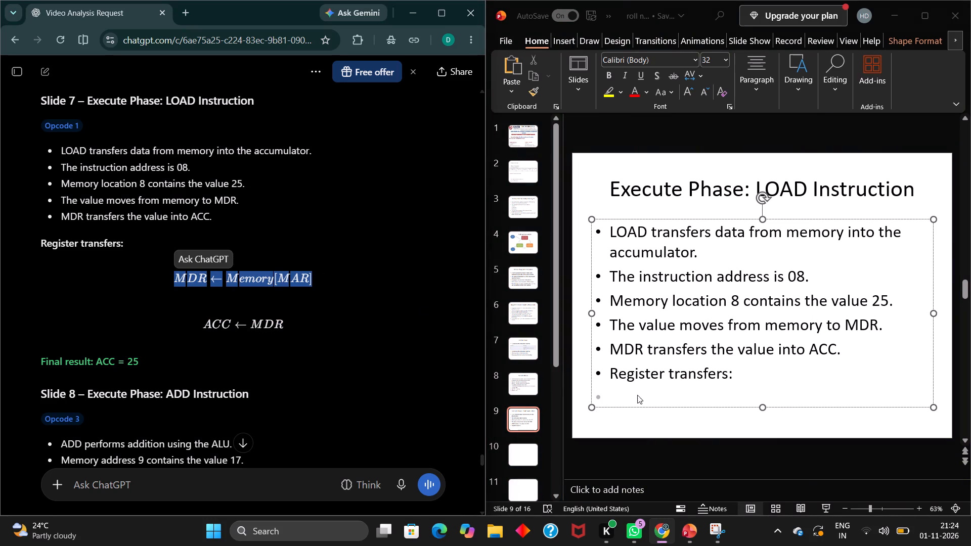
left_click(632, 391)
key("ctrl+v")
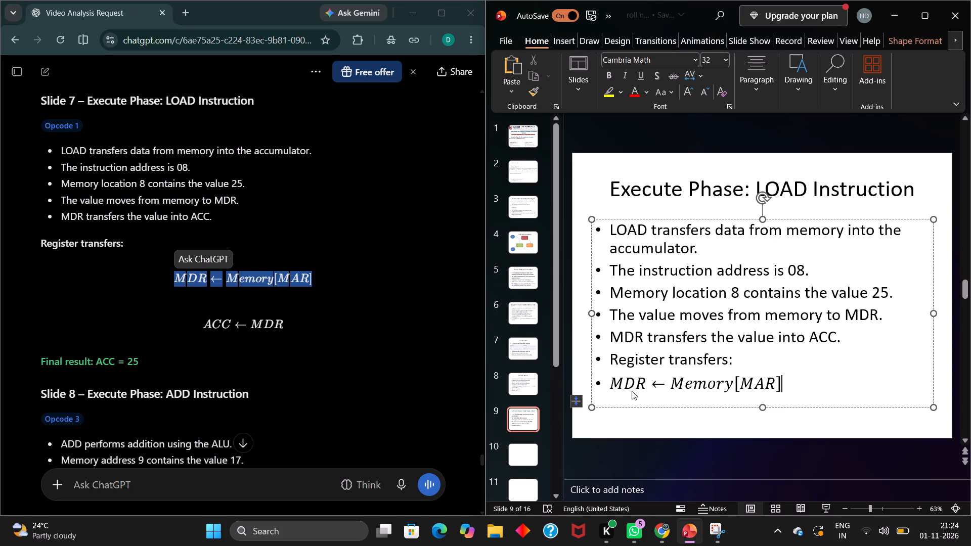
Copy the equation ACC ← MDR from ChatGPT and paste it on a new line below the MDR equation.
key("Return")
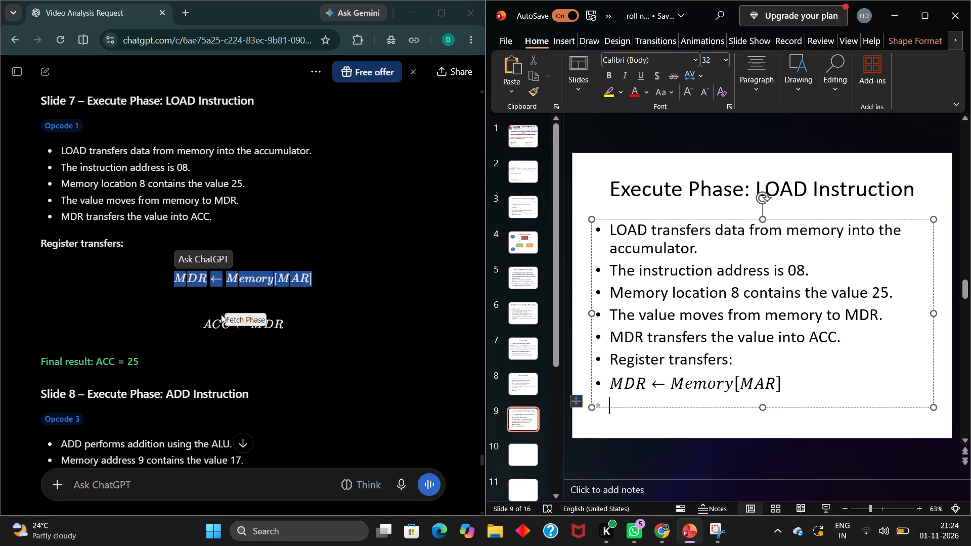
left_click(199, 321)
left_click_drag(199, 321, 322, 325)
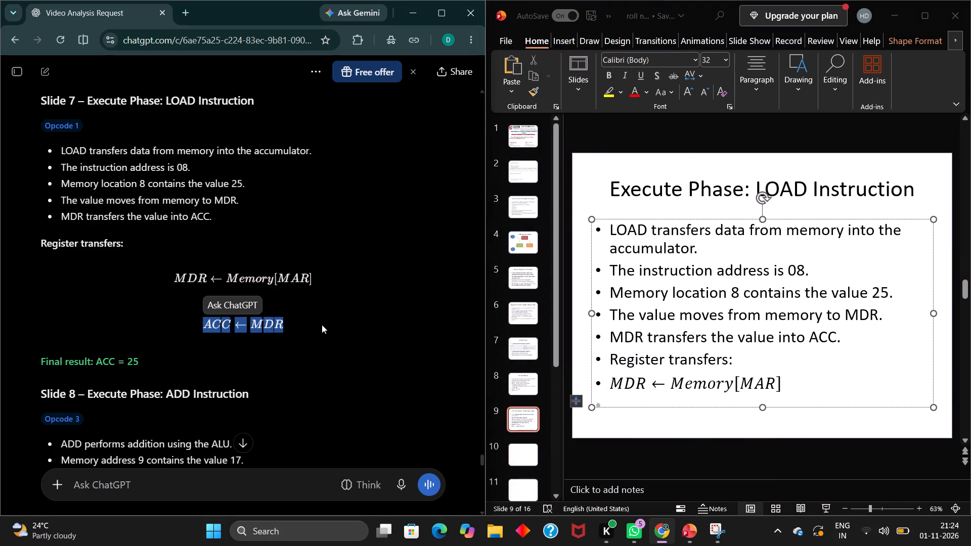
key("ctrl+c")
left_click(619, 392)
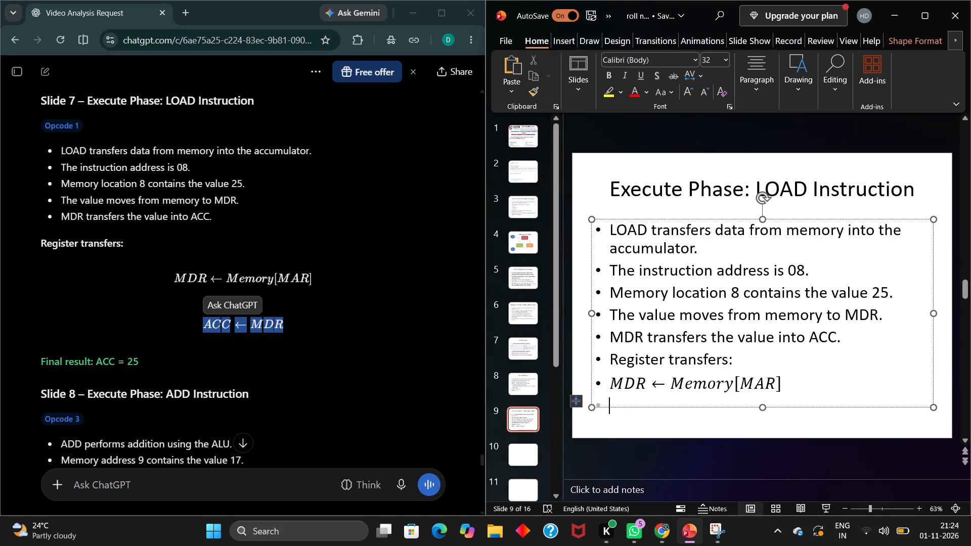
key("ctrl+v")
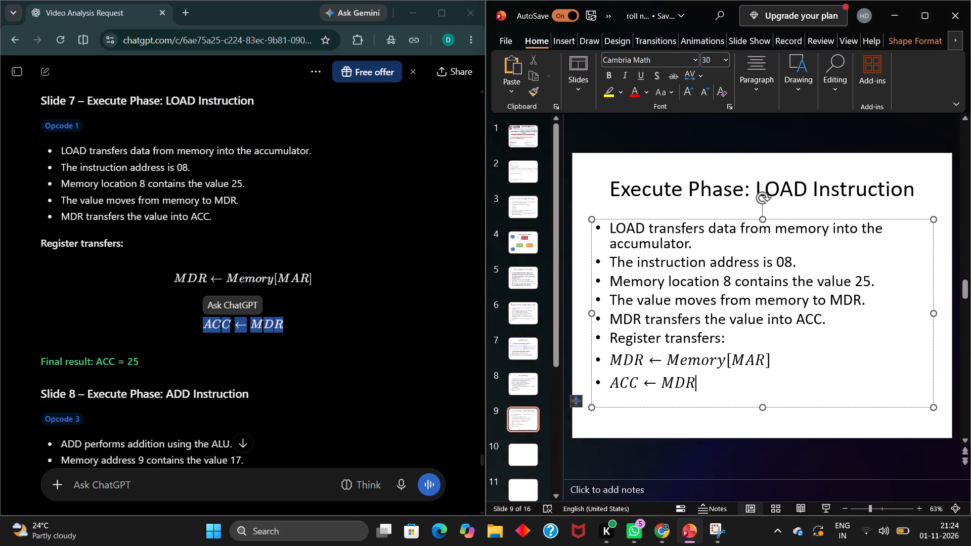
Remove the bullet markers from the two register-transfer equations, MDR ← Memory[MAR] and ACC ← MDR, on slide 9.
left_click(608, 369)
key("BackSpace")
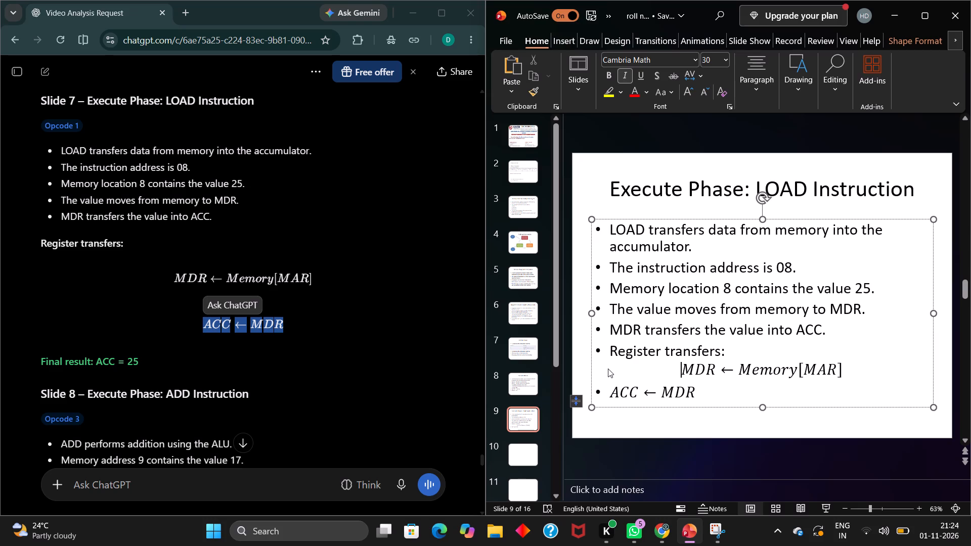
key("Down")
key("Left")
key("Left")
key("Left")
key("Left")
key("Left")
key("Left")
key("BackSpace")
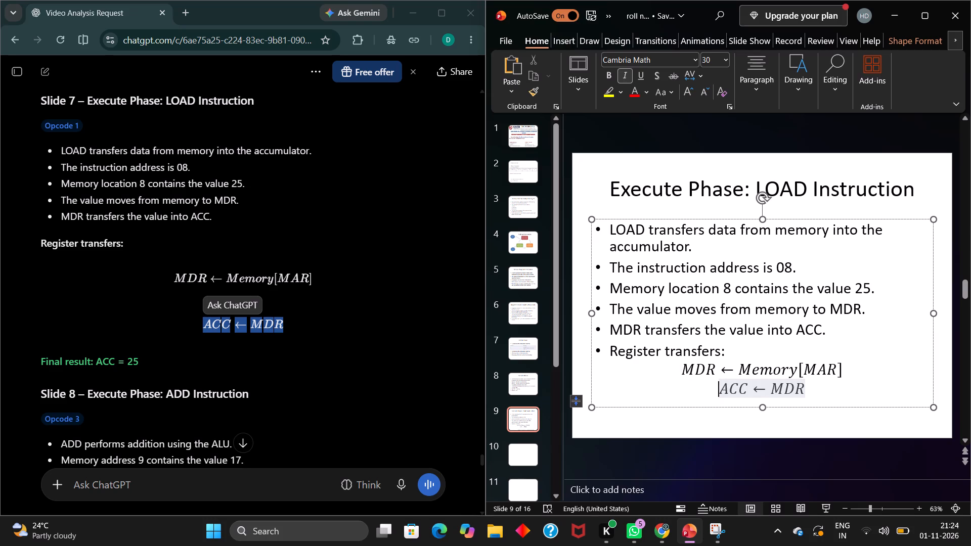
left_click(525, 449)
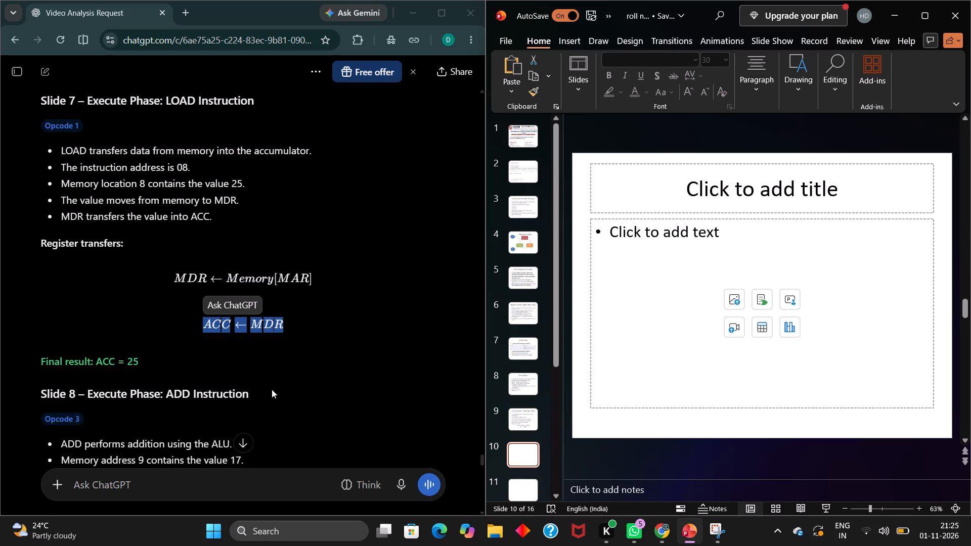
scroll(272, 389, "down", 4)
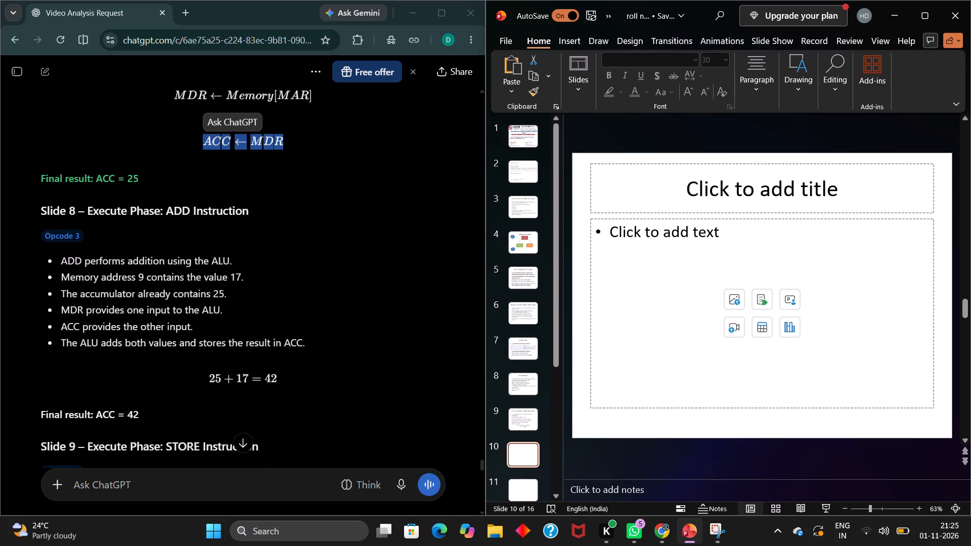
scroll(274, 368, "down", 1)
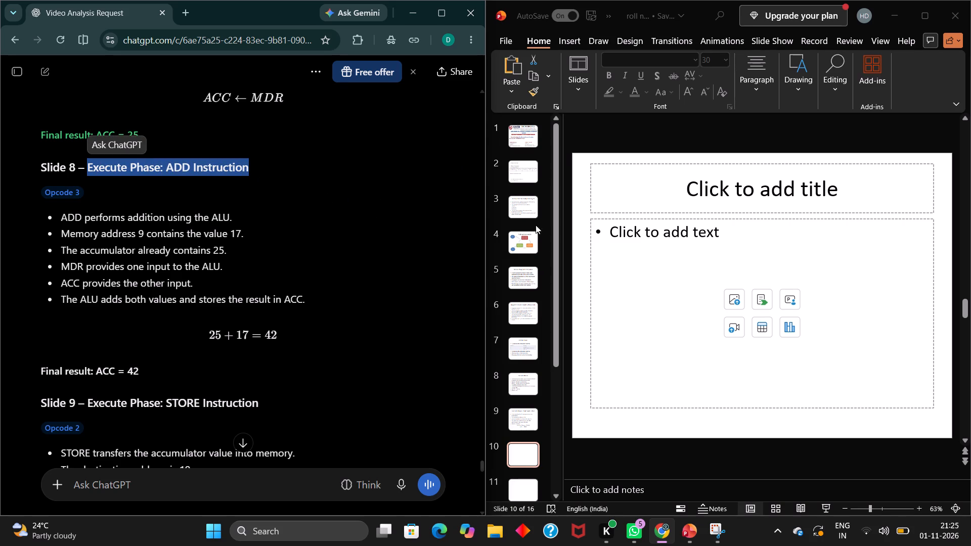
left_click(654, 203)
left_click(654, 203)
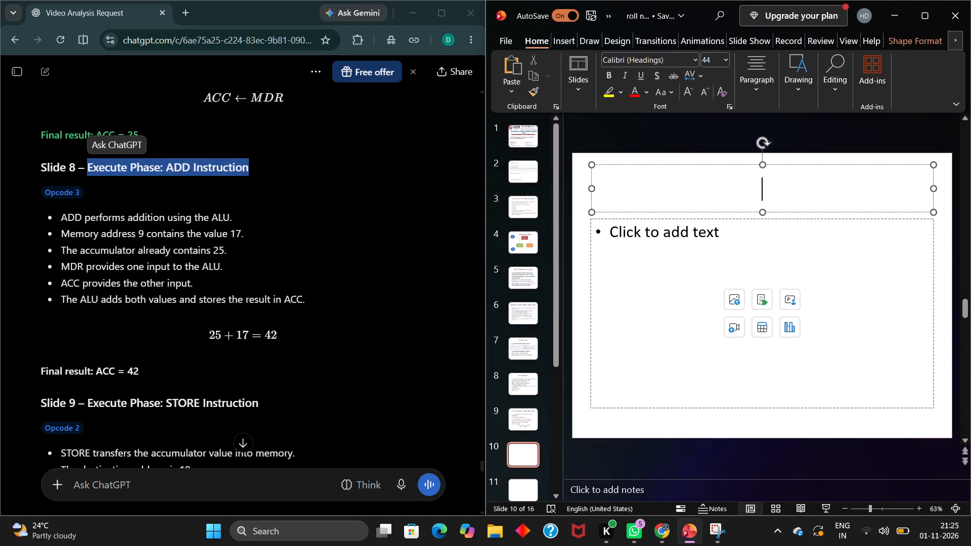
key("ctrl+v")
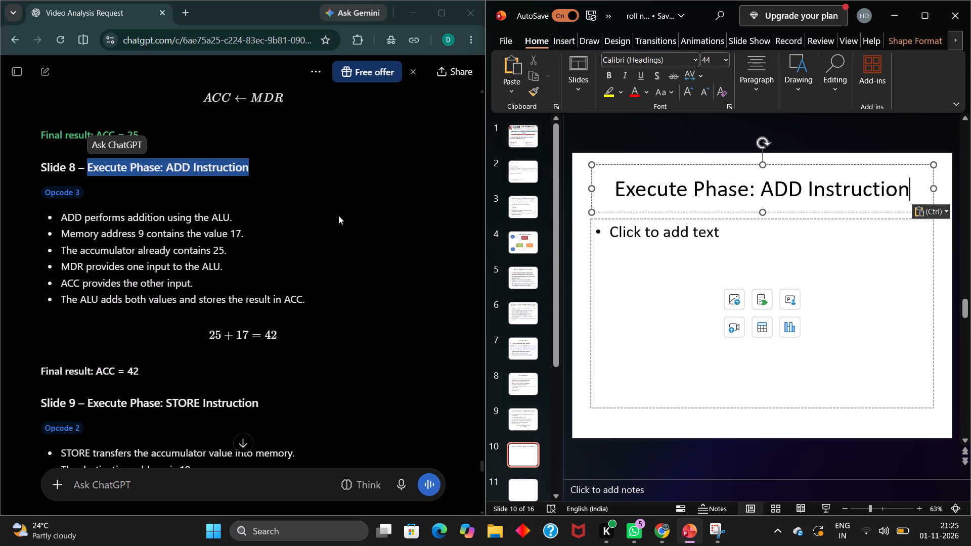
Copy the ADD instruction bullets together with the 25 + 17 = 42 equation from ChatGPT into the body of slide 10.
scroll(299, 213, "down", 1)
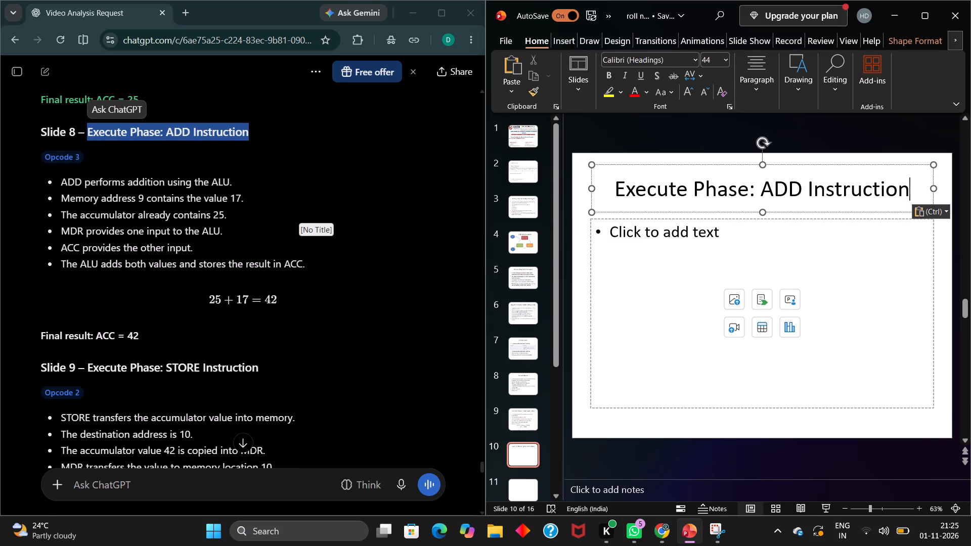
left_click_drag(57, 176, 286, 273)
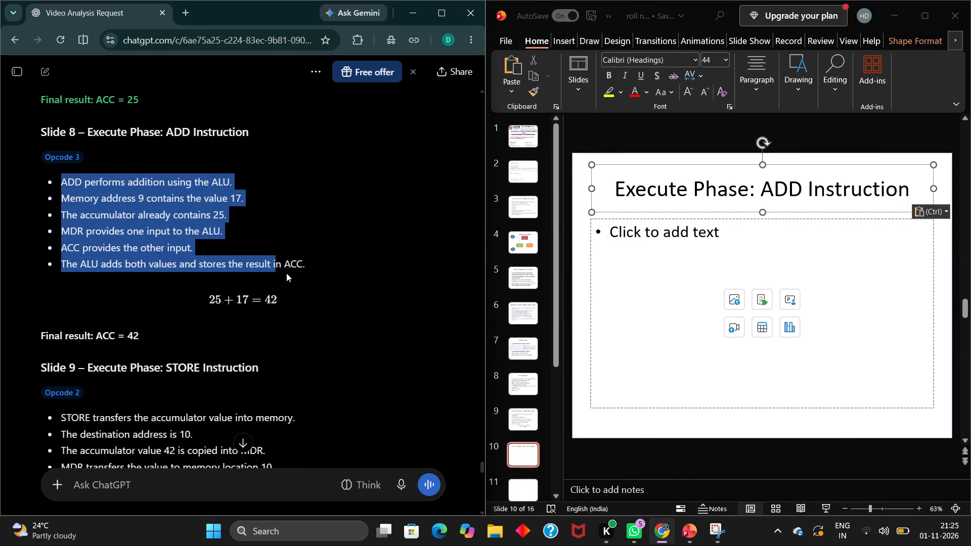
left_click_drag(286, 273, 299, 282)
key("ctrl+c")
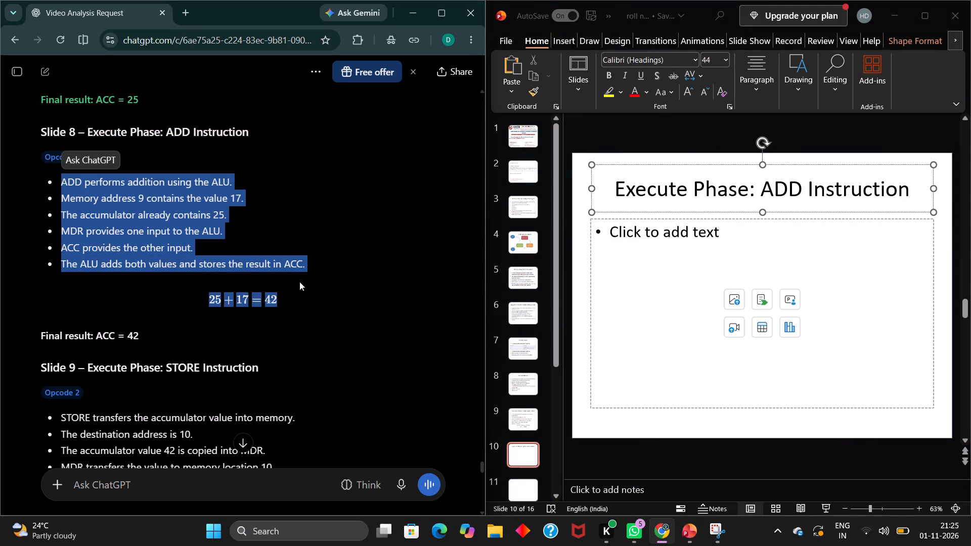
double_click(634, 236)
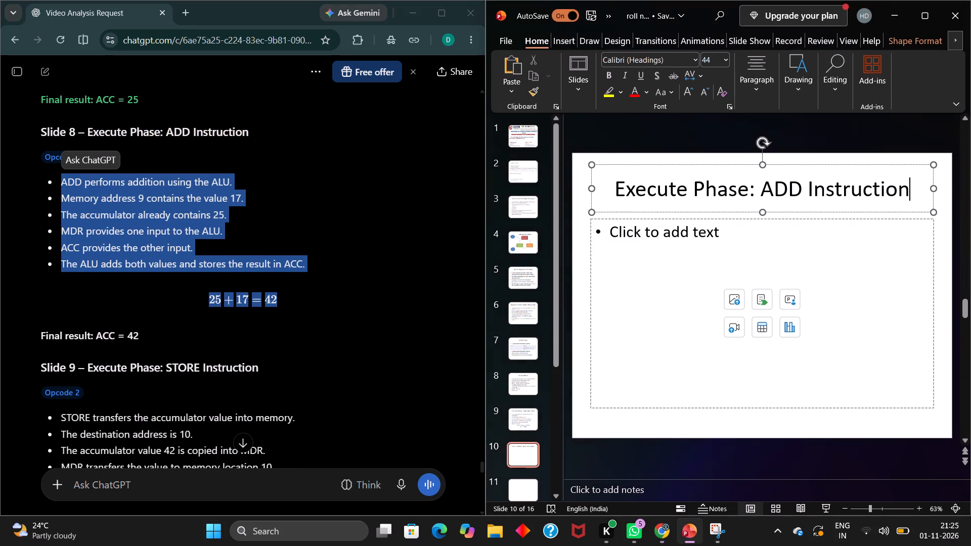
key("ctrl+v")
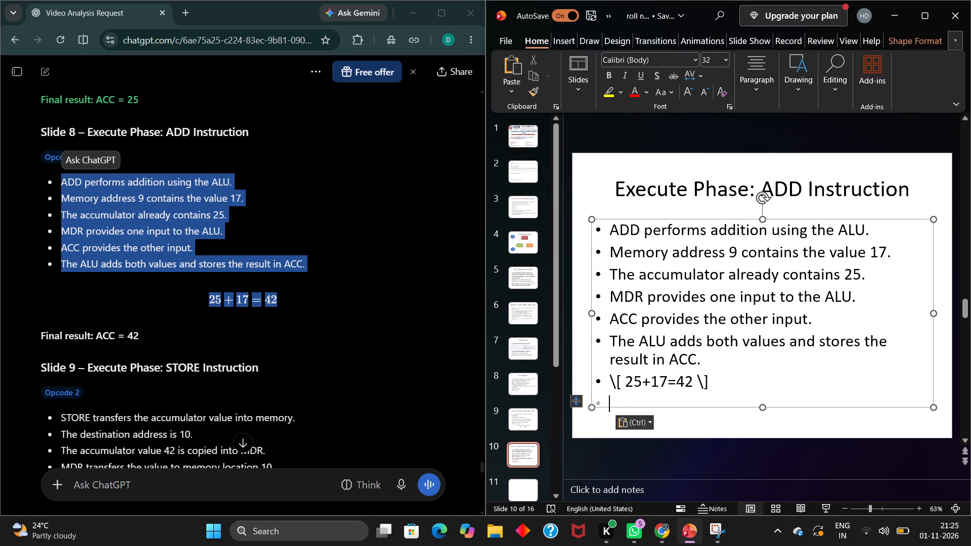
Delete the raw-code equation line "\[ 25+17=42 \]" from the end of slide 10's bullet list.
left_click_drag(608, 382, 634, 379)
left_click_drag(634, 379, 726, 377)
key("BackSpace")
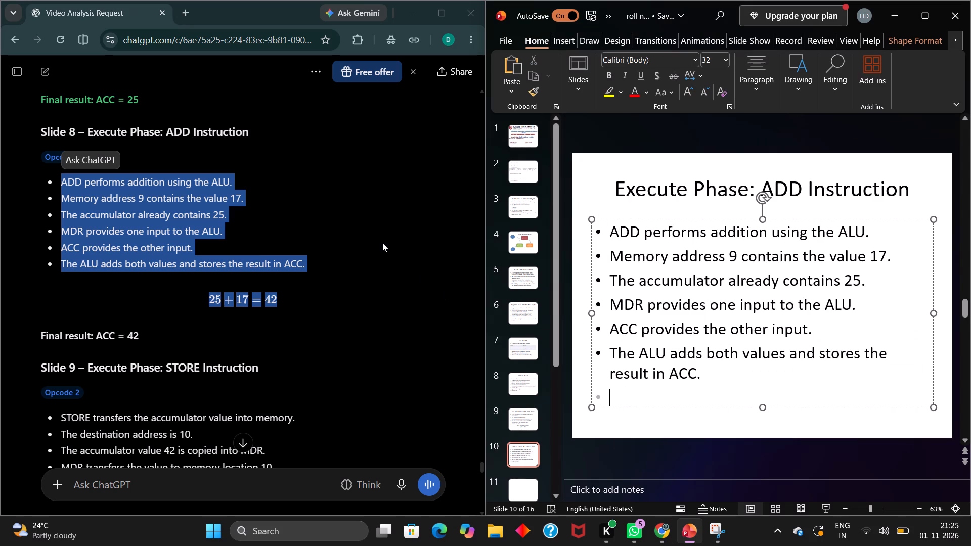
Copy only the equation 25 + 17 = 42 from ChatGPT and paste it into the empty last bullet on slide 10.
left_click(382, 272)
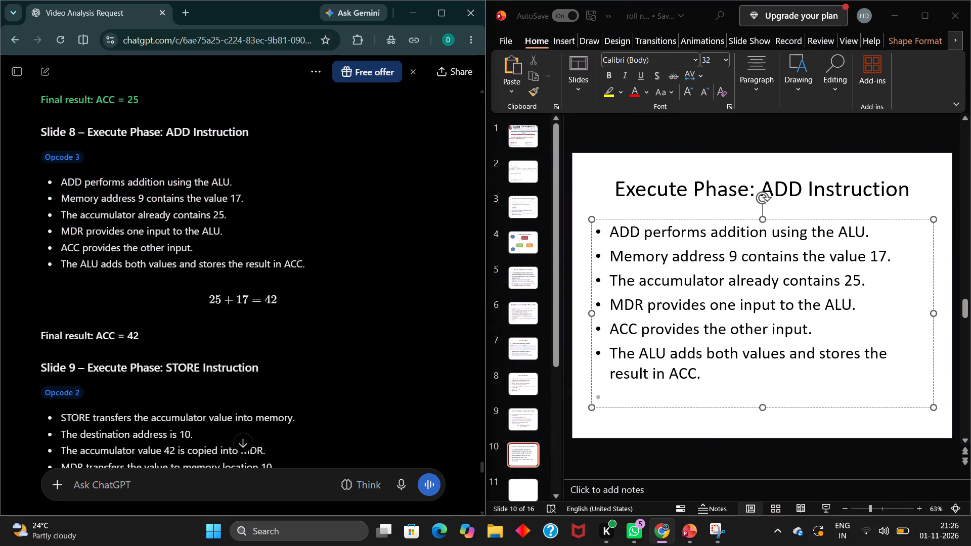
left_click_drag(209, 294, 293, 301)
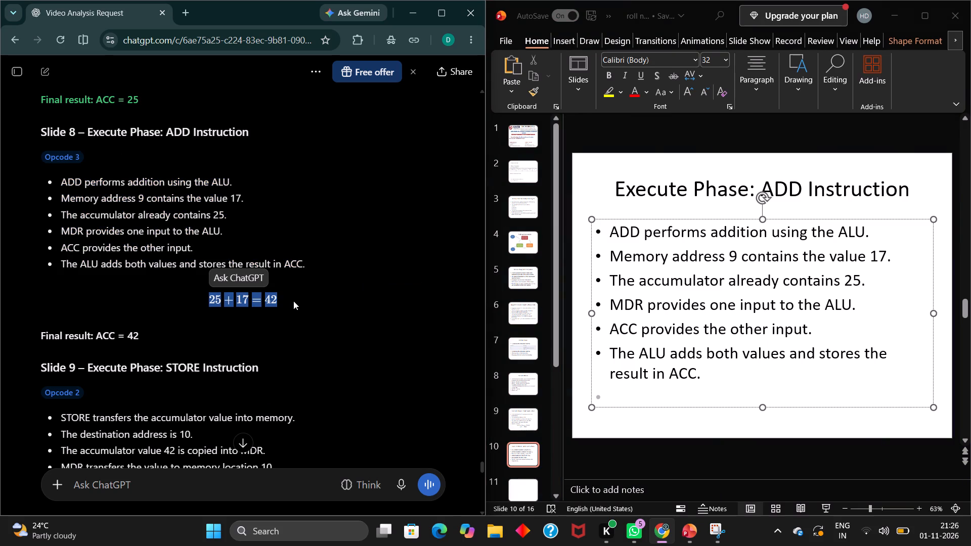
key("ctrl+c")
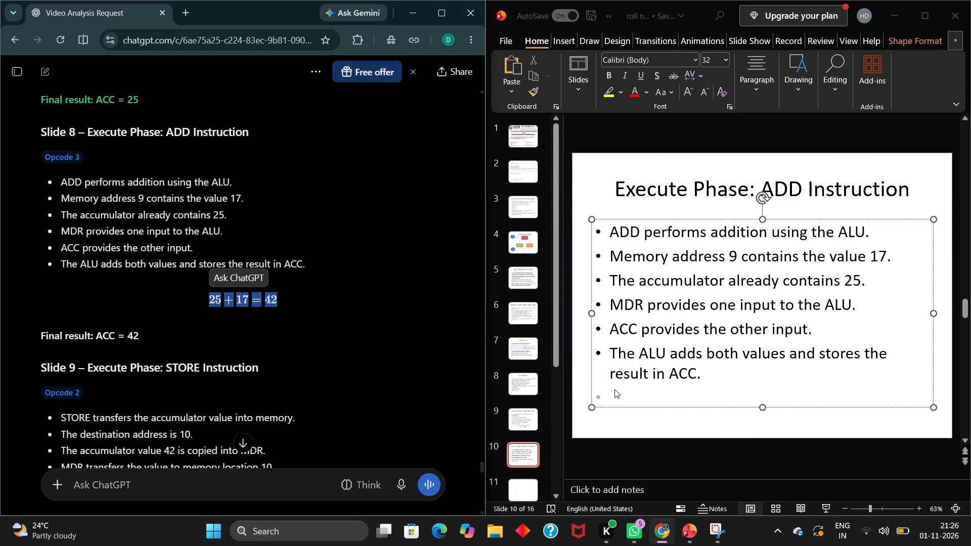
left_click(614, 389)
left_click(614, 389)
key("ctrl+v")
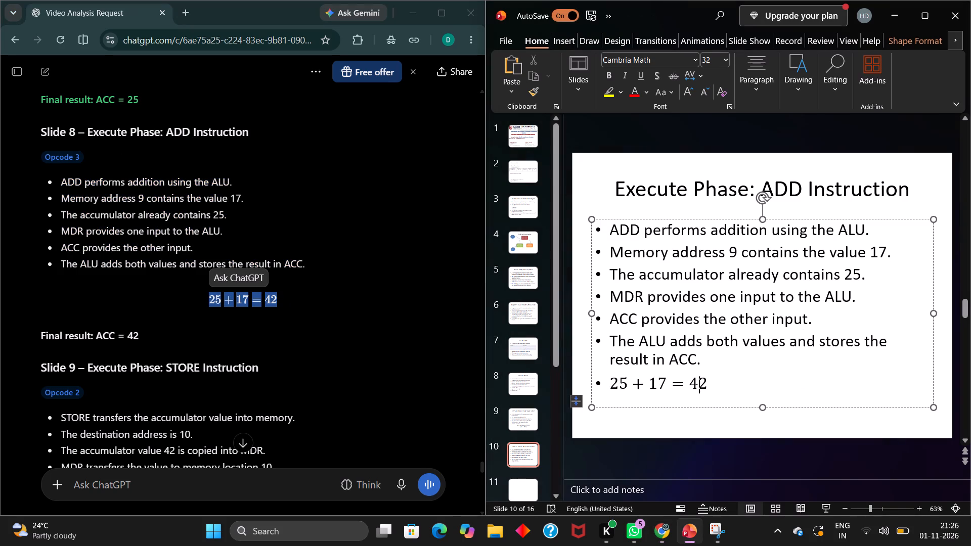
Remove the bullet marker from the 25 + 17 = 42 equation on slide 10.
key("Left")
key("Left")
key("Left")
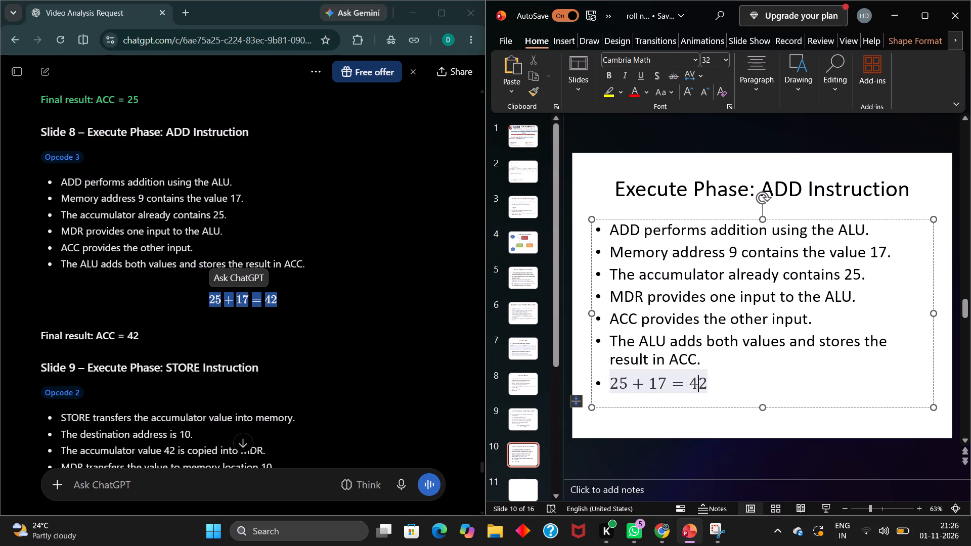
key("Left")
key("Left")
key("Left")
key("Left")
key("Left")
key("Left")
key("BackSpace")
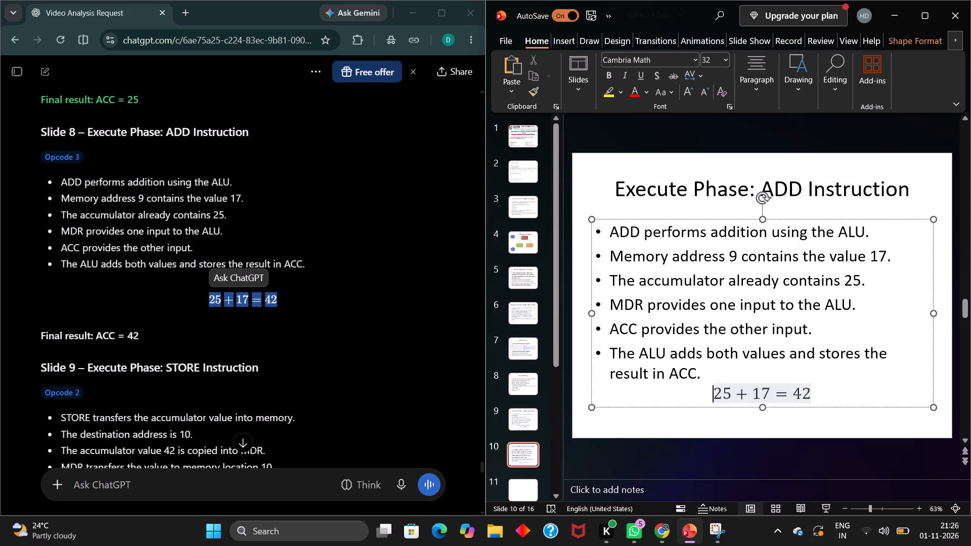
Copy "Final result: ACC = 42" from ChatGPT and paste it on a new line below the equation on slide 10.
left_click(850, 393)
key("Return")
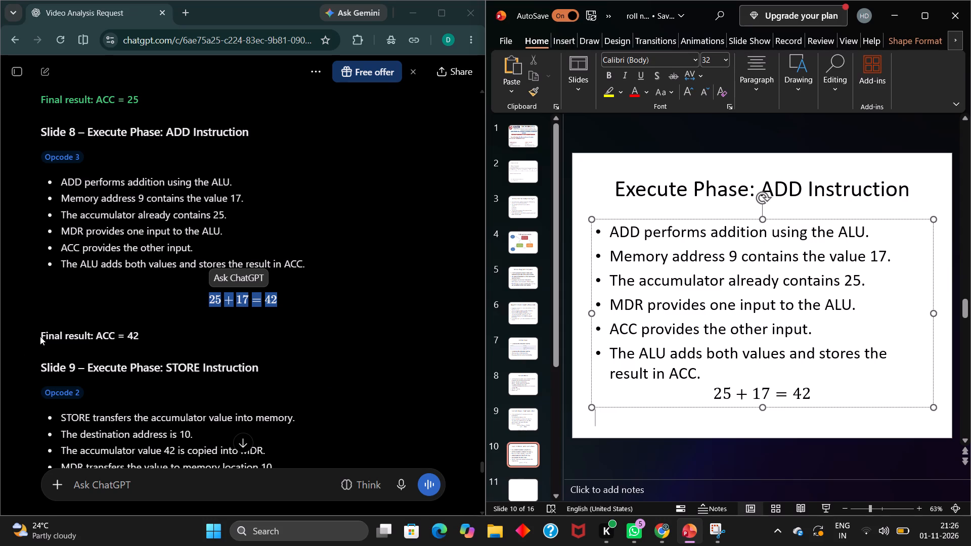
left_click_drag(40, 336, 139, 334)
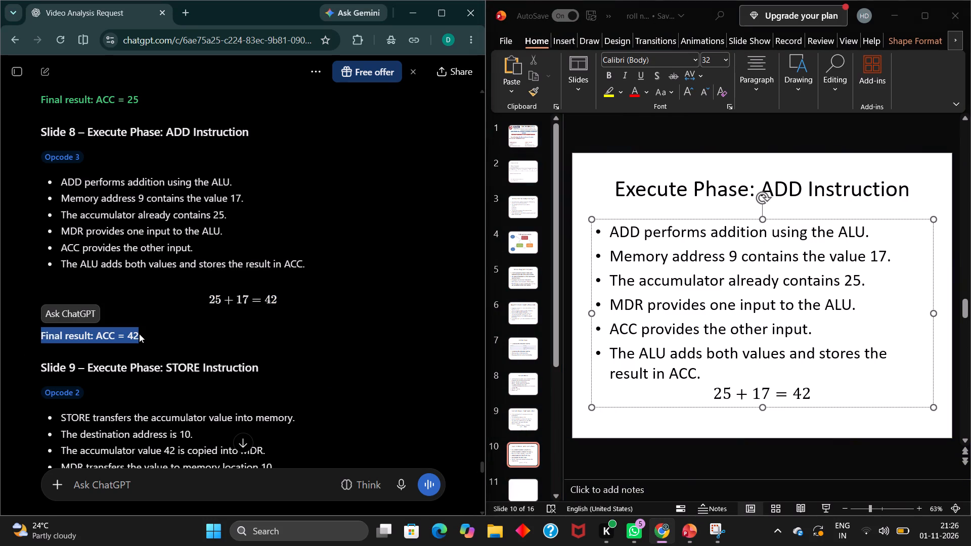
key("ctrl+c")
left_click(836, 394)
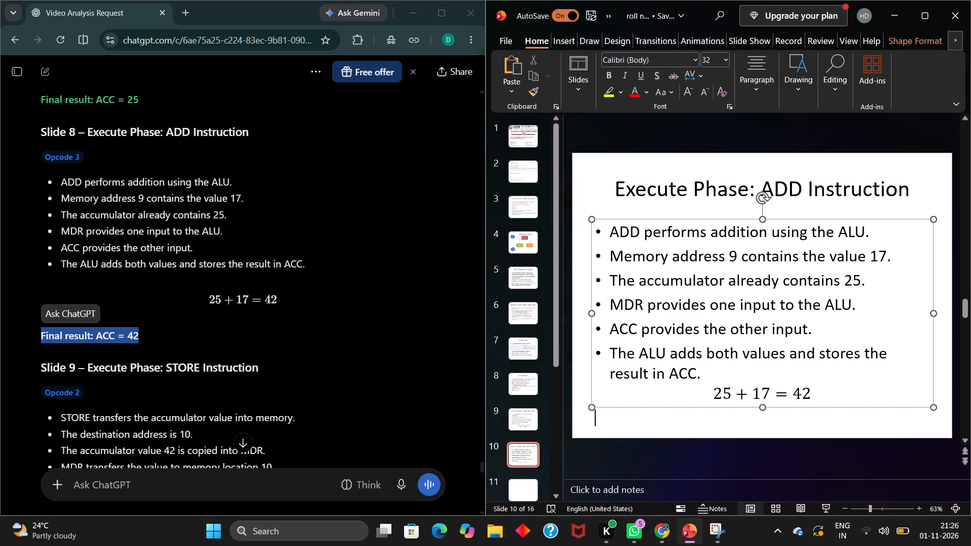
key("ctrl+v")
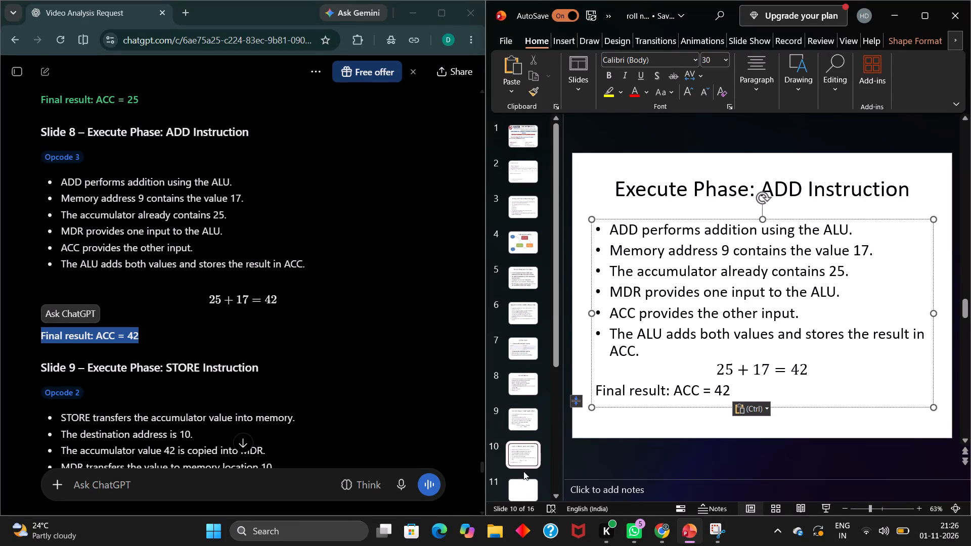
Copy the heading "Execute Phase: STORE Instruction" from ChatGPT's Slide 9 section and paste it as the title of slide 11.
left_click(524, 488)
scroll(294, 321, "down", 1)
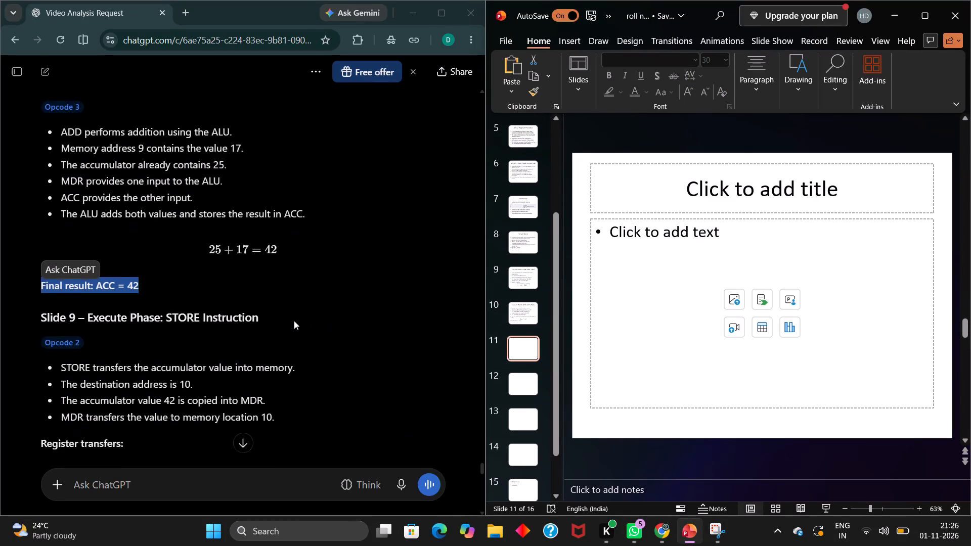
scroll(294, 321, "down", 3)
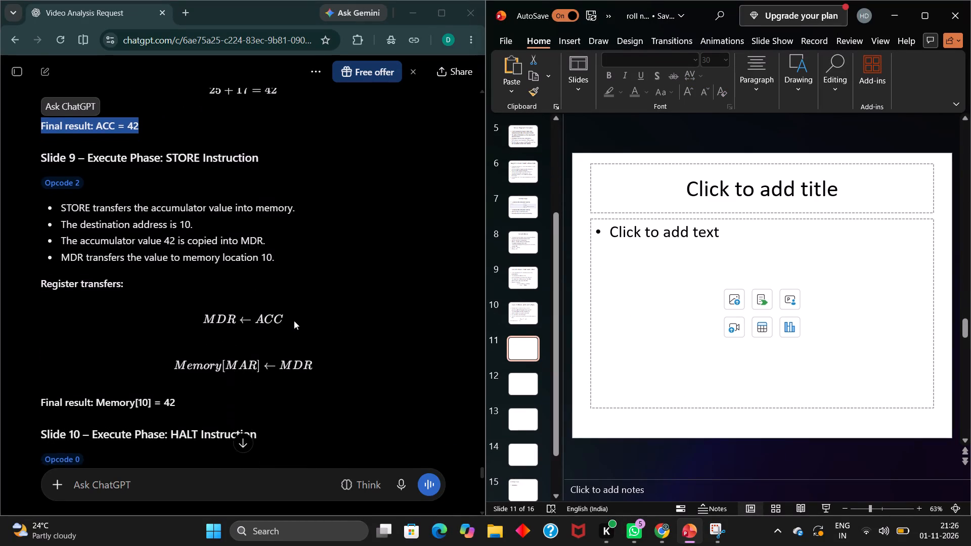
scroll(294, 321, "down", 1)
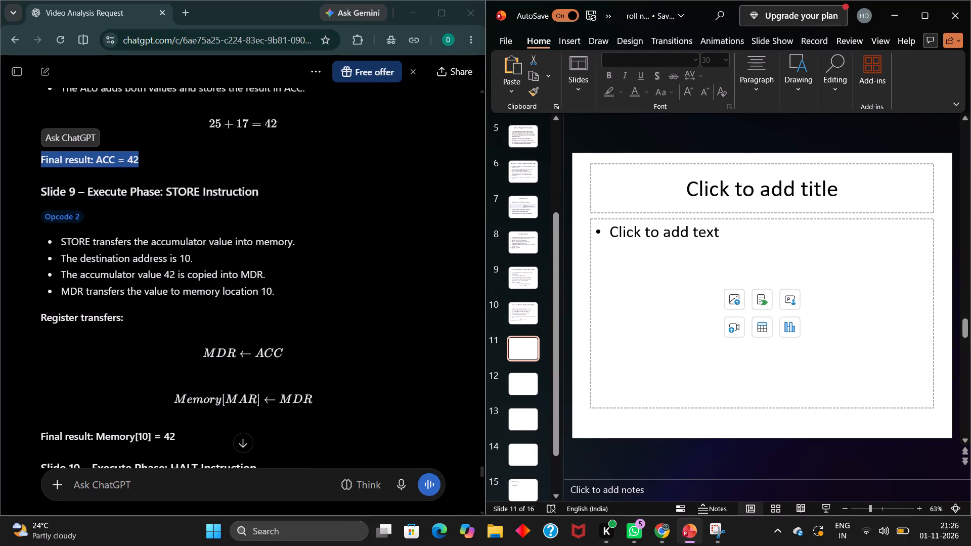
left_click_drag(89, 191, 273, 197)
key("ctrl+c")
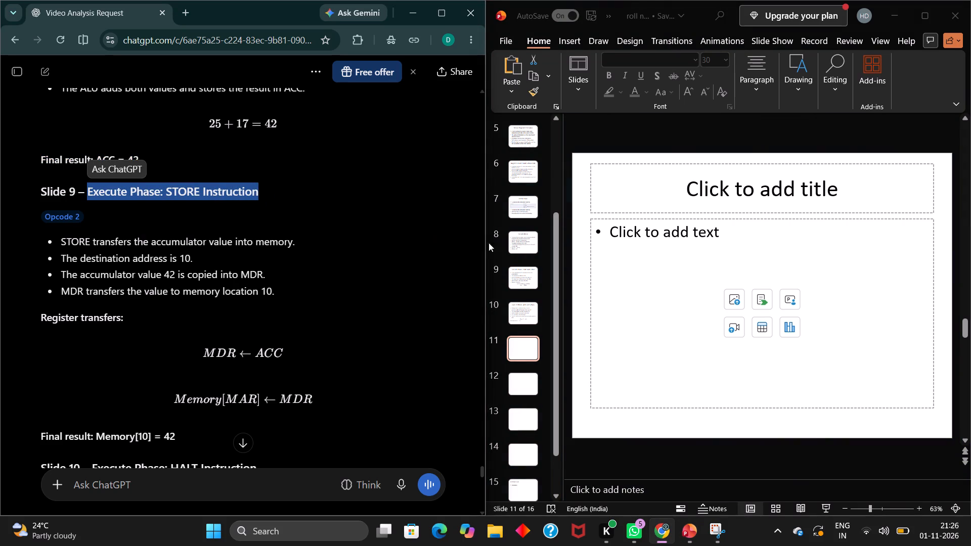
double_click(641, 192)
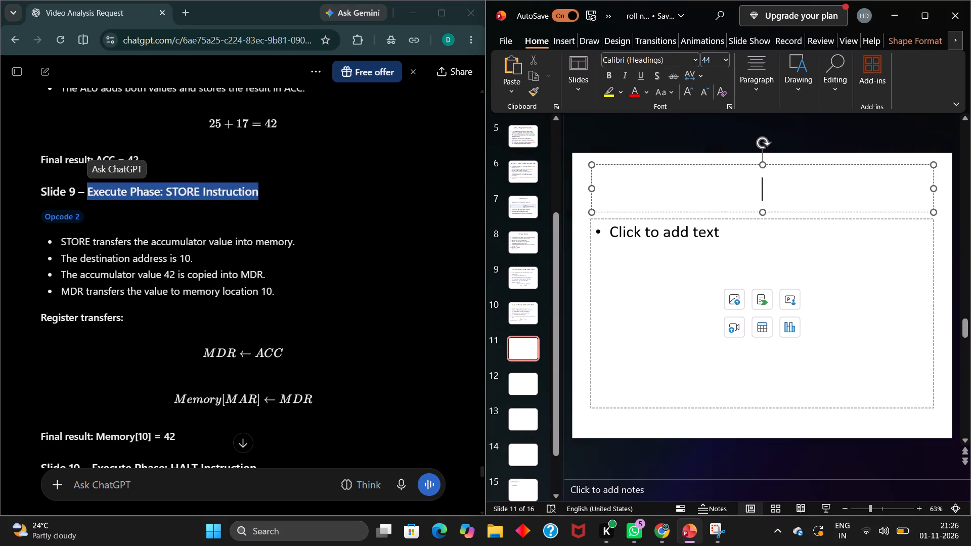
key("ctrl+v")
Copy the four STORE bullet points from ChatGPT's Slide 9 section and paste them into the body of slide 11.
left_click(666, 255)
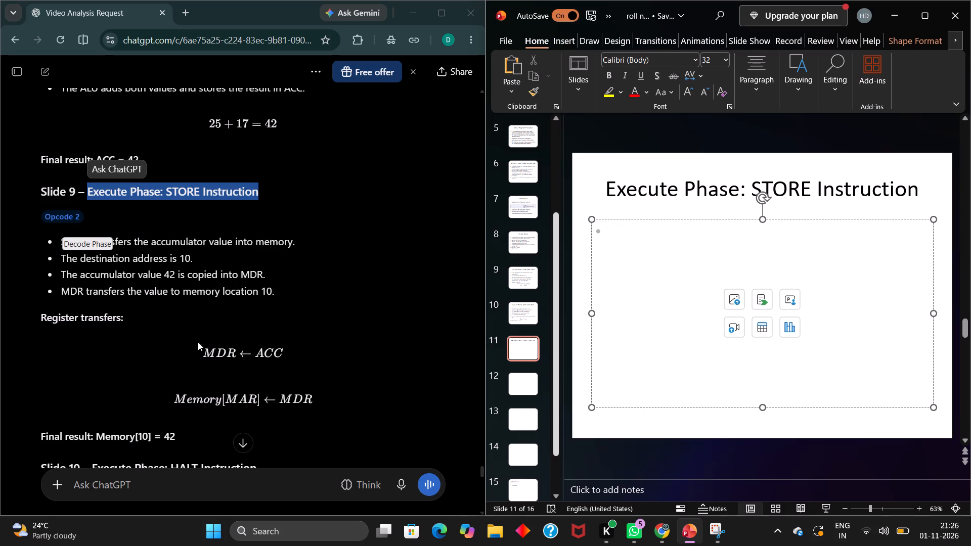
left_click(235, 247)
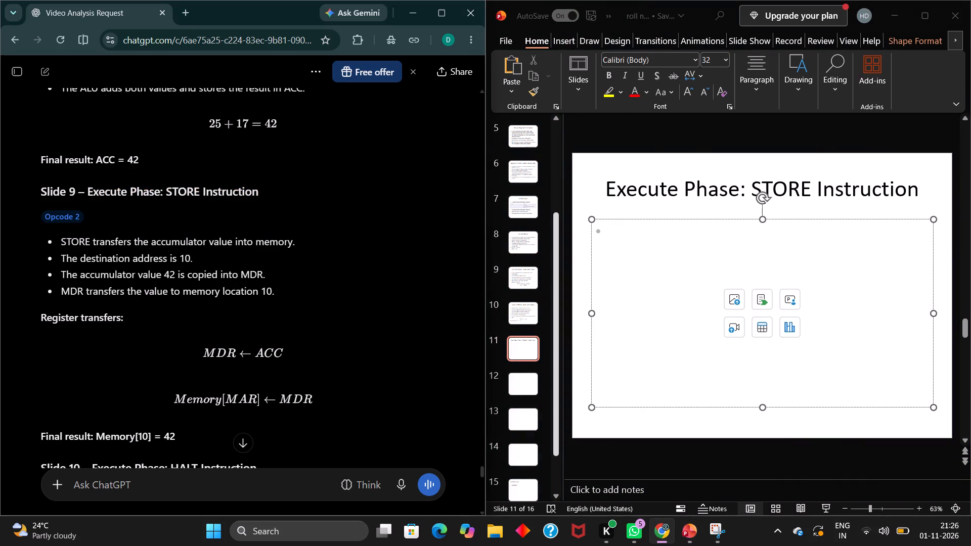
left_click_drag(63, 238, 289, 302)
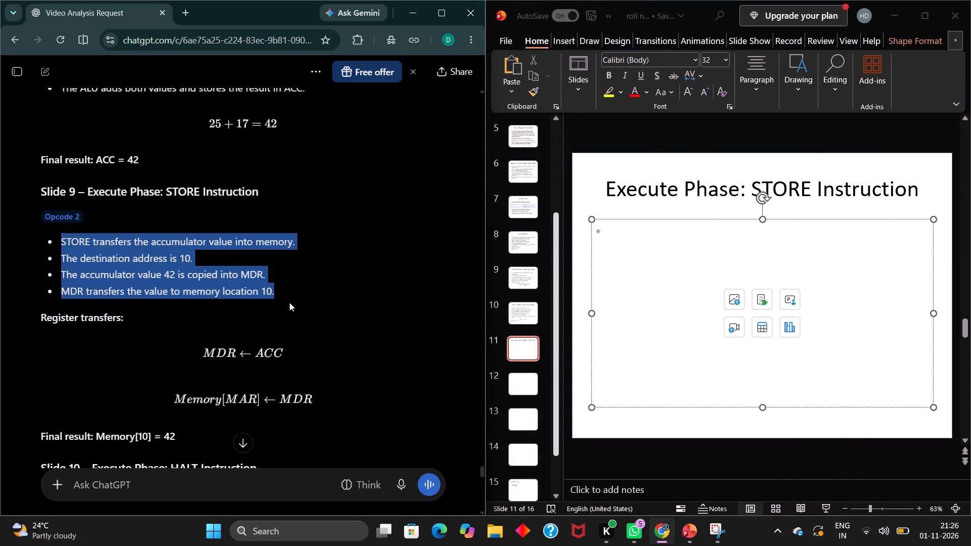
key("ctrl+c")
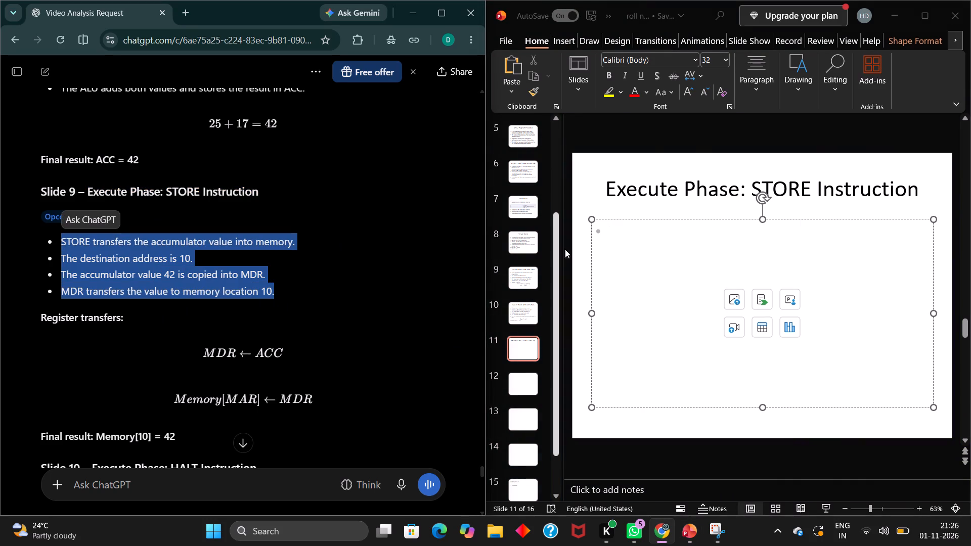
left_click(600, 232)
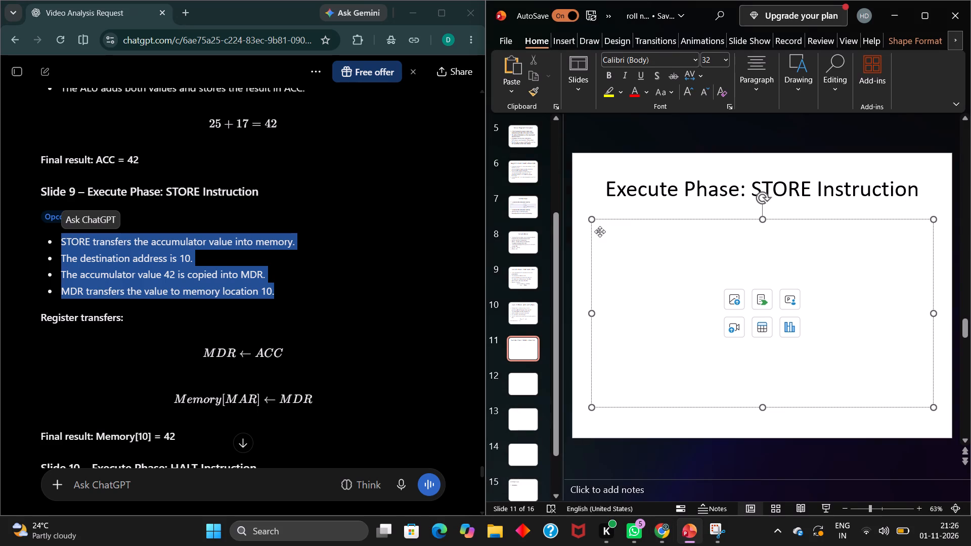
key("ctrl+v")
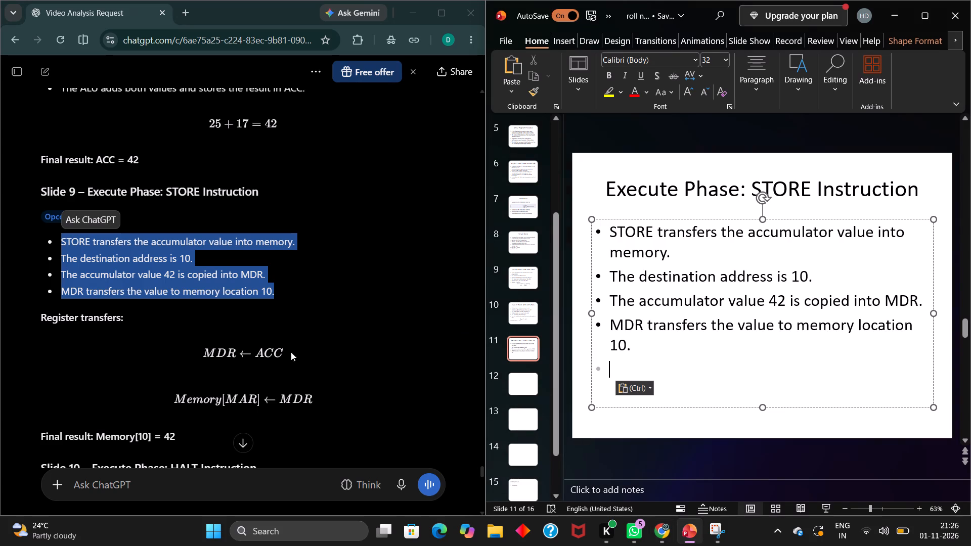
Copy "Register transfers:" from ChatGPT and paste it into the empty last bullet on slide 11.
left_click_drag(43, 315, 137, 317)
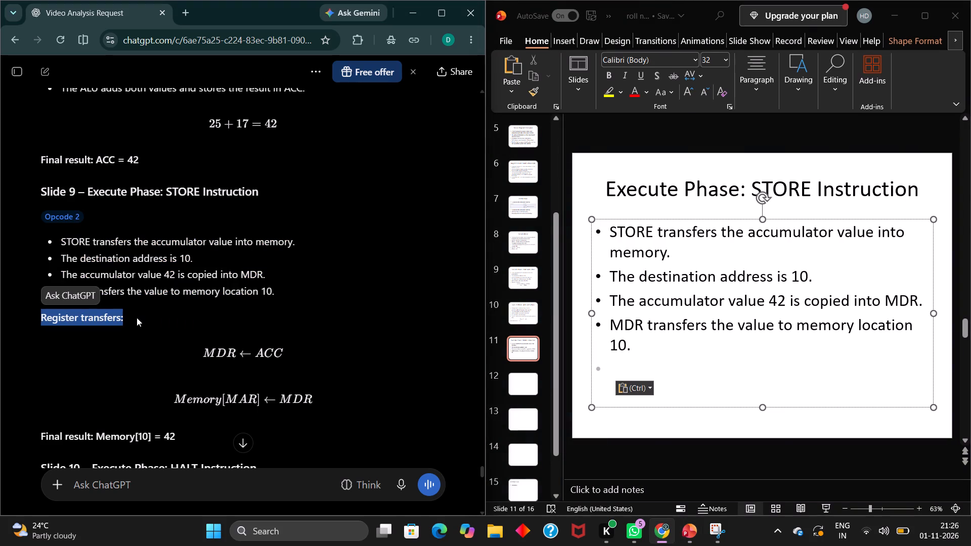
key("ctrl+c")
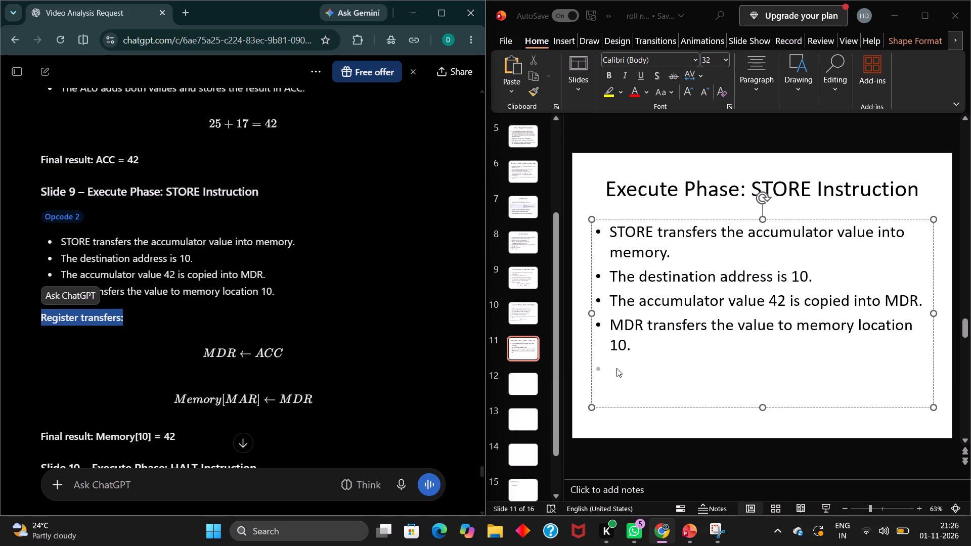
left_click(616, 368)
key("ctrl+v")
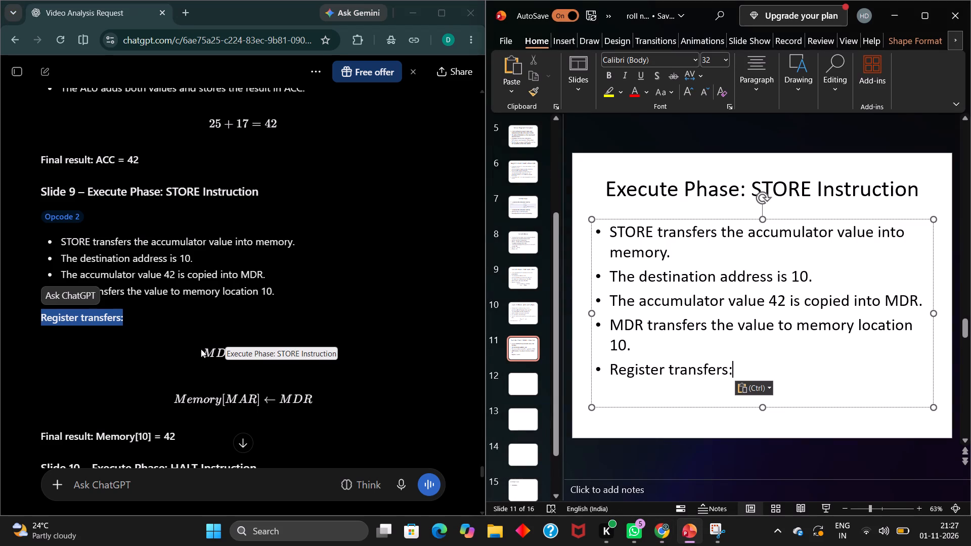
Copy the equation MDR ← ACC from ChatGPT and paste it on a new line below "Register transfers:" on slide 11.
left_click_drag(201, 349, 315, 349)
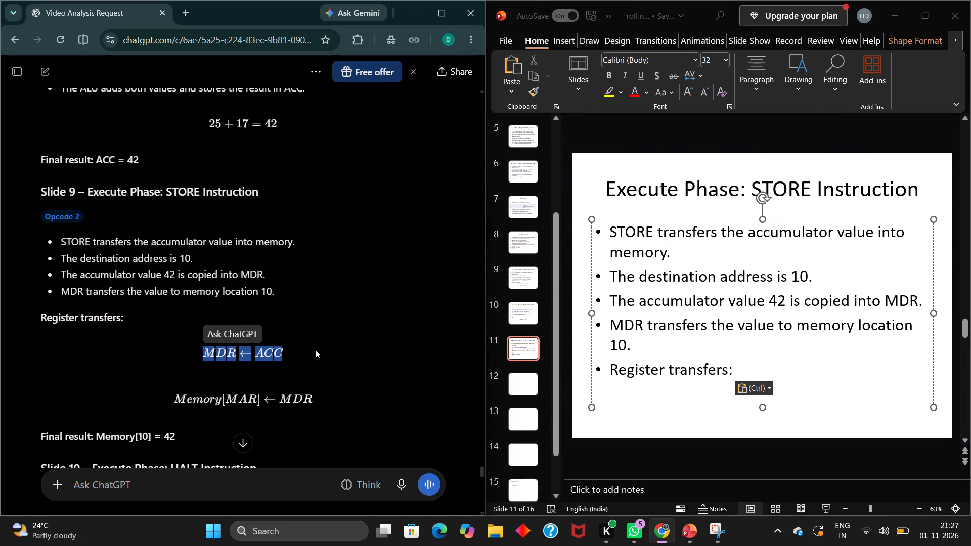
key("ctrl+c")
left_click(634, 382)
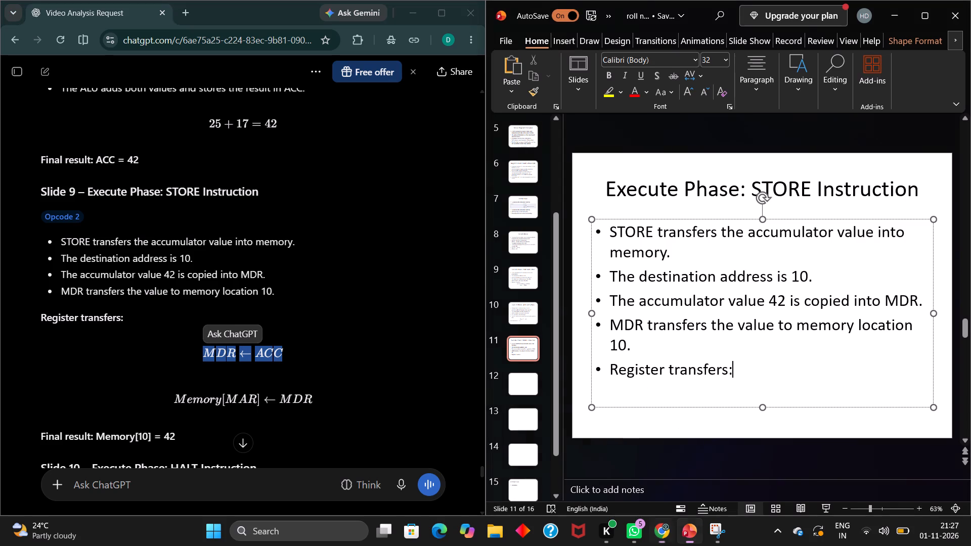
key("Return")
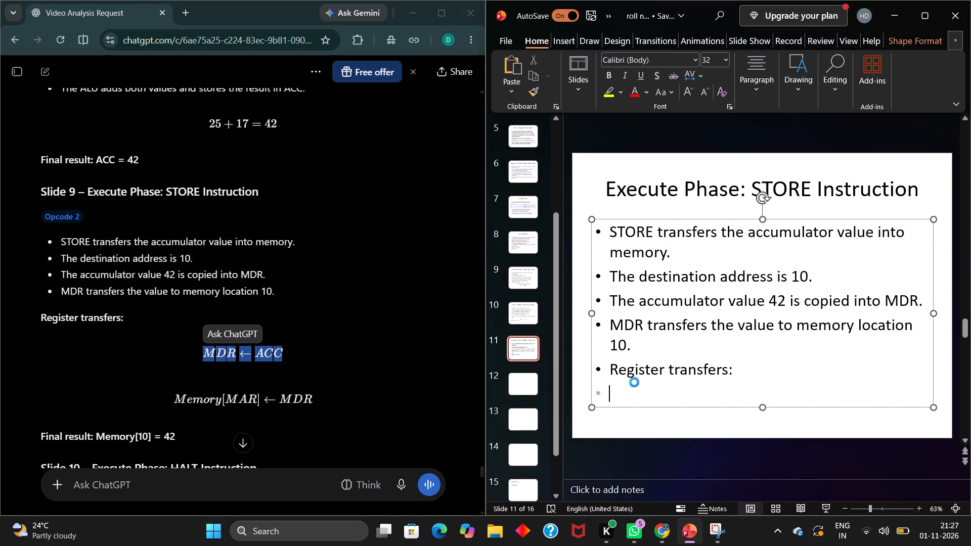
key("ctrl+v")
Copy the equation Memory[MAR] ← MDR from ChatGPT and paste it on a new line below MDR ← ACC on slide 11.
key("Return")
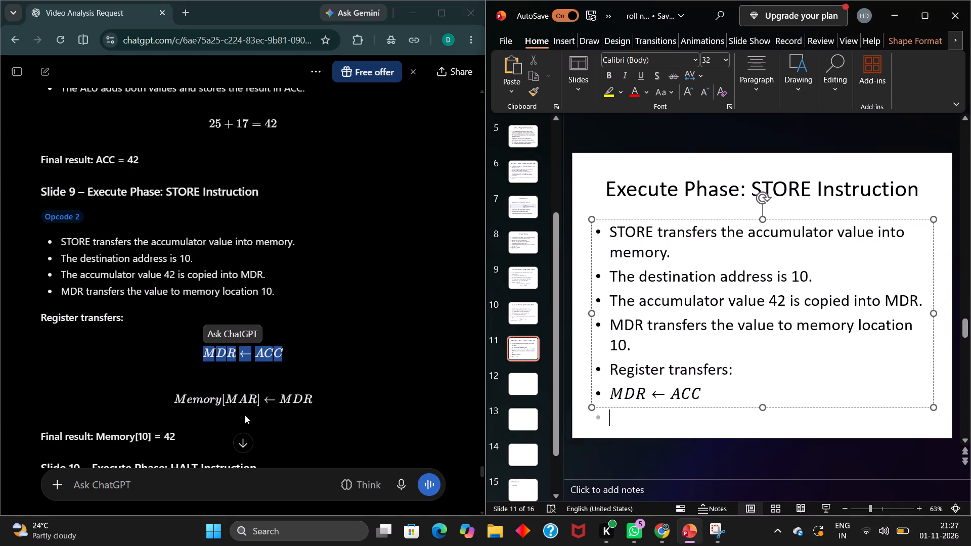
left_click_drag(176, 403, 344, 399)
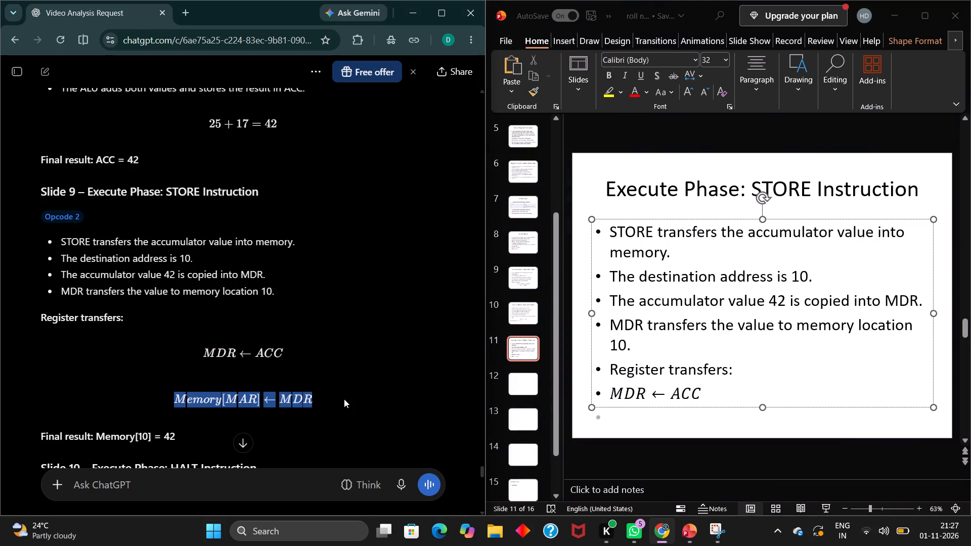
left_click_drag(344, 399, 345, 399)
key("ctrl+c")
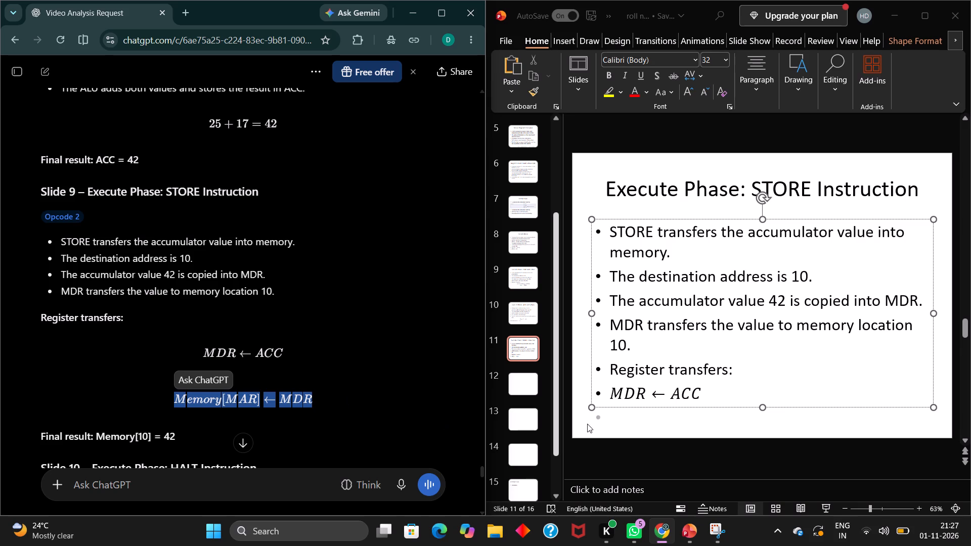
left_click(608, 422)
key("ctrl+v")
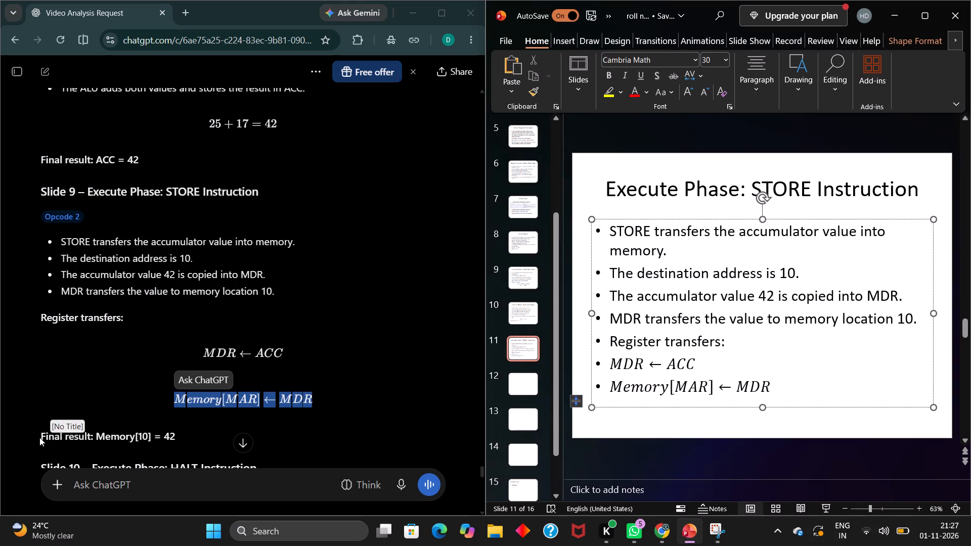
Copy "Final result: Memory[10] = 42" from ChatGPT and paste it on a new line below the equations on slide 11.
left_click_drag(39, 437, 178, 437)
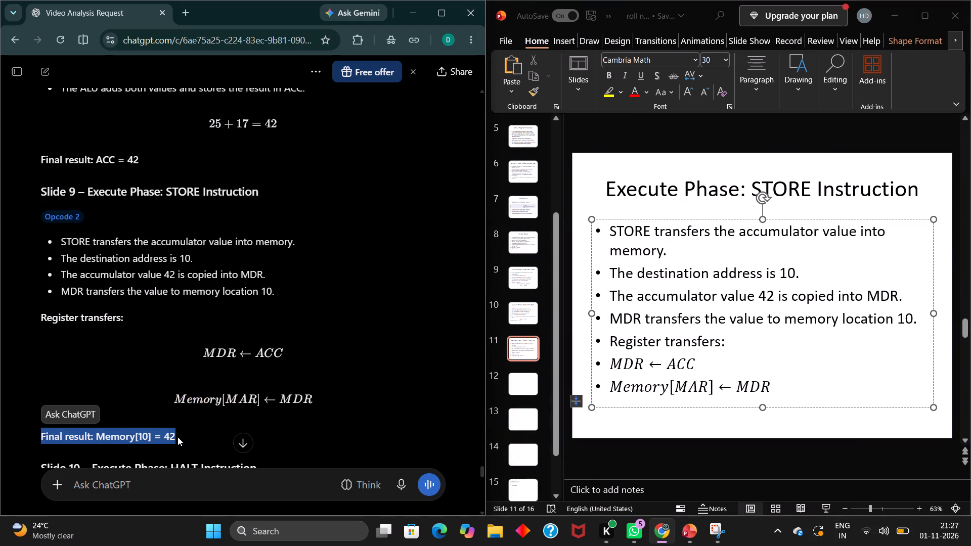
key("ctrl+c")
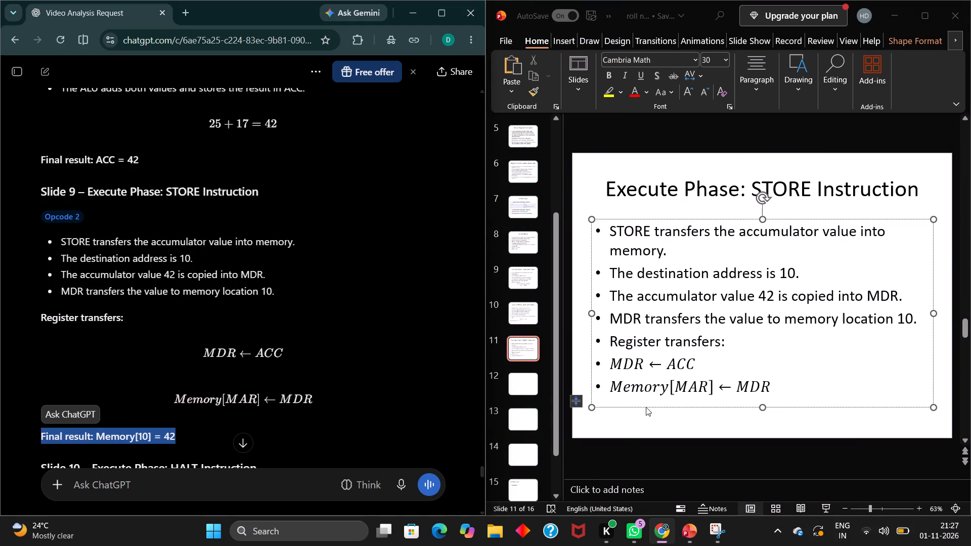
left_click(647, 403)
key("Return")
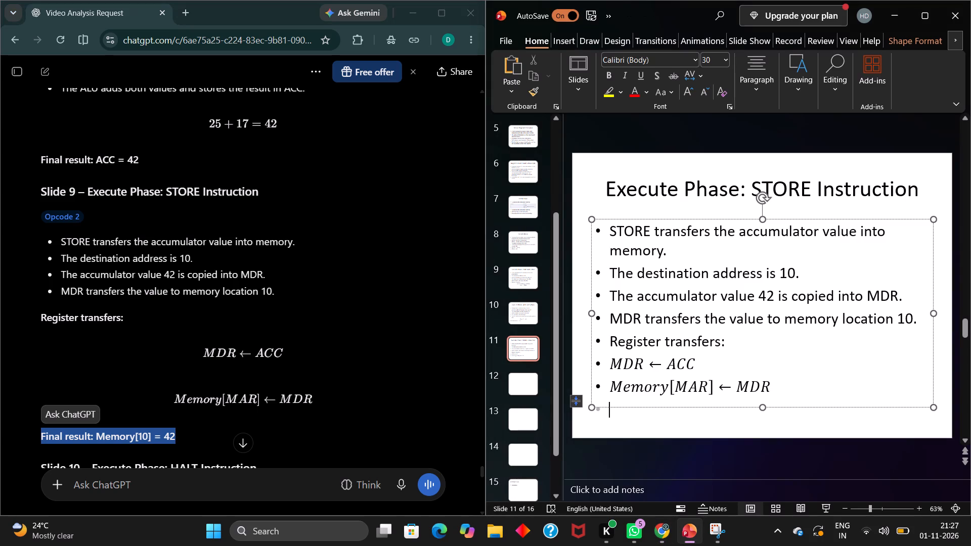
key("ctrl+v")
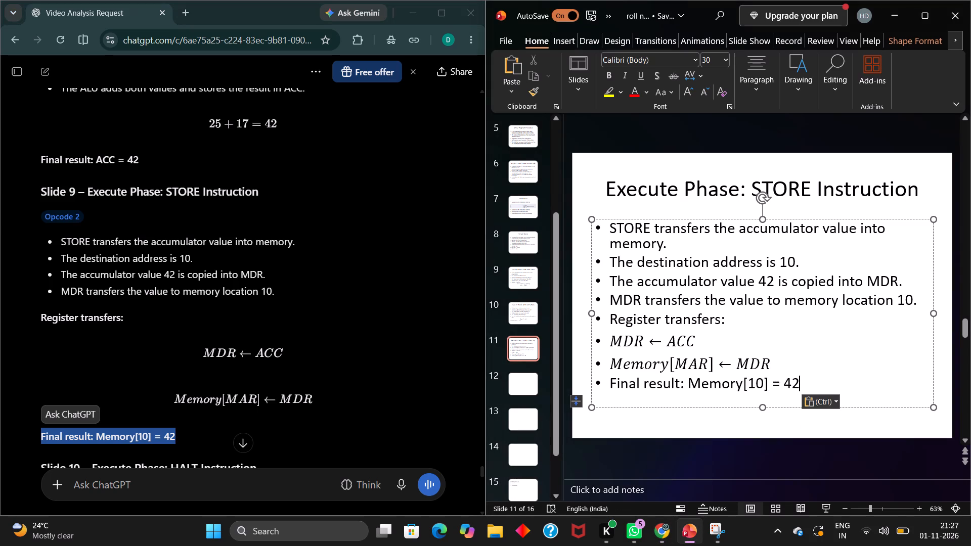
Remove the bullet markers from the MDR ← ACC and Memory[MAR] ← MDR equations on slide 11.
left_click(609, 338)
key("BackSpace")
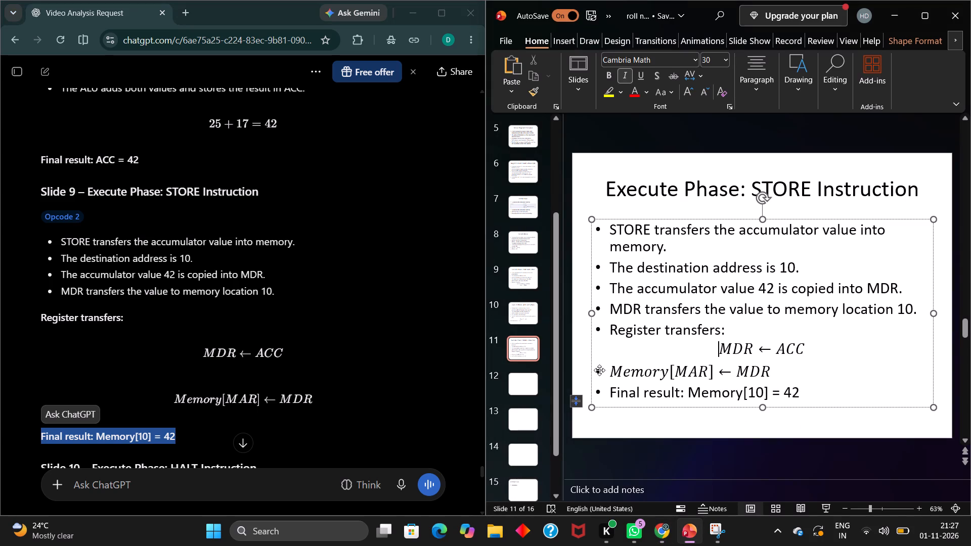
left_click(609, 372)
key("BackSpace")
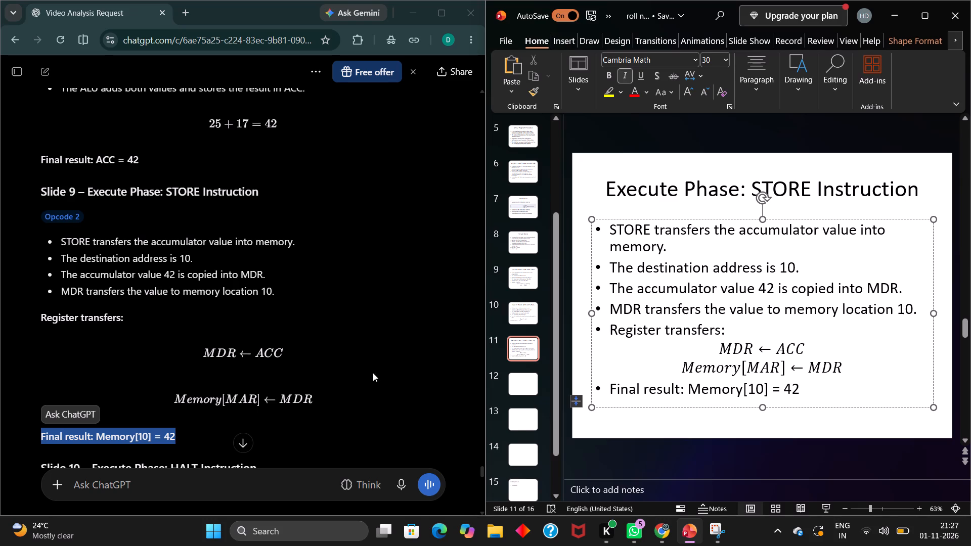
Open slide 12 and copy the heading "Execute Phase: HALT Instruction" from ChatGPT's Slide 10 section.
scroll(377, 386, "down", 5)
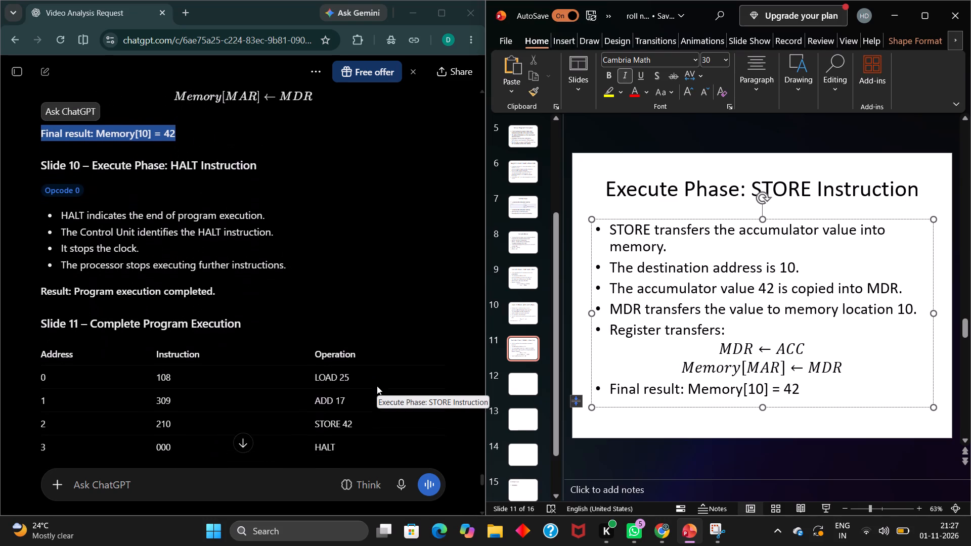
scroll(377, 386, "down", 1)
left_click(534, 383)
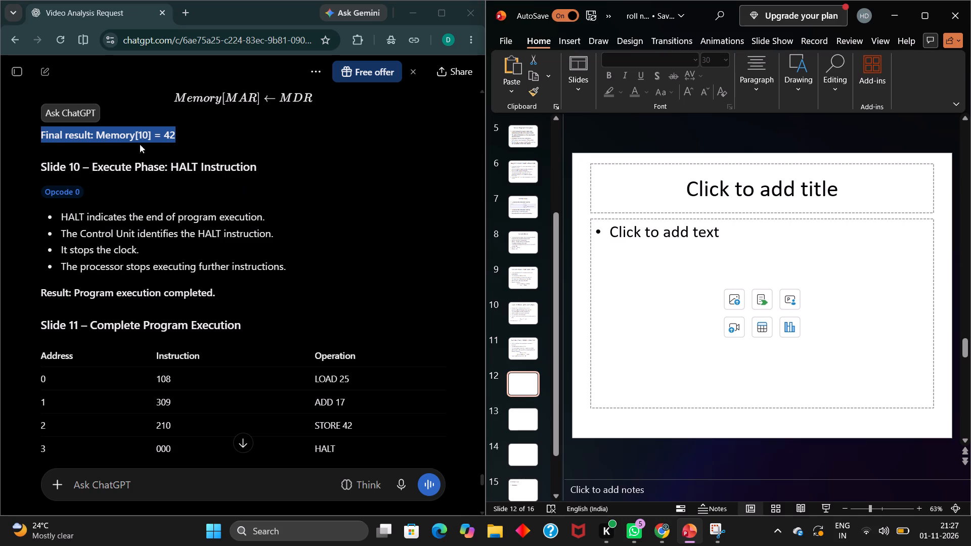
left_click(93, 163)
left_click_drag(93, 163, 124, 163)
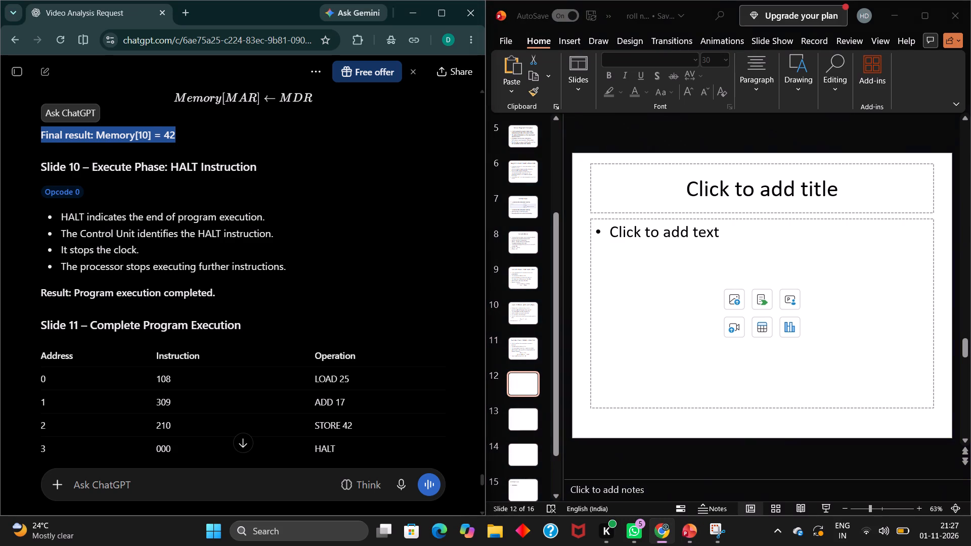
left_click_drag(124, 163, 261, 167)
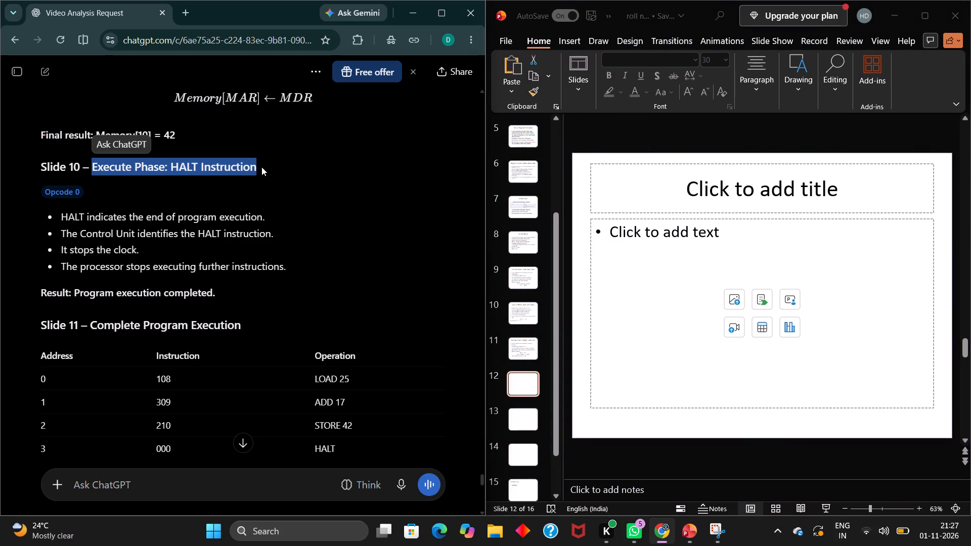
key("ctrl+c")
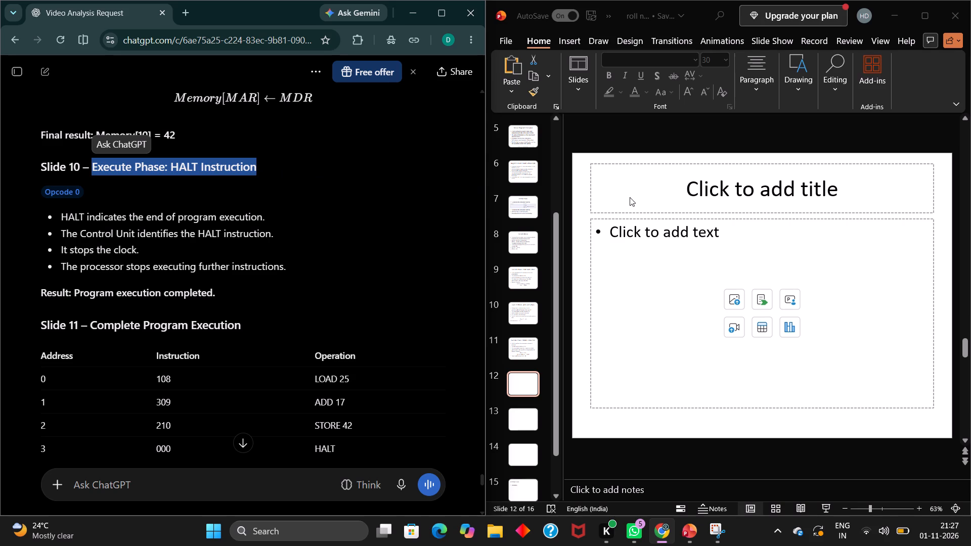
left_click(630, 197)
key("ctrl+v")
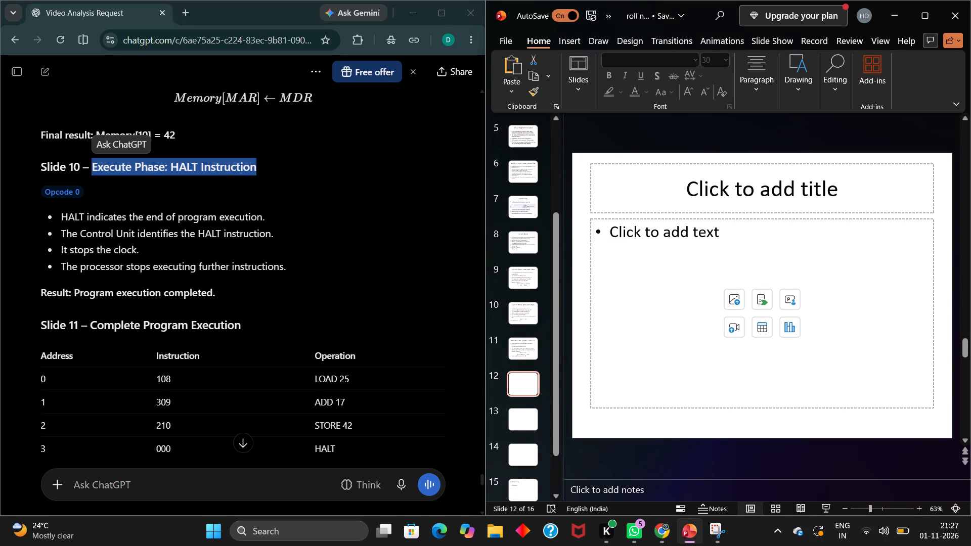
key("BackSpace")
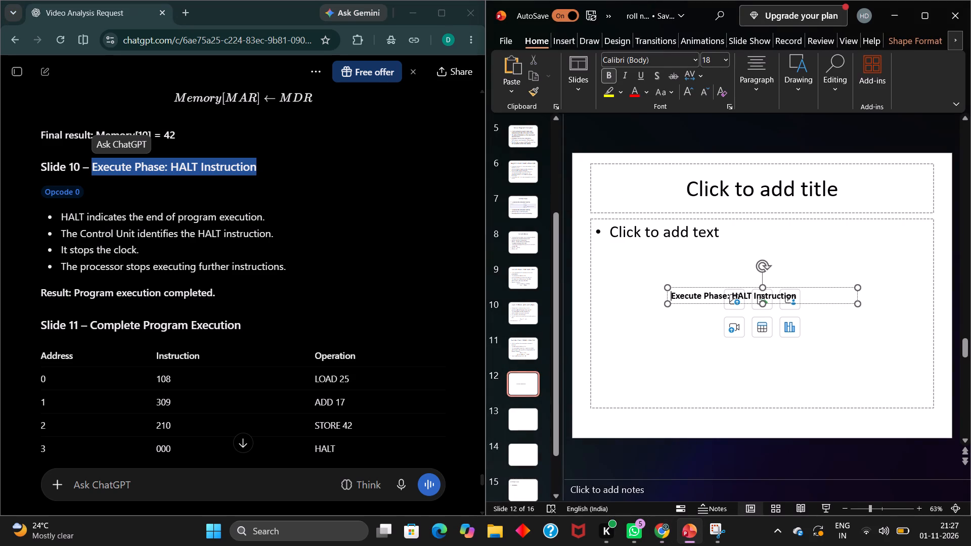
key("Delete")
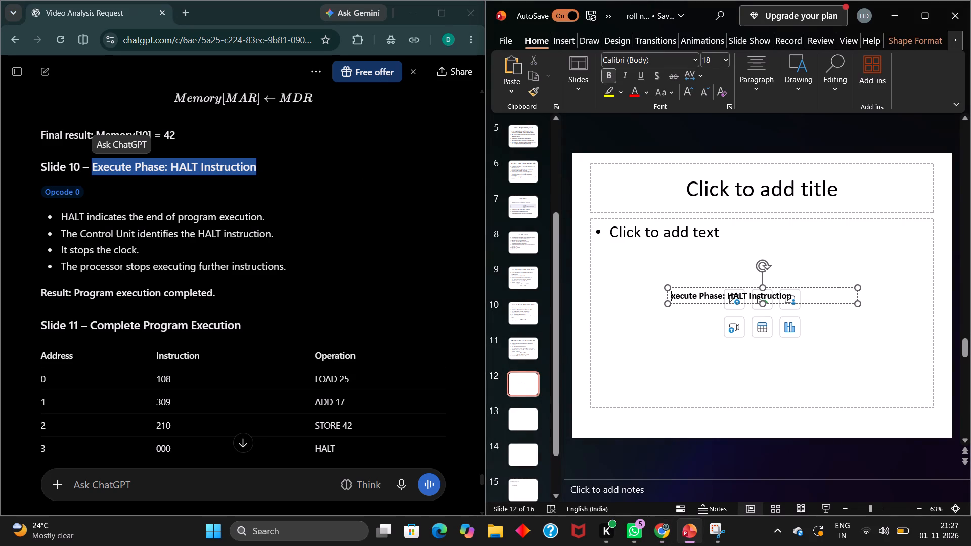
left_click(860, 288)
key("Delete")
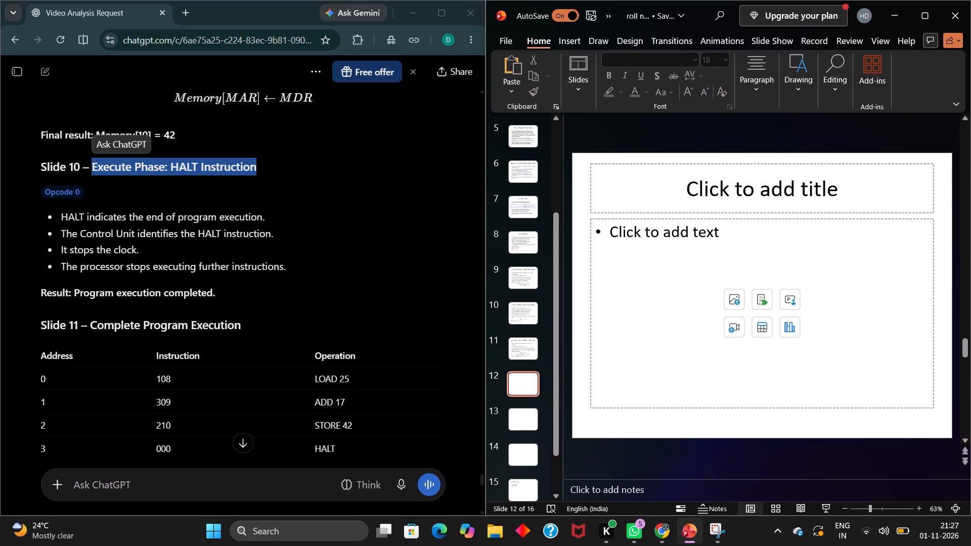
Paste the copied heading "Execute Phase: HALT Instruction" into the title placeholder of slide 12.
left_click(733, 188)
key("ctrl+v")
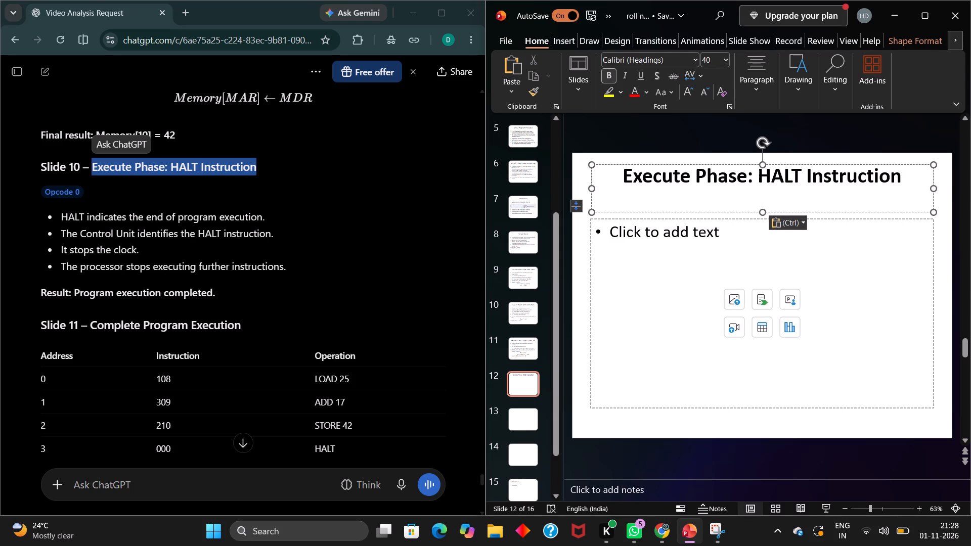
Copy the four HALT bullet points and the line "Result: Program execution completed." from ChatGPT's Slide 10 section into slide 12's body placeholder.
left_click(749, 245)
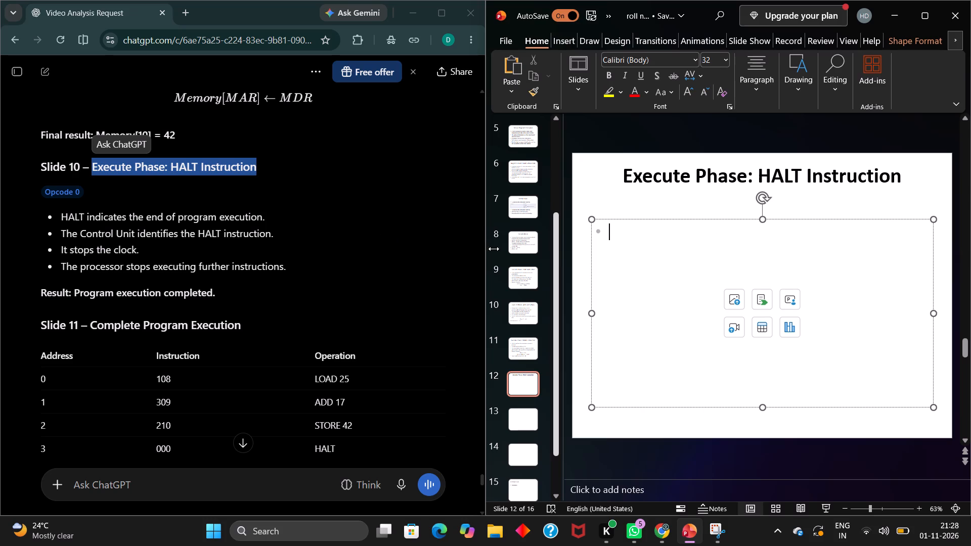
scroll(195, 233, "down", 1)
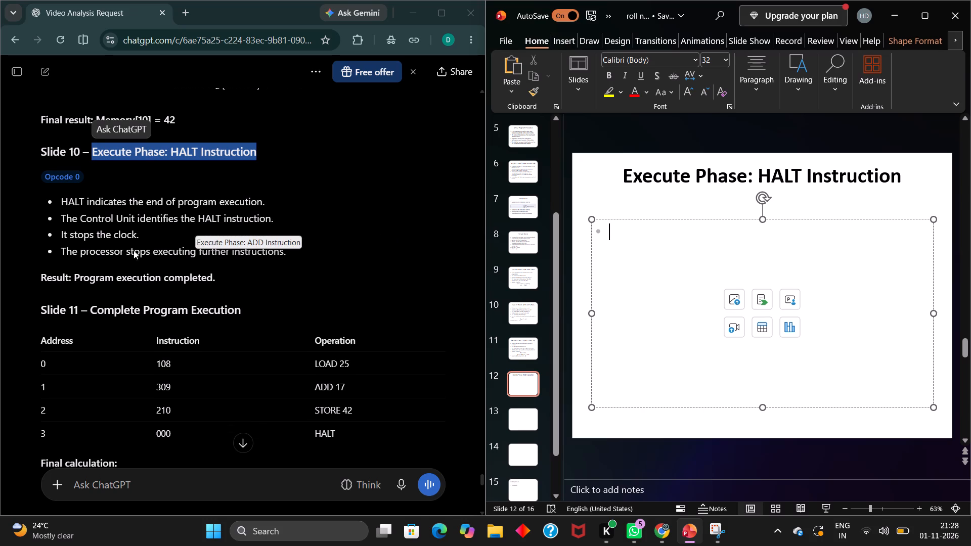
left_click_drag(58, 199, 210, 286)
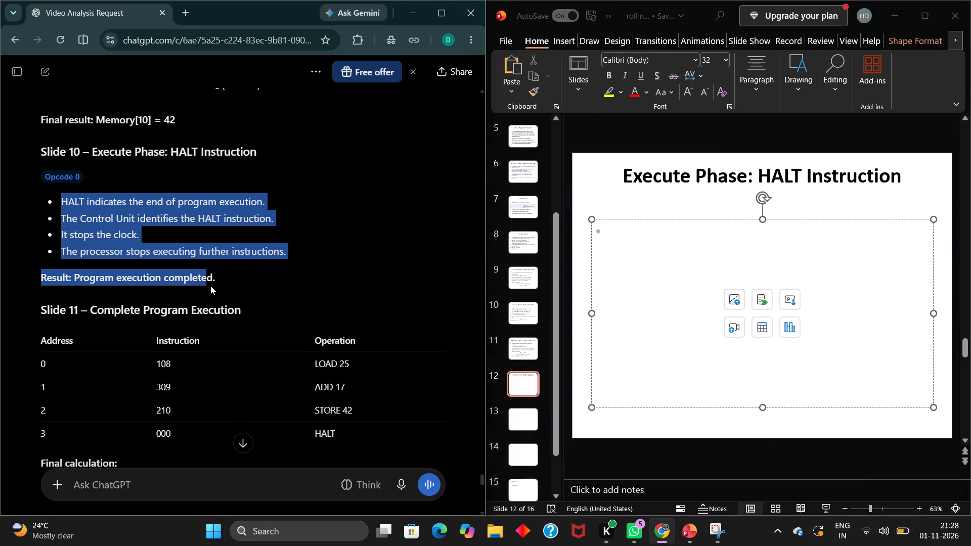
left_click_drag(210, 286, 220, 285)
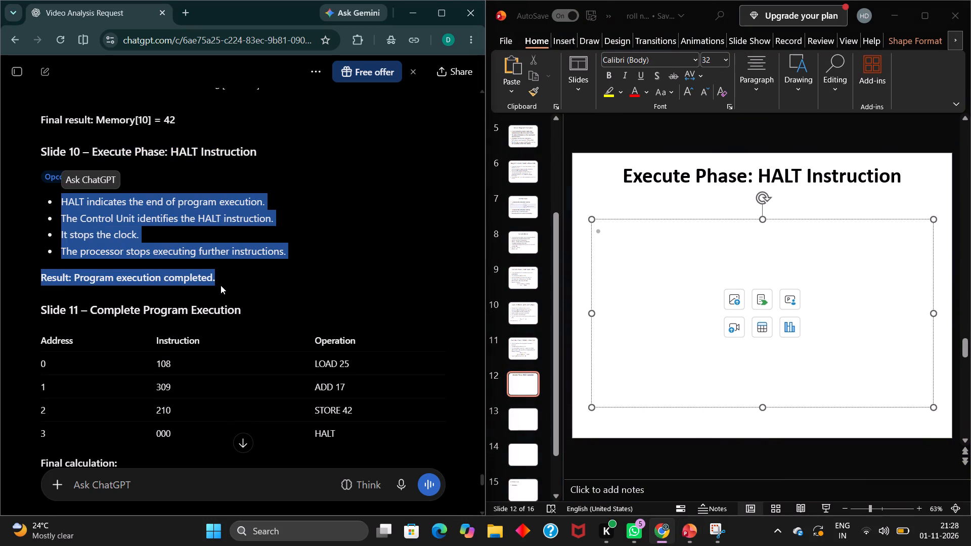
key("ctrl+c")
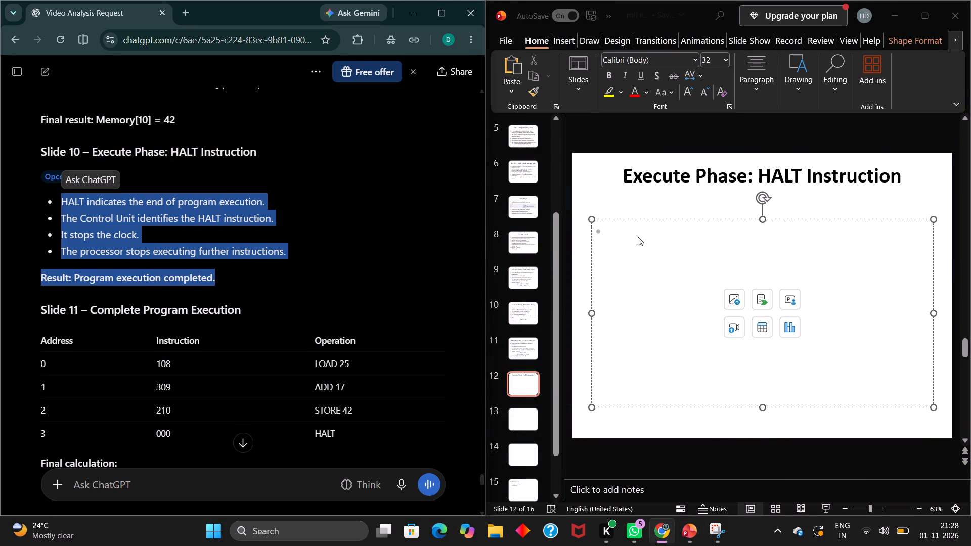
left_click(637, 237)
key("ctrl+v")
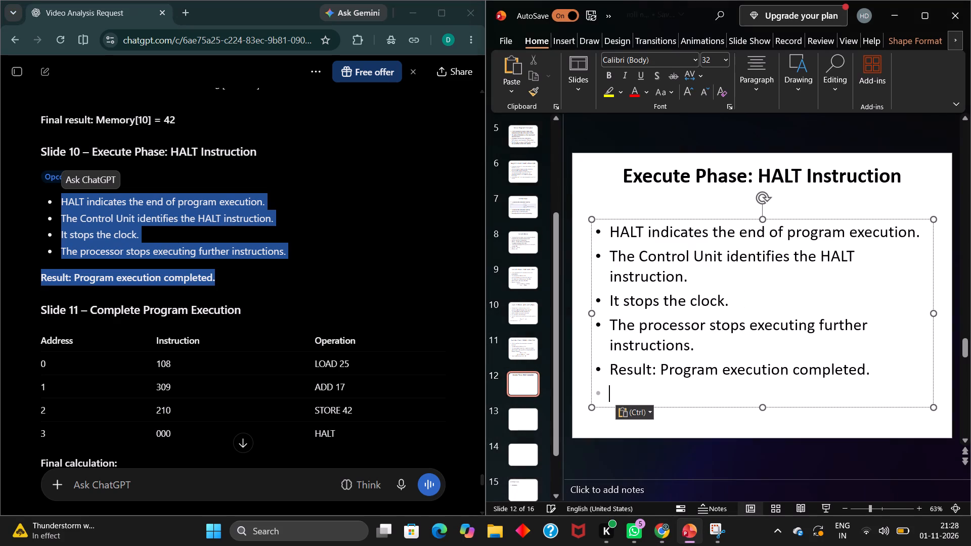
left_click(521, 415)
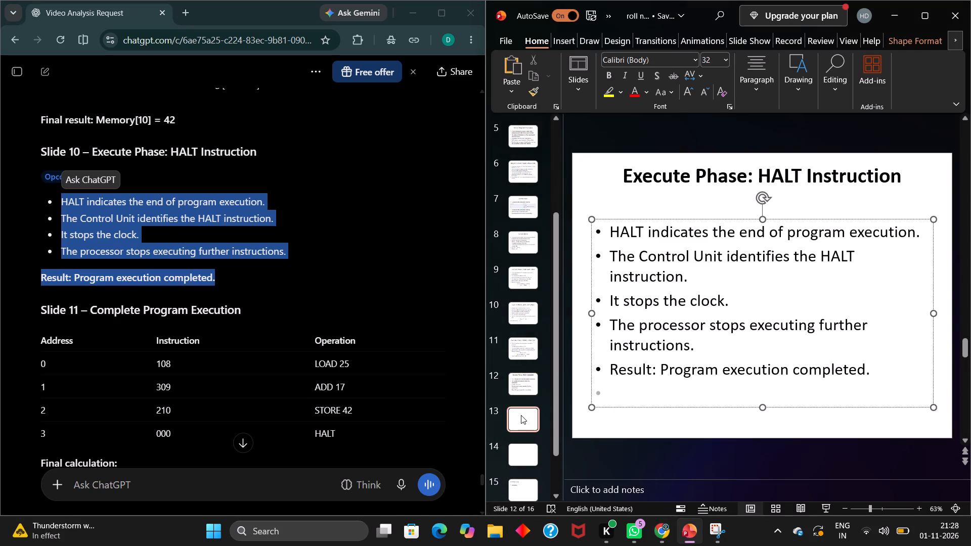
scroll(395, 341, "down", 2)
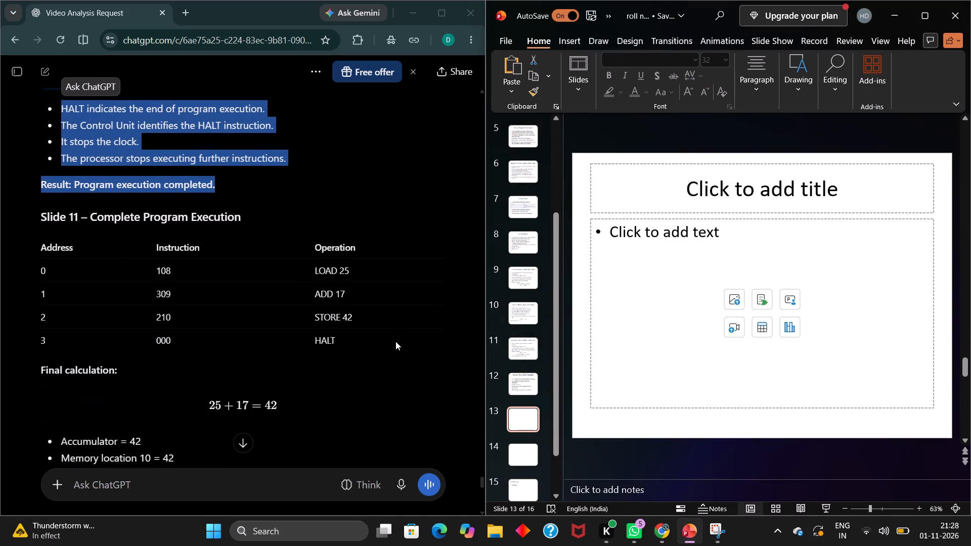
scroll(395, 341, "down", 1)
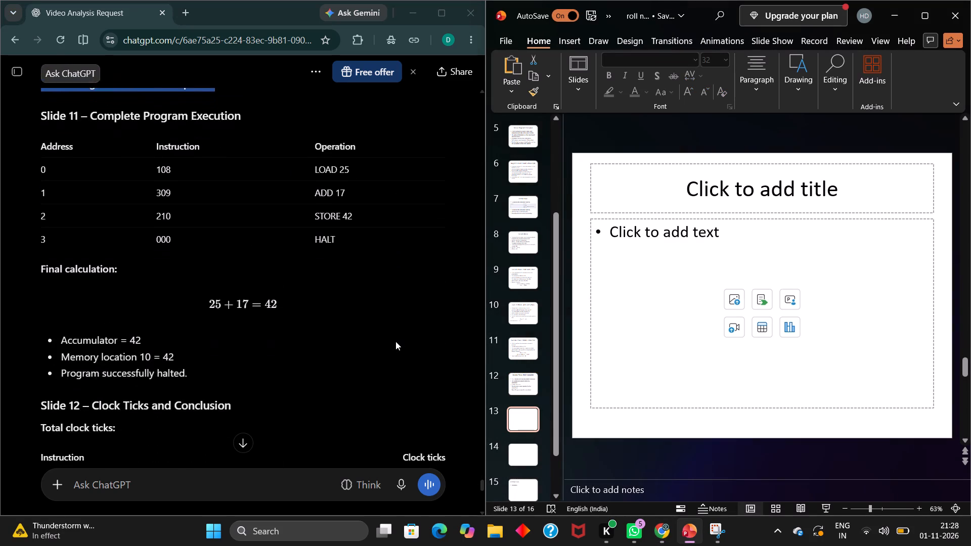
scroll(395, 341, "down", 1)
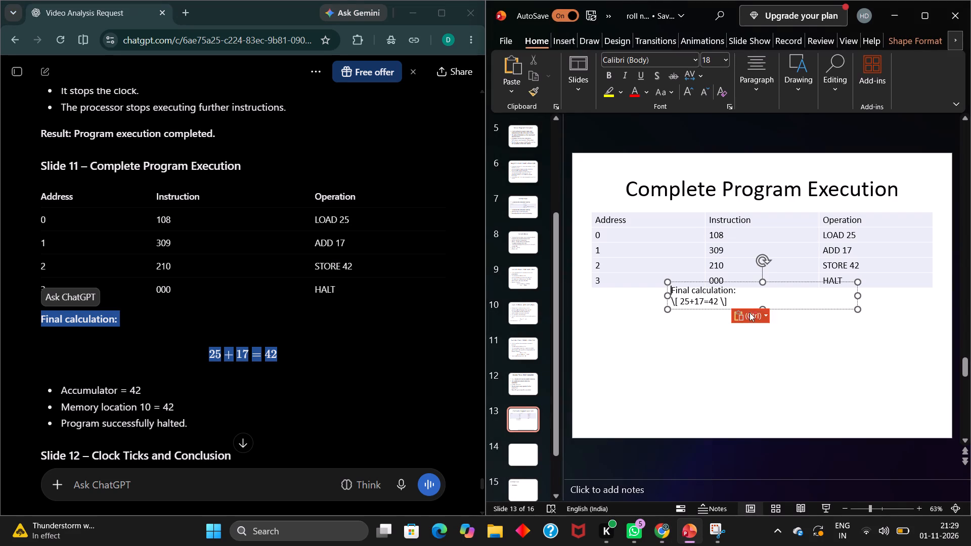
Move the "Final calculation:" text box into the space below the table on slide 13 and widen it to nearly the table's width.
left_click_drag(748, 297, 708, 331)
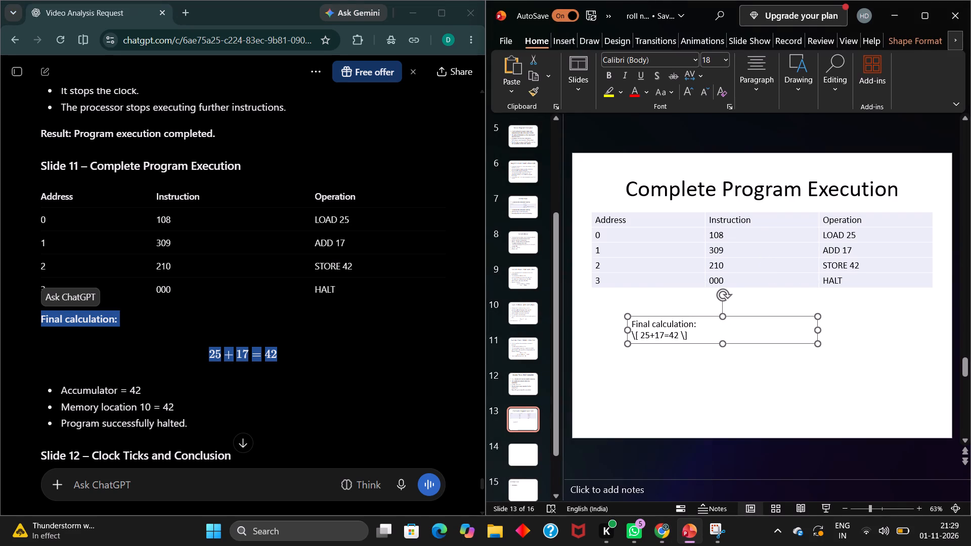
left_click_drag(820, 331, 917, 319)
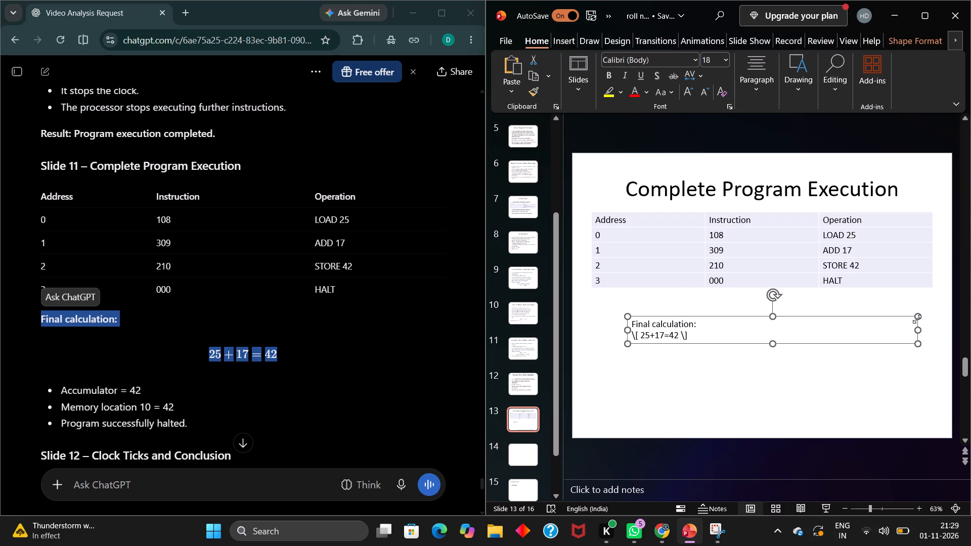
left_click_drag(629, 331, 597, 327)
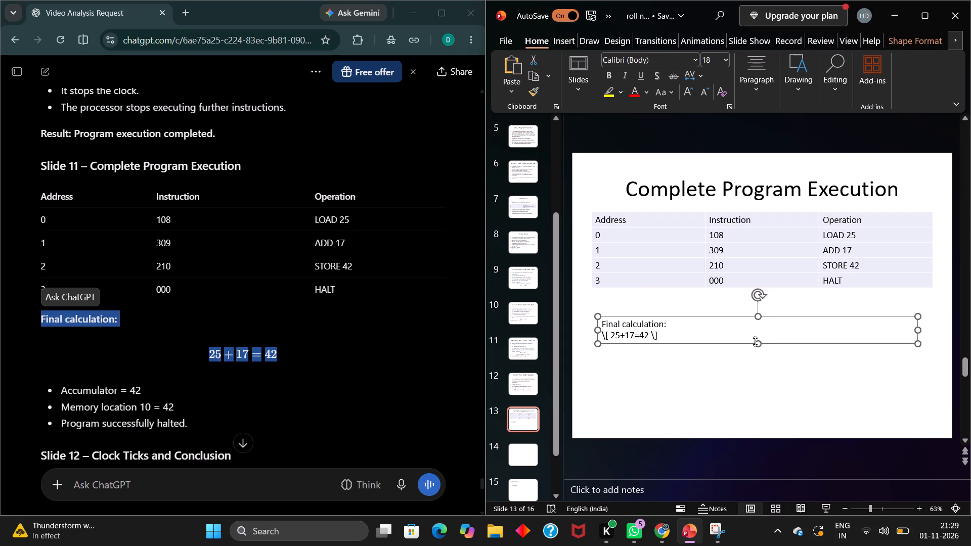
left_click_drag(759, 345, 759, 372)
Delete the raw-code equation line "\[ 25+17=42 \]" under "Final calculation:" on slide 13.
left_click(681, 345)
left_click(671, 335)
left_click(671, 335)
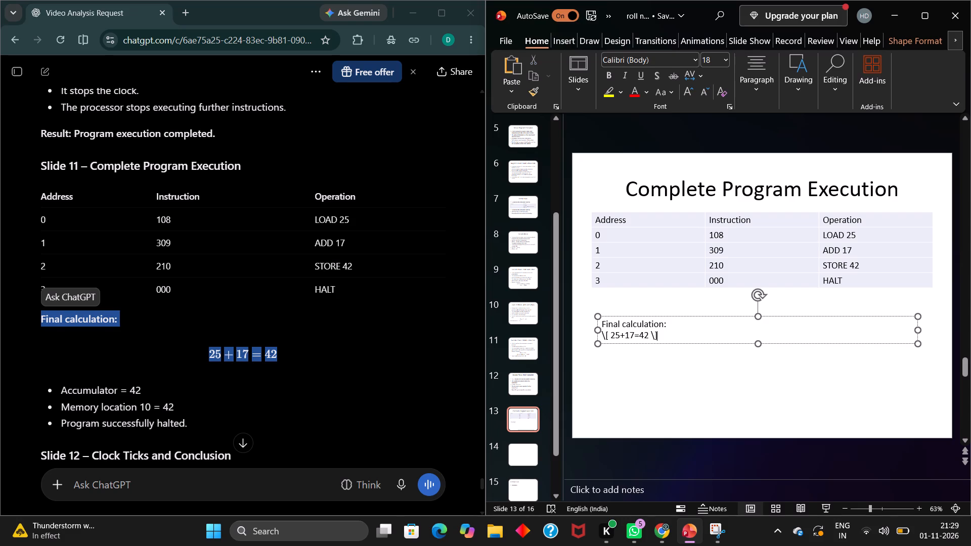
left_click(692, 334)
left_click(699, 370)
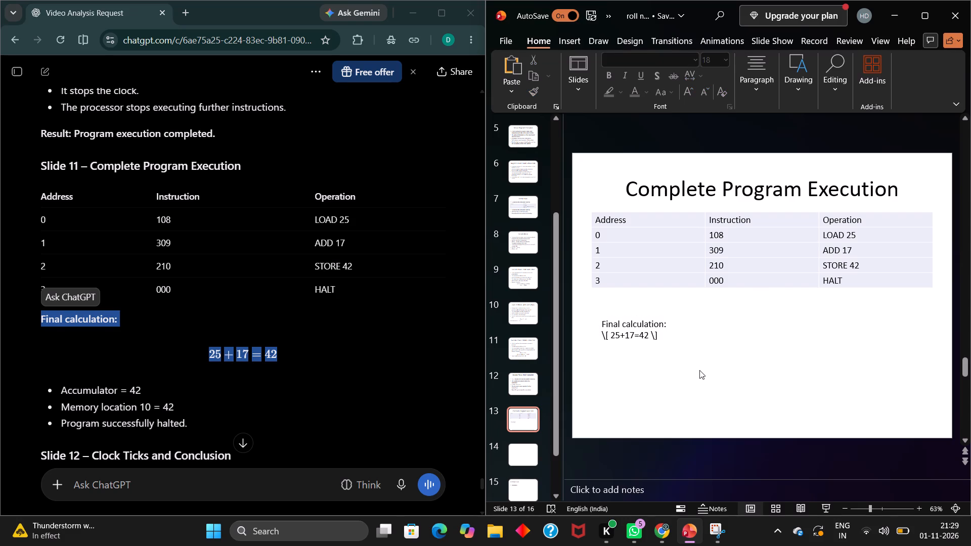
left_click(655, 325)
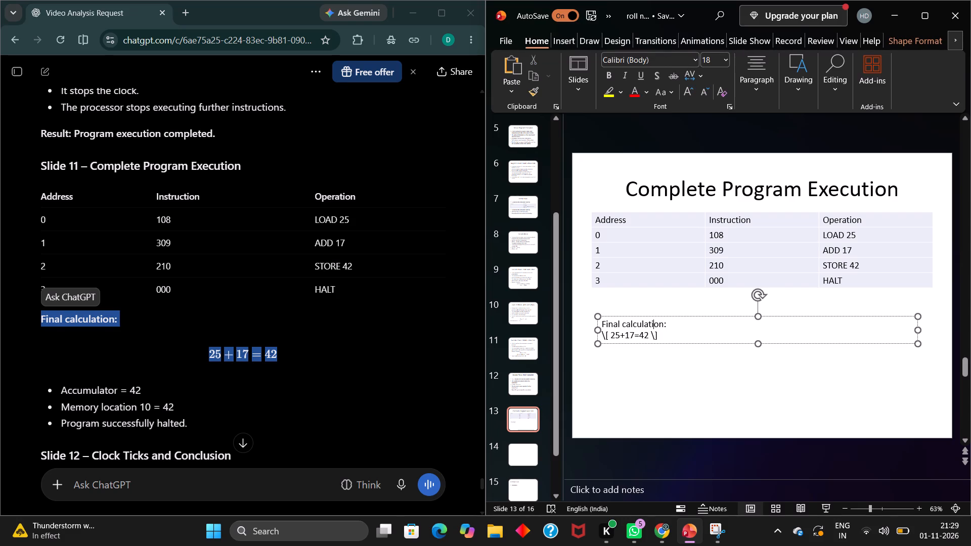
left_click(661, 335)
key("BackSpace")
key("BackSpace")
key("BackSpace")
key("BackSpace")
key("BackSpace")
key("BackSpace")
key("BackSpace")
key("BackSpace")
key("BackSpace")
key("BackSpace")
key("BackSpace")
key("BackSpace")
key("BackSpace")
key("BackSpace")
Copy only the equation 25 + 17 = 42 from ChatGPT and paste it on the line below "Final calculation:".
left_click(258, 328)
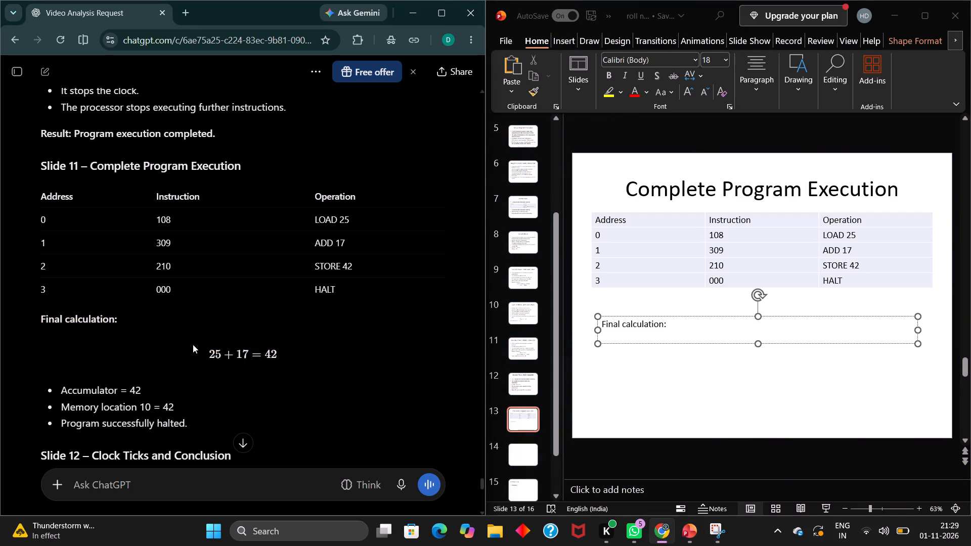
left_click_drag(206, 352, 289, 353)
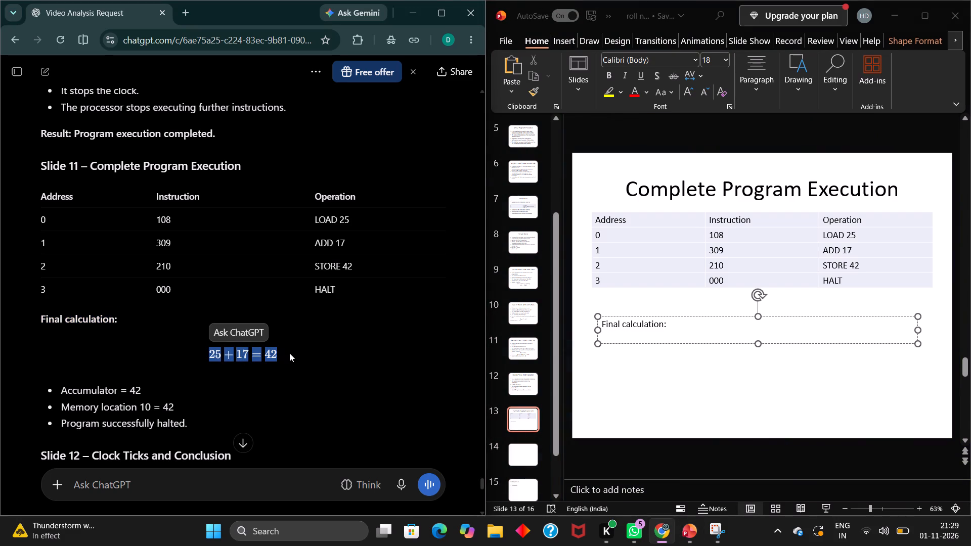
key("ctrl+c")
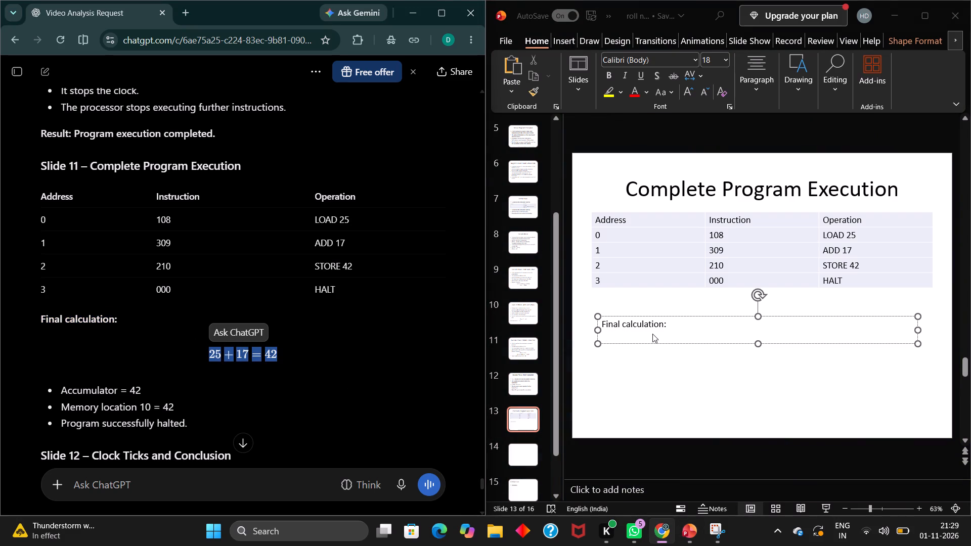
left_click(648, 334)
key("ctrl+v")
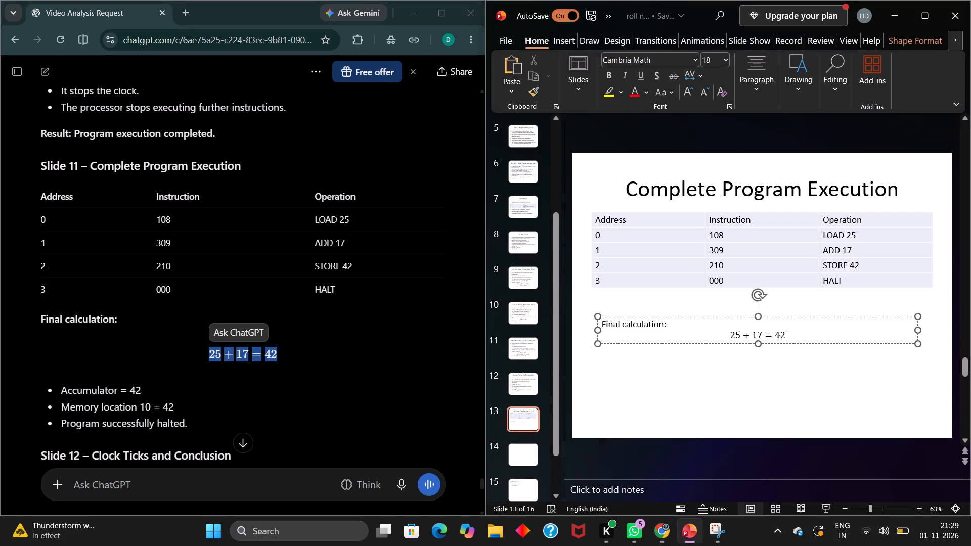
left_click(684, 375)
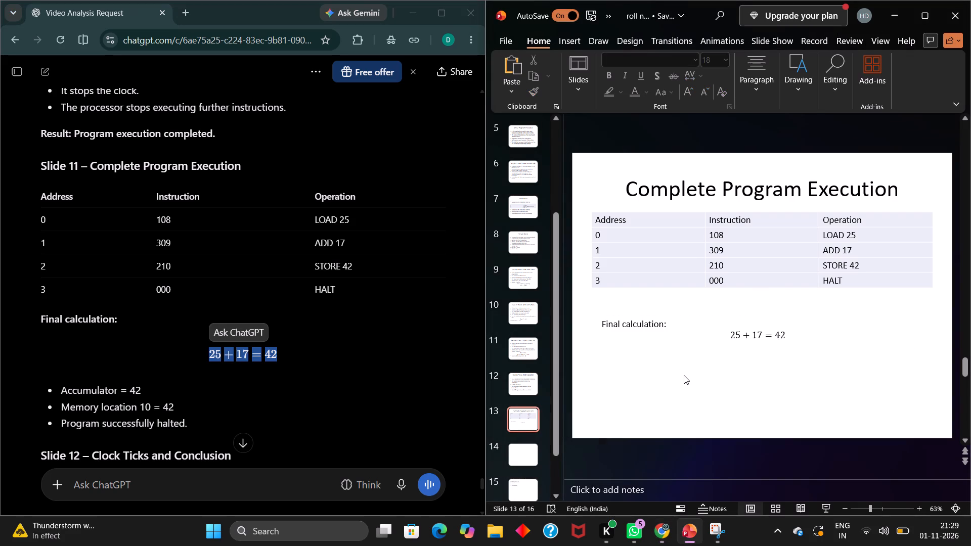
Copy ChatGPT's three Slide 11 bullets, from "Accumulator = 42" to "Program successfully halted.", onto a new line below the equation on slide 13.
left_click(526, 454)
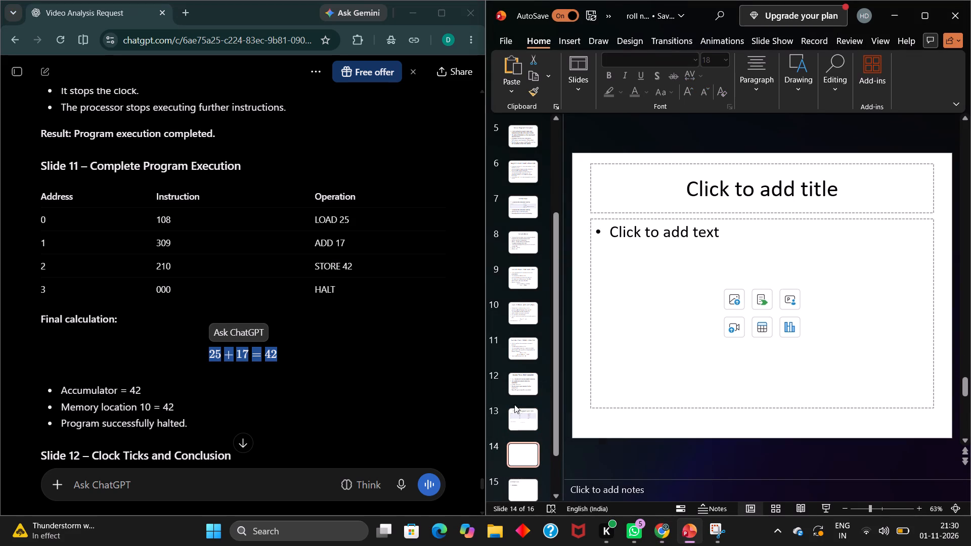
left_click(517, 413)
left_click(728, 326)
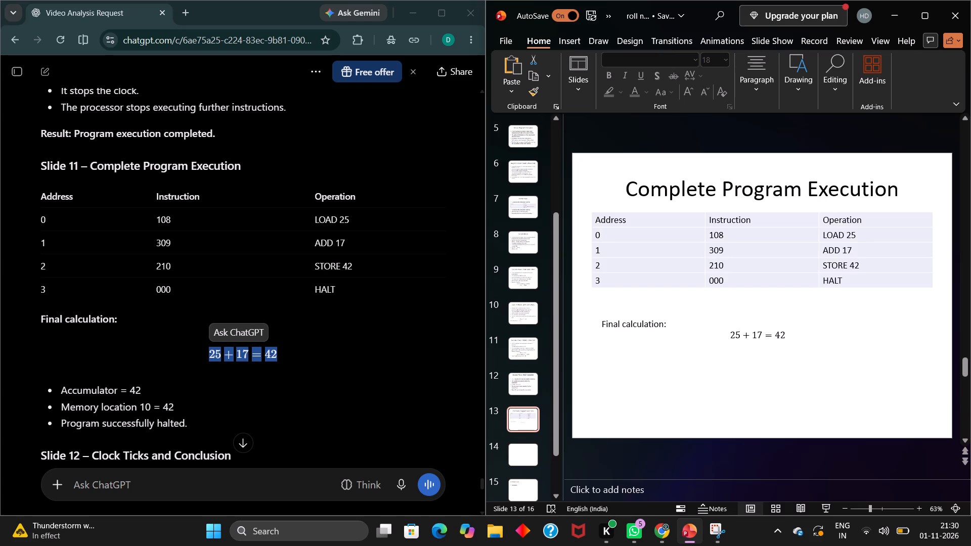
left_click(787, 335)
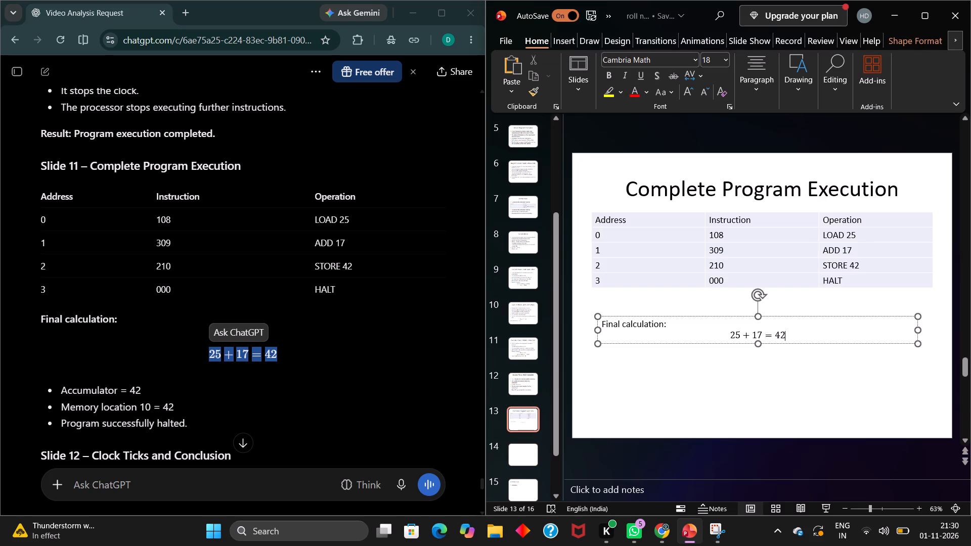
key("Return")
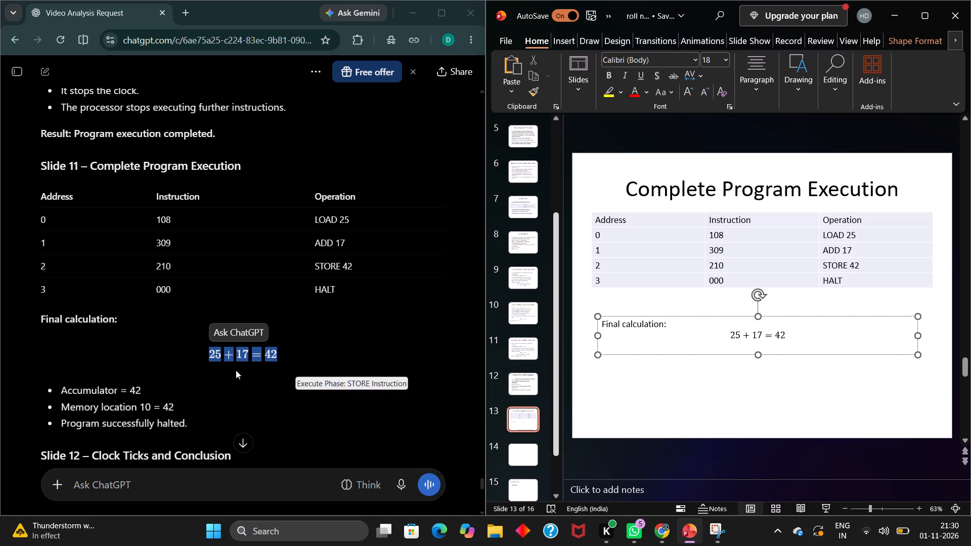
left_click_drag(61, 388, 183, 422)
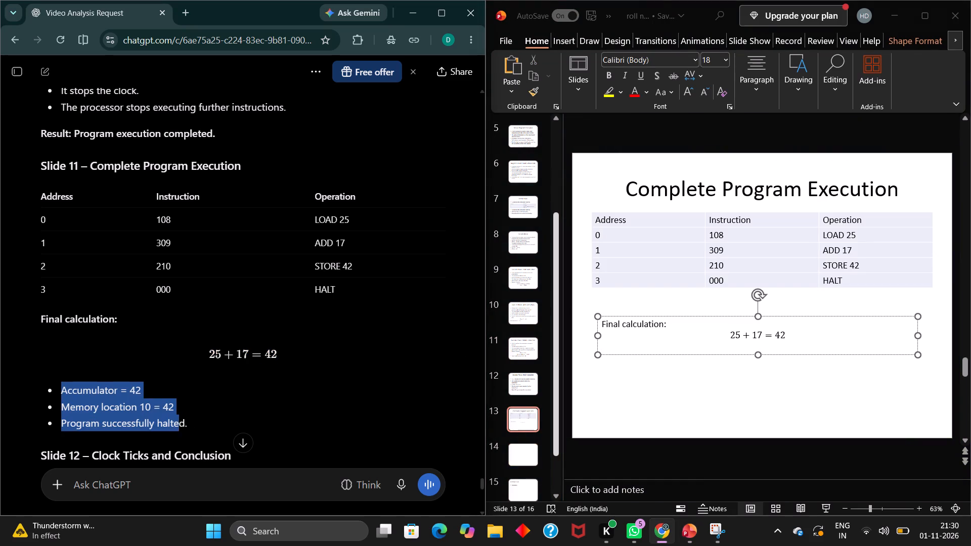
left_click_drag(183, 422, 191, 423)
key("ctrl+c")
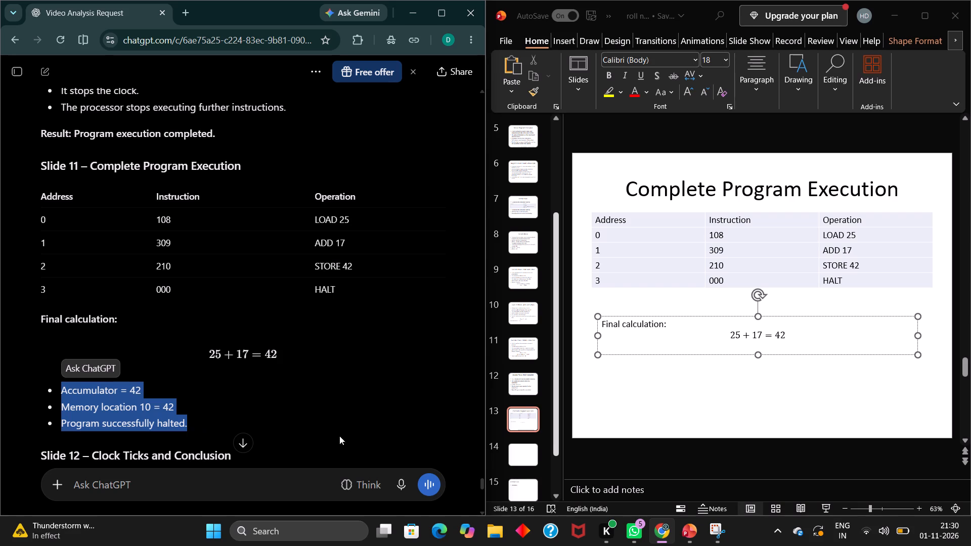
left_click(638, 345)
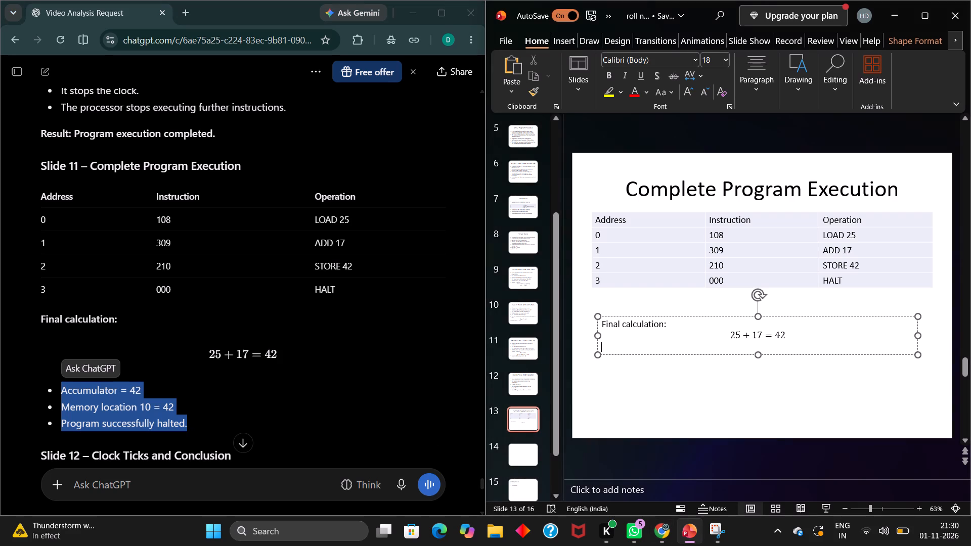
key("ctrl+v")
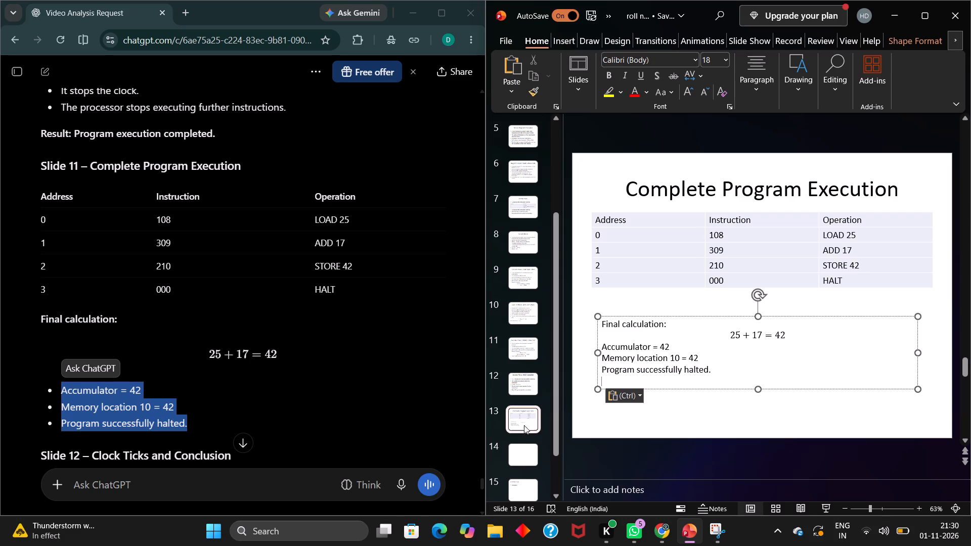
Copy the "Conclusion:" heading from ChatGPT's Slide 12 section and paste it as the title of slide 14.
left_click(524, 444)
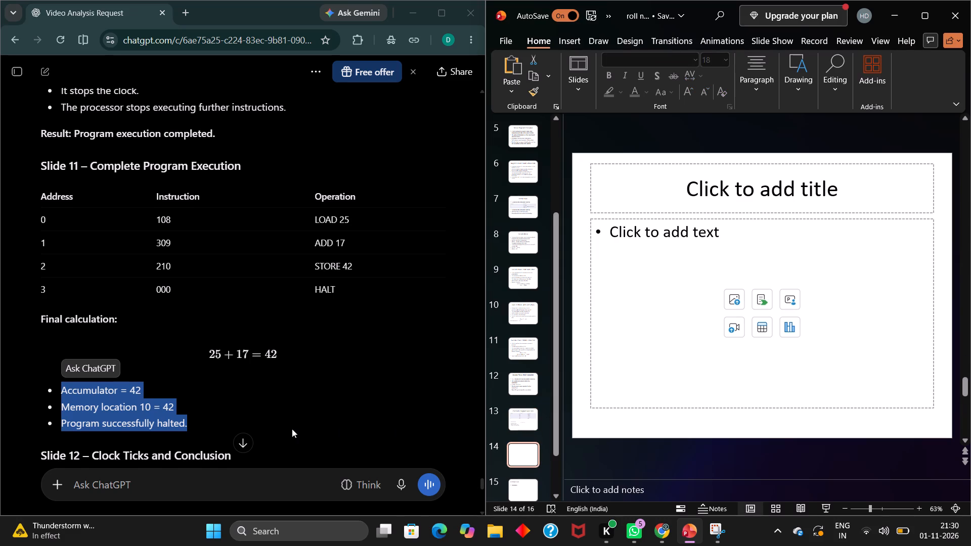
scroll(292, 429, "down", 5)
scroll(292, 429, "left", 1)
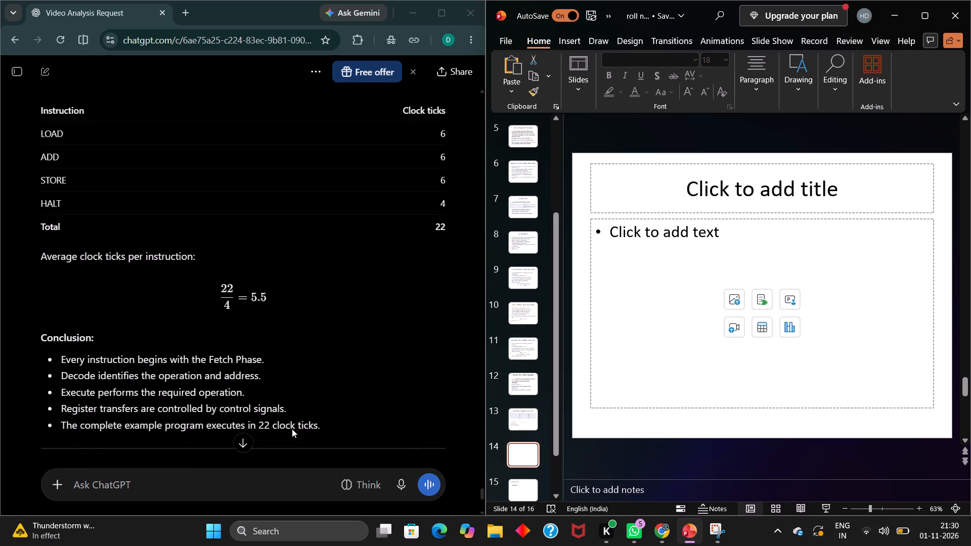
scroll(292, 429, "left", 1)
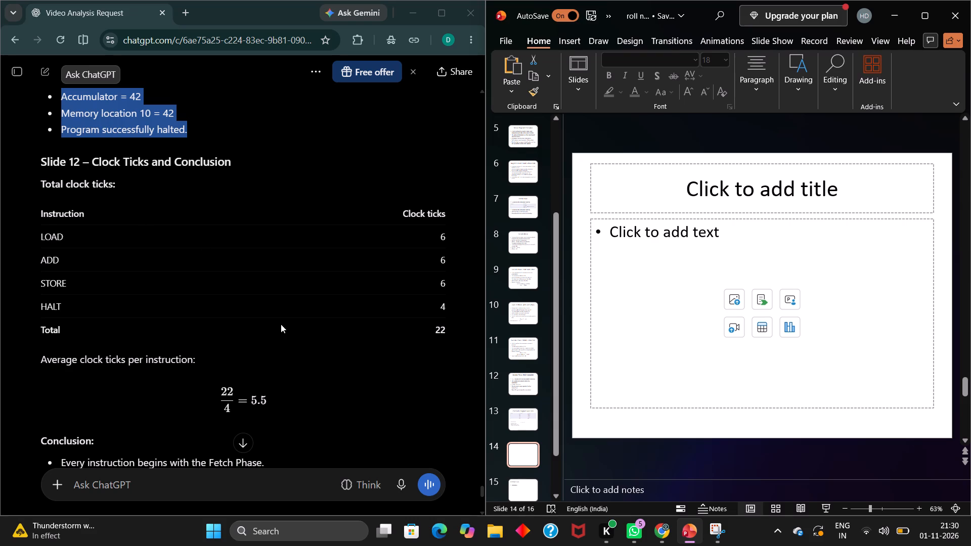
scroll(281, 324, "down", 2)
left_click_drag(37, 357, 77, 364)
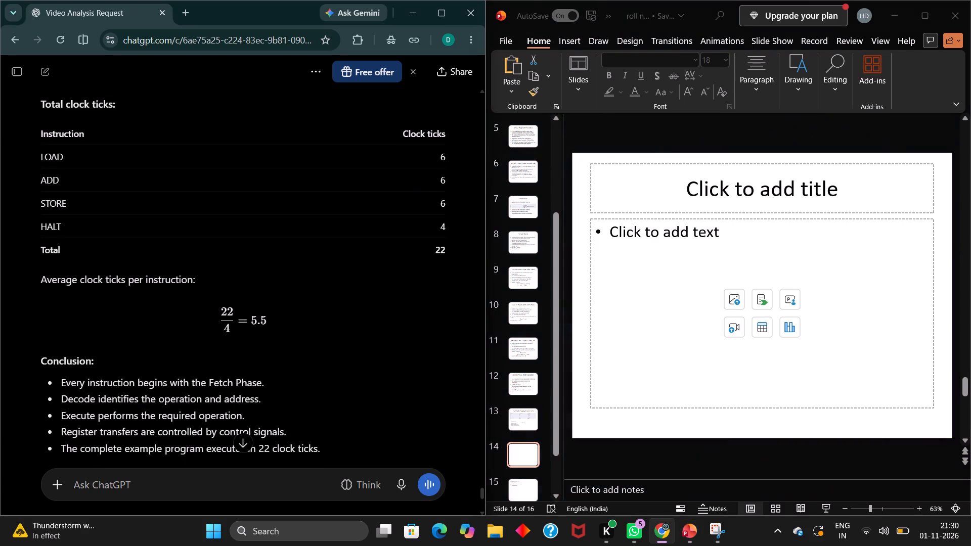
left_click_drag(77, 364, 110, 365)
key("ctrl+c")
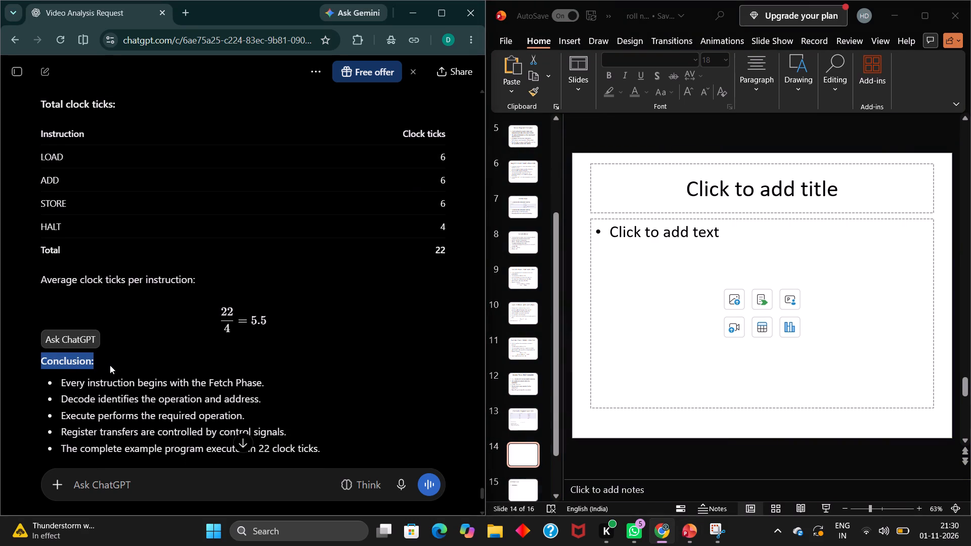
double_click(650, 193)
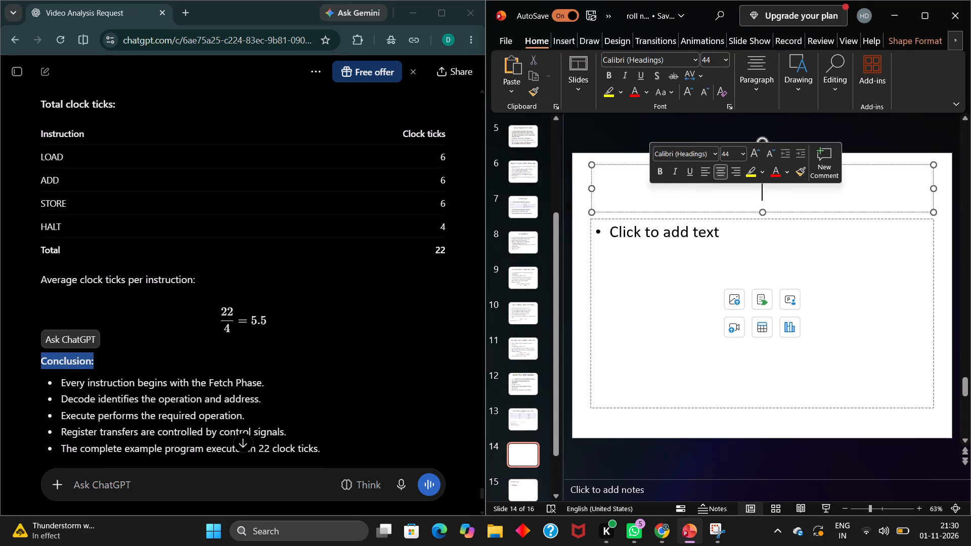
key("ctrl+v")
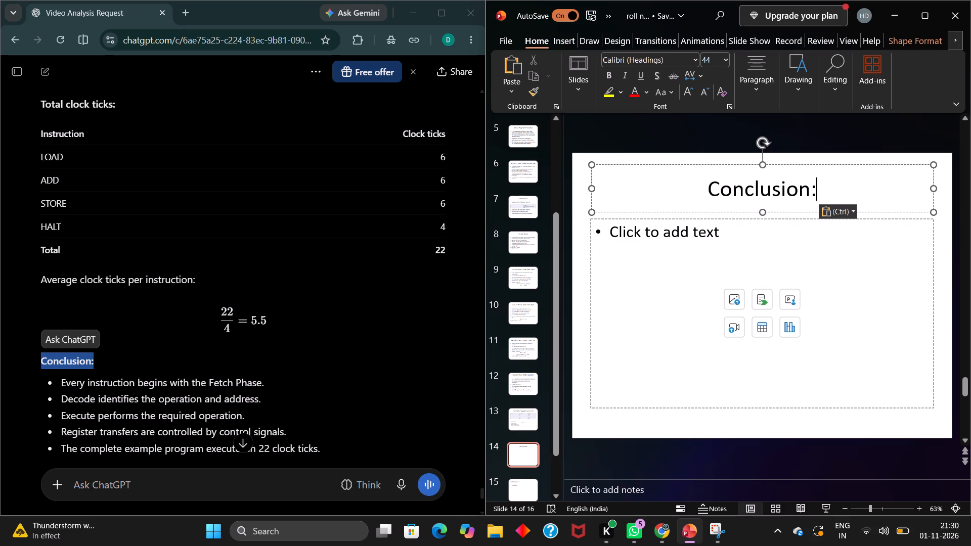
Copy the five conclusion bullets from ChatGPT's Slide 12 section and paste them into slide 14's body placeholder.
left_click(723, 277)
scroll(323, 379, "down", 1)
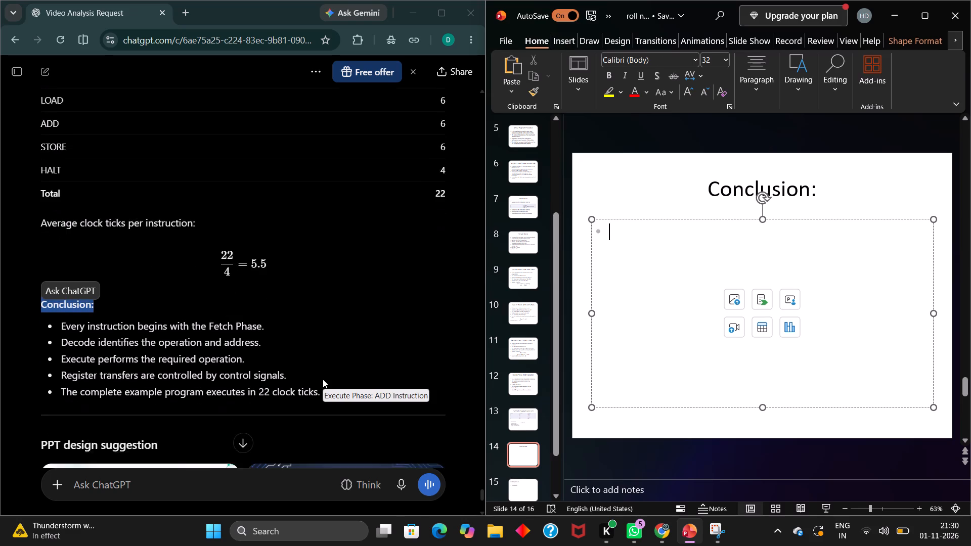
scroll(323, 379, "down", 1)
left_click_drag(55, 305, 260, 360)
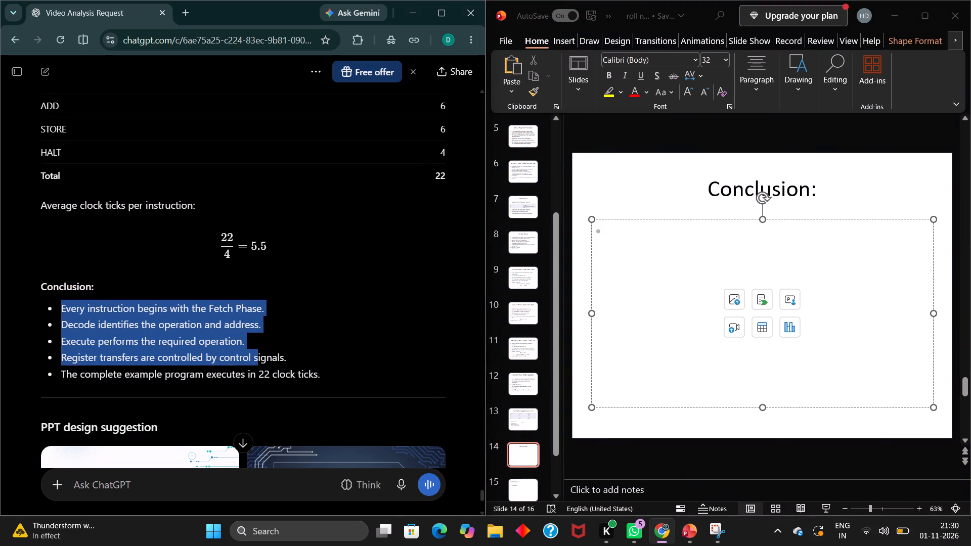
left_click_drag(260, 360, 327, 377)
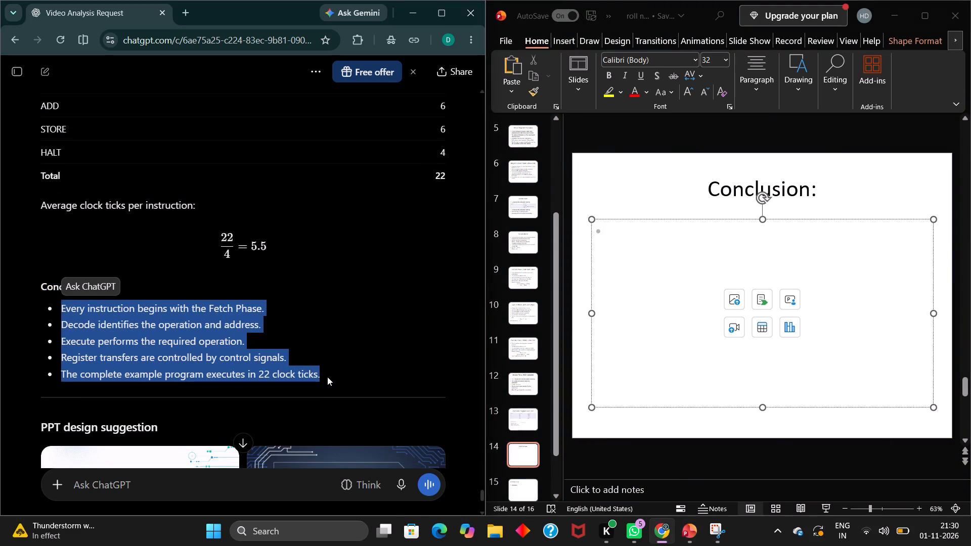
key("ctrl+c")
left_click(682, 314)
left_click(682, 314)
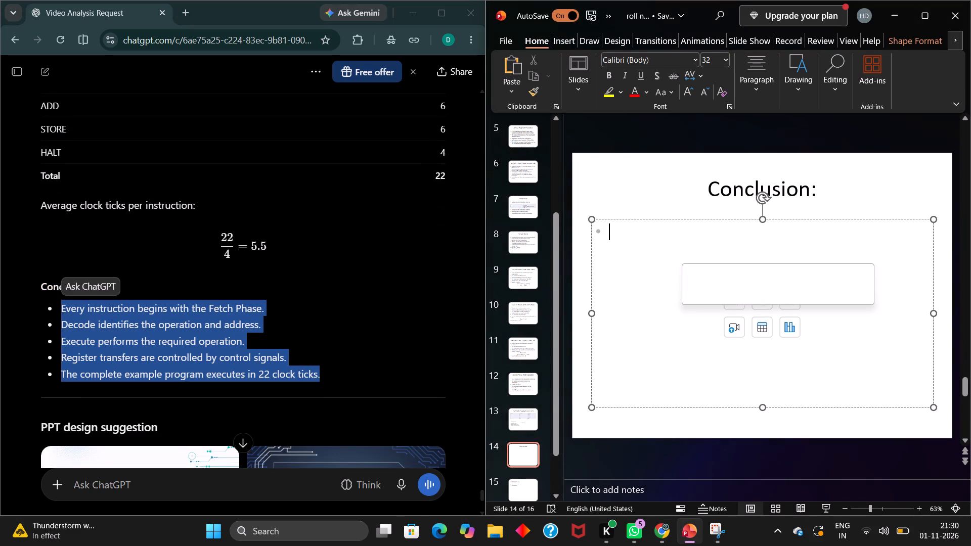
key("ctrl+v")
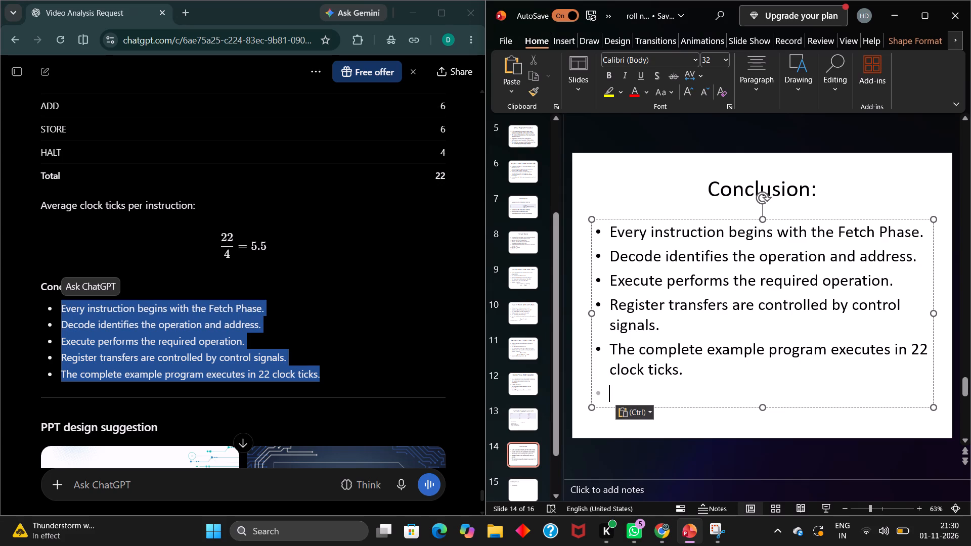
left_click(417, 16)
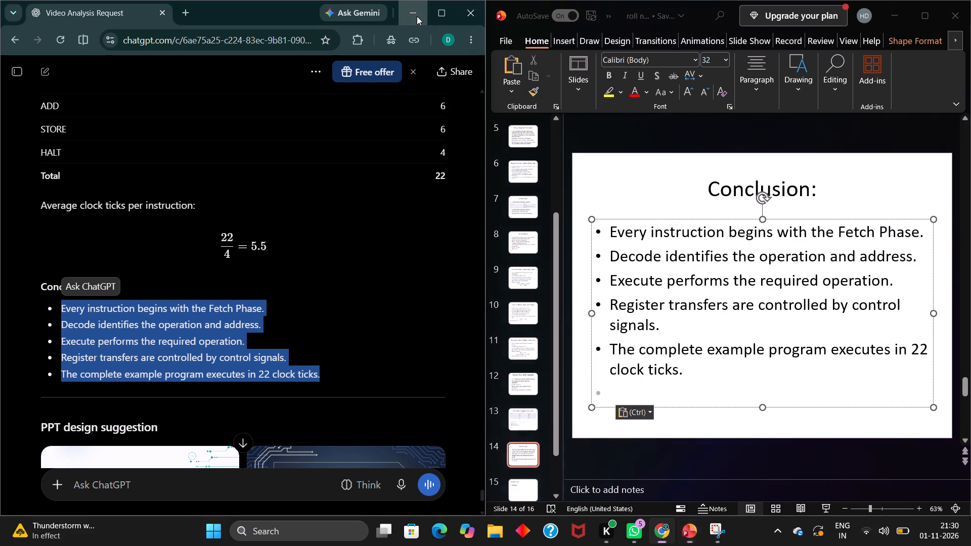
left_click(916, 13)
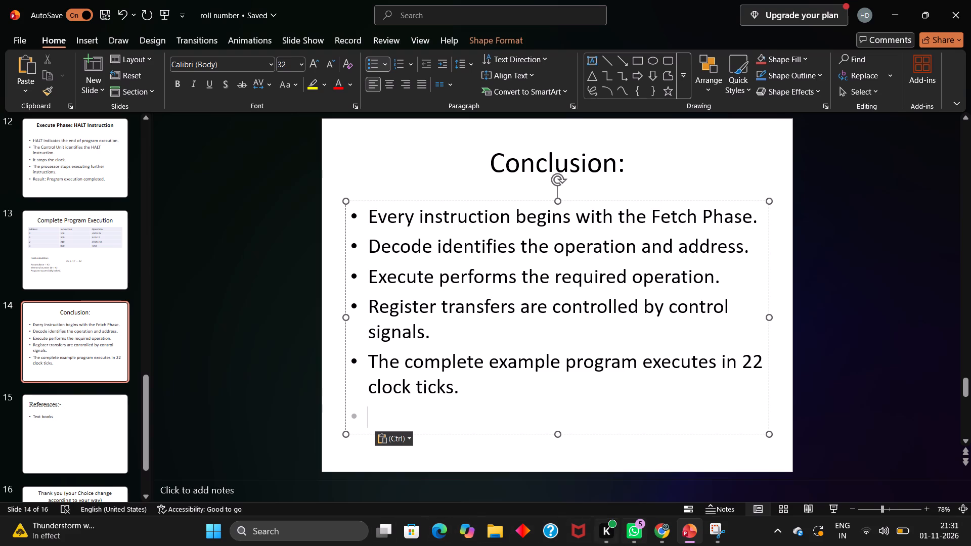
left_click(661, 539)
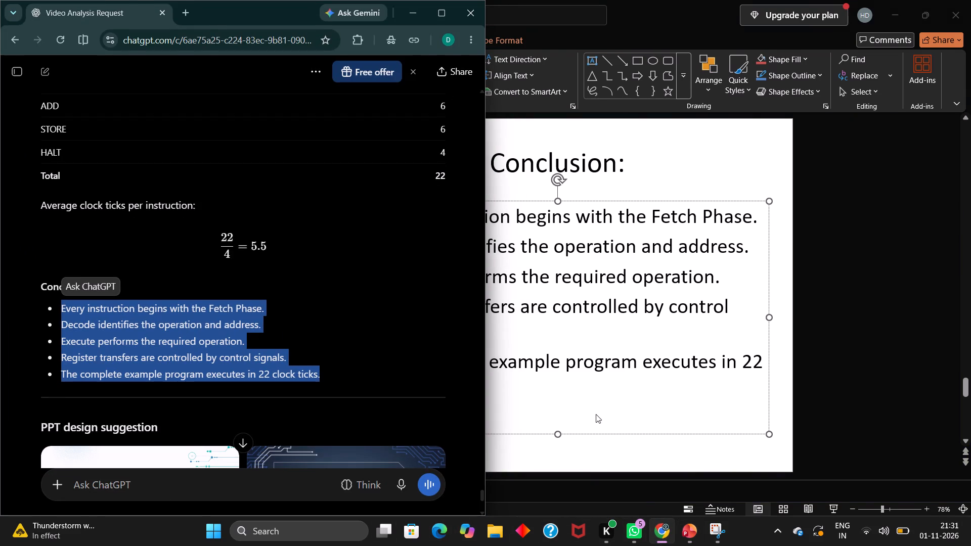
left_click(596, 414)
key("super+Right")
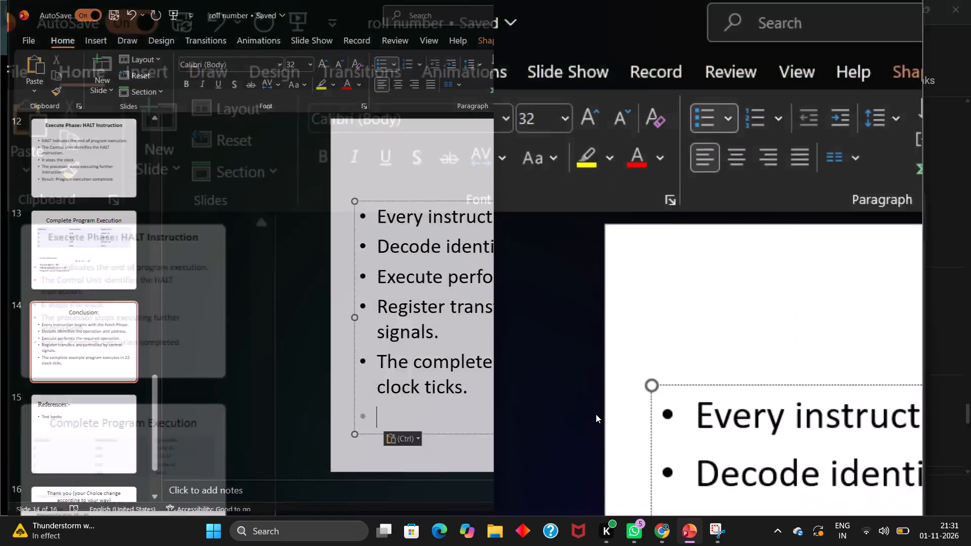
Review ChatGPT's slide-wise text back to Slide 4 alongside slides 9, 11 and 8 of the presentation.
scroll(316, 307, "up", 8)
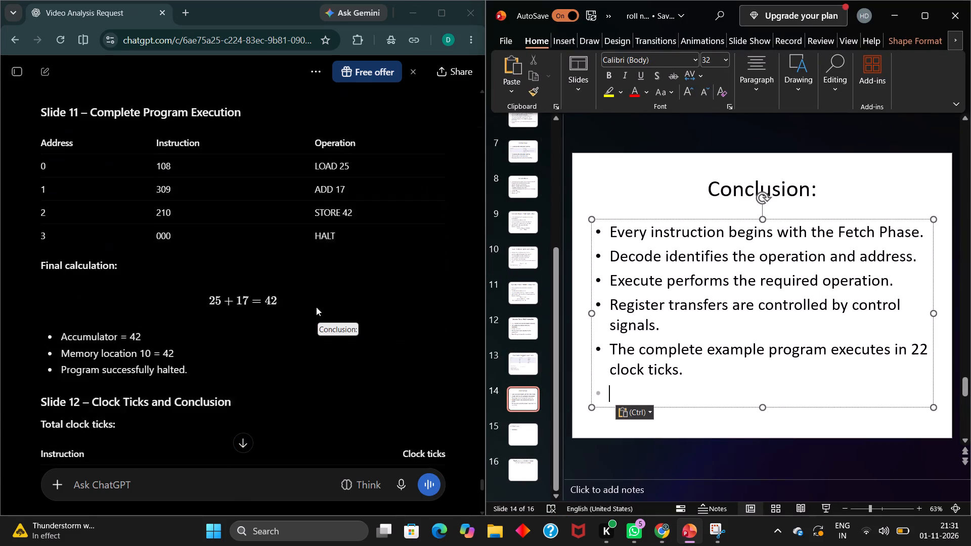
scroll(316, 307, "up", 8)
scroll(316, 307, "right", 1)
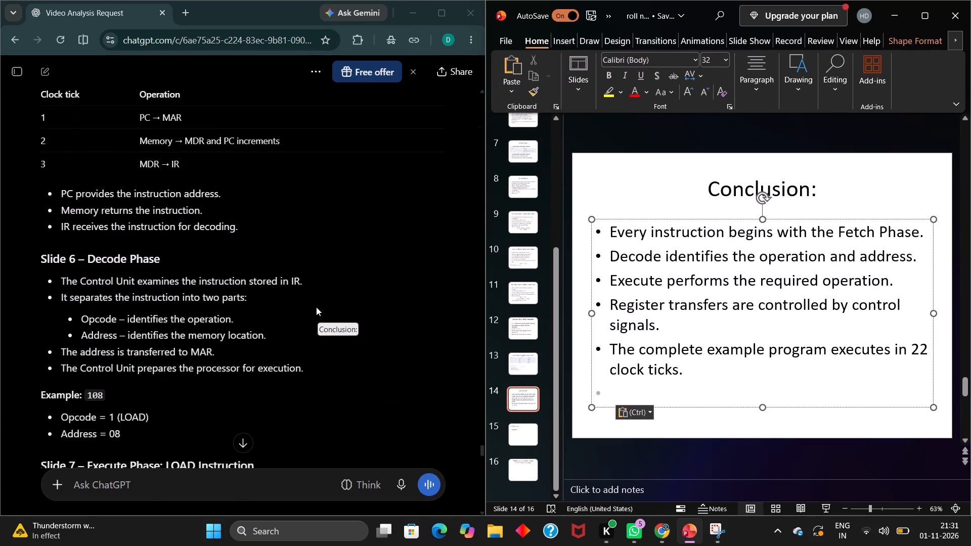
scroll(316, 307, "right", 1)
scroll(316, 307, "up", 2)
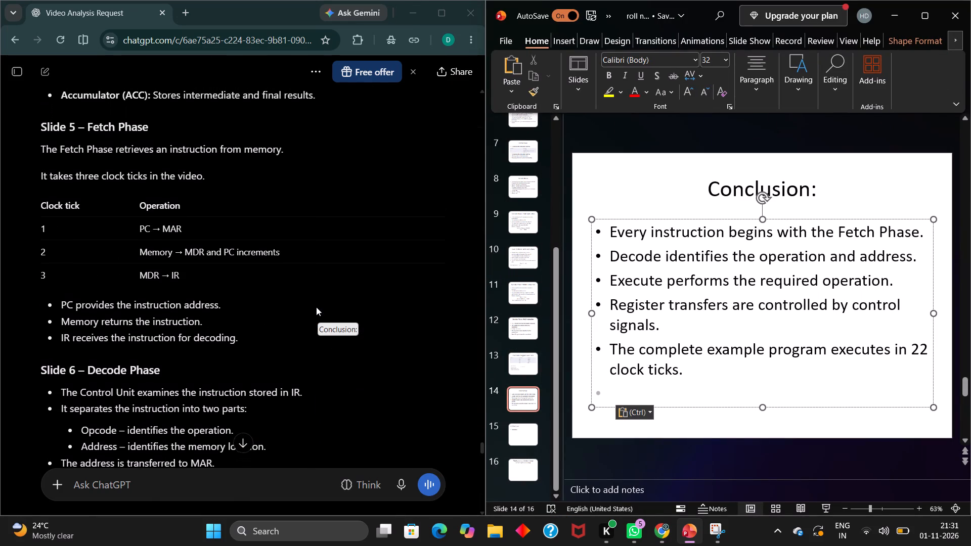
scroll(316, 307, "up", 3)
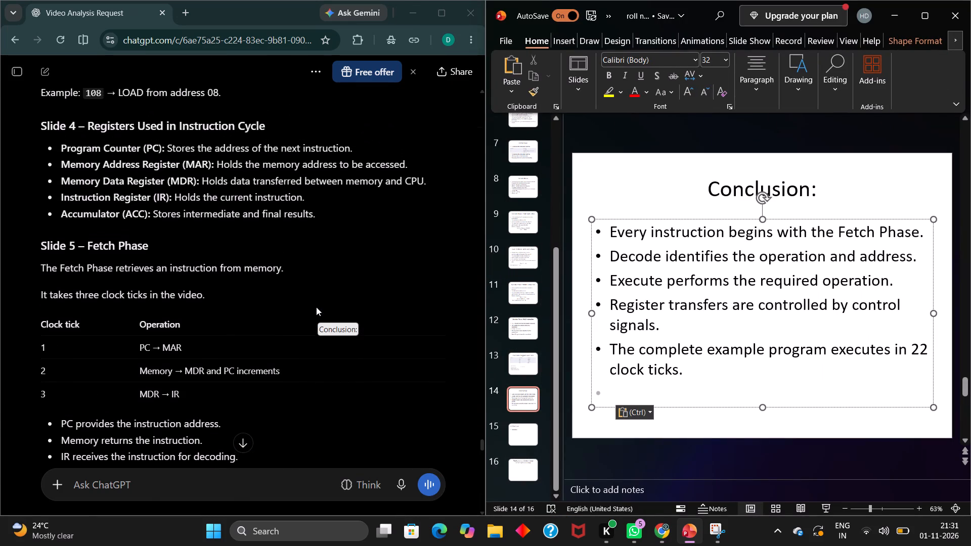
scroll(316, 307, "down", 3)
scroll(316, 307, "right", 3)
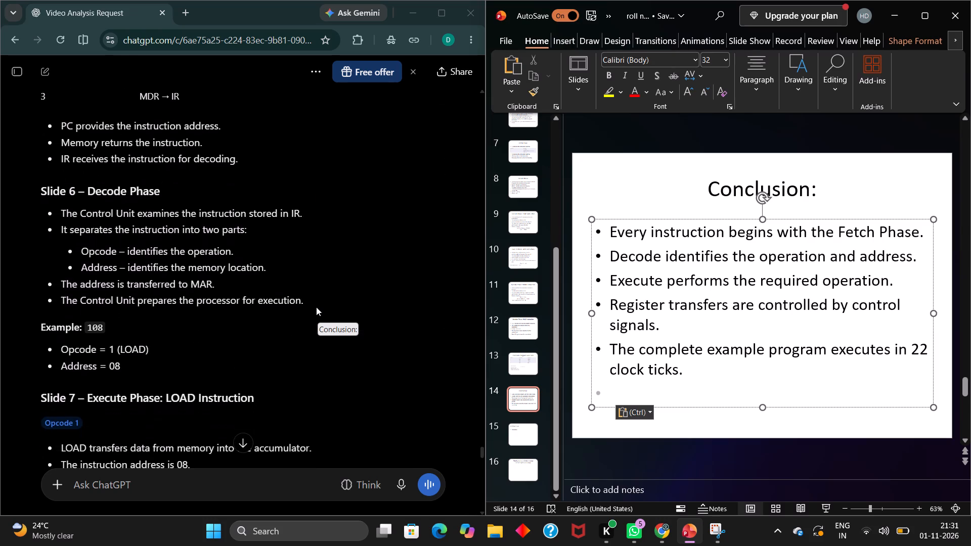
scroll(316, 307, "right", 3)
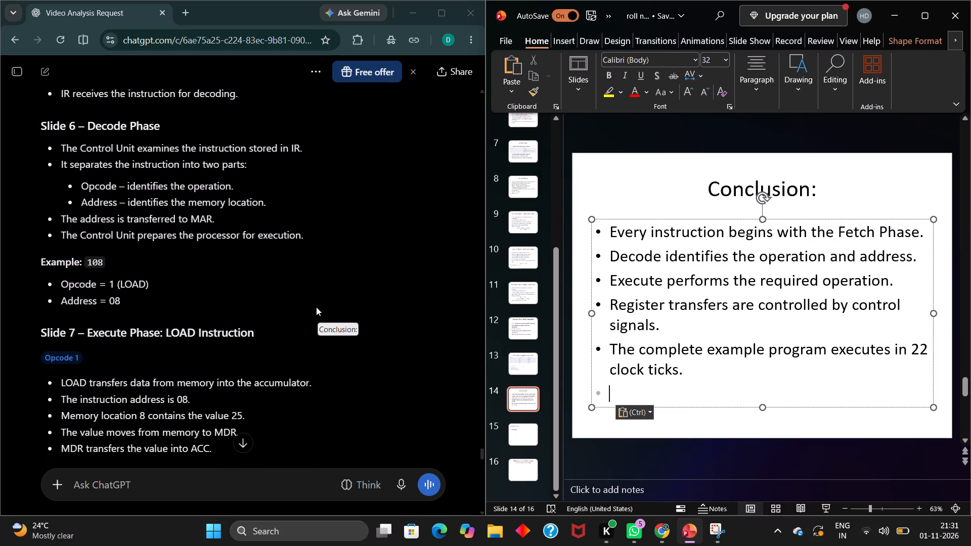
left_click(524, 241)
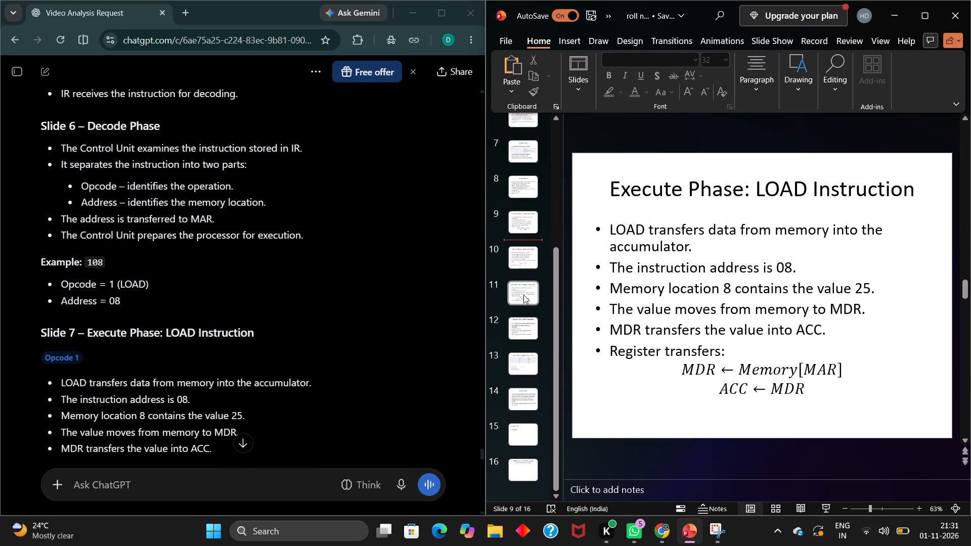
left_click(523, 297)
left_click(516, 187)
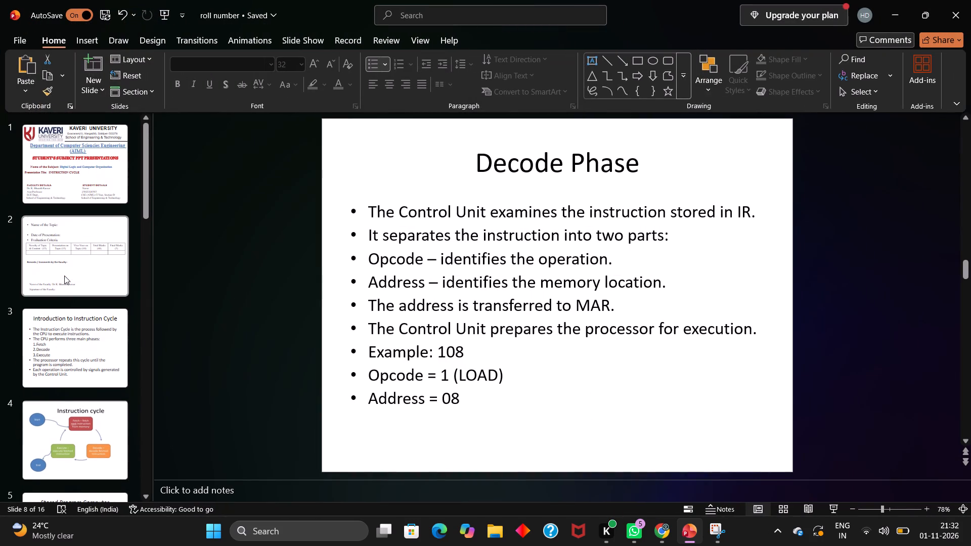
left_click(75, 181)
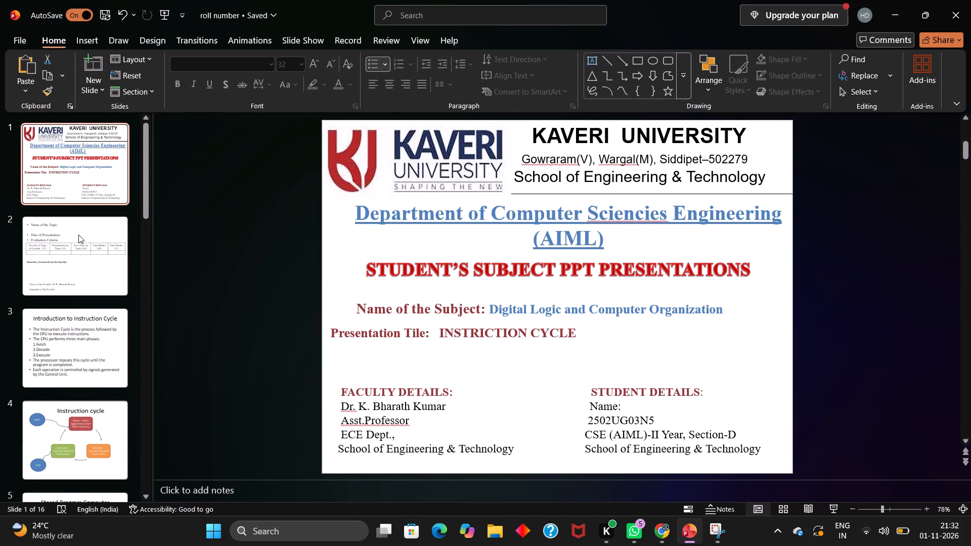
left_click(78, 235)
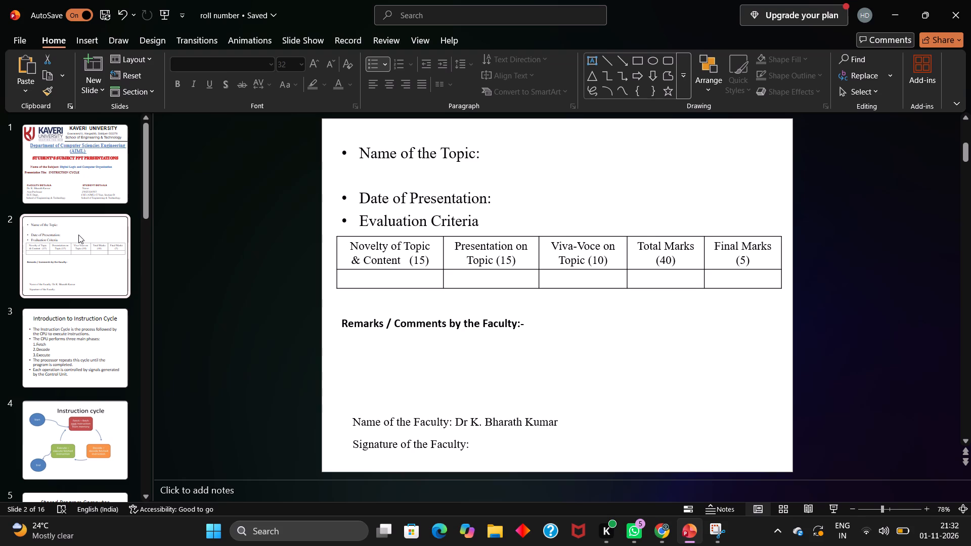
left_click(30, 328)
left_click(69, 430)
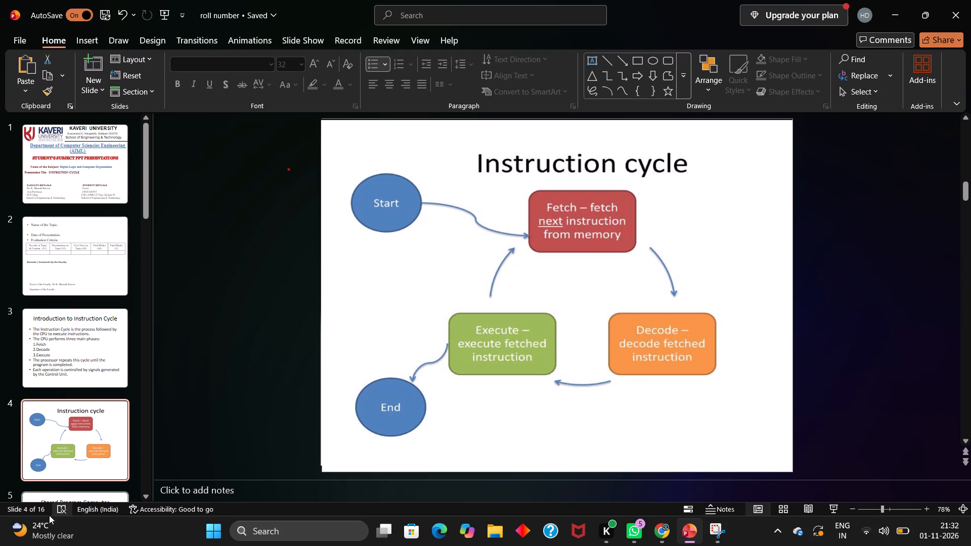
scroll(67, 487, "down", 2)
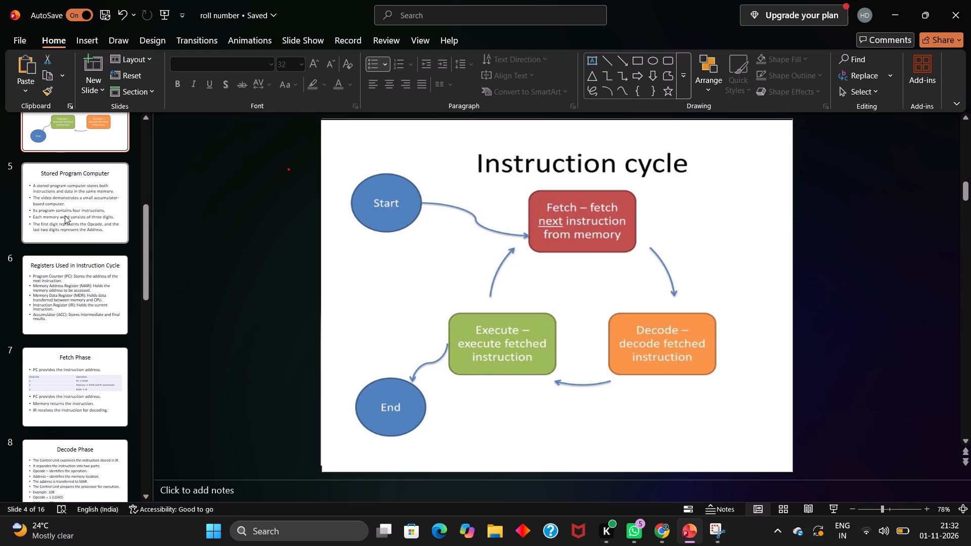
left_click(65, 215)
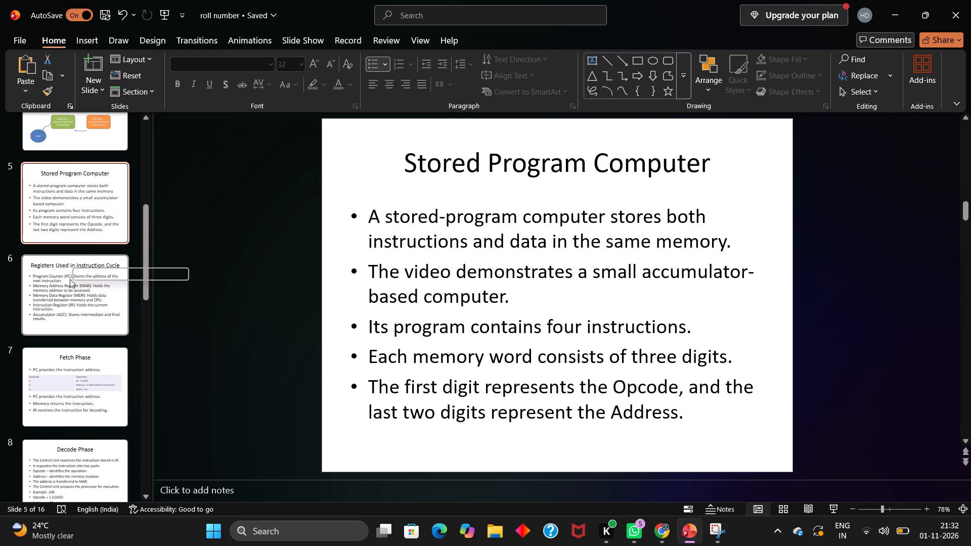
left_click(70, 284)
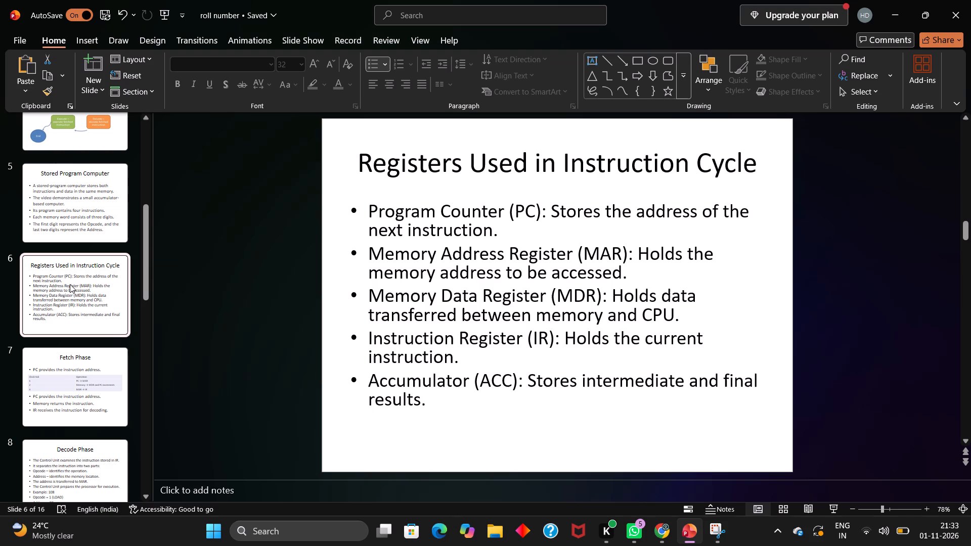
left_click(81, 372)
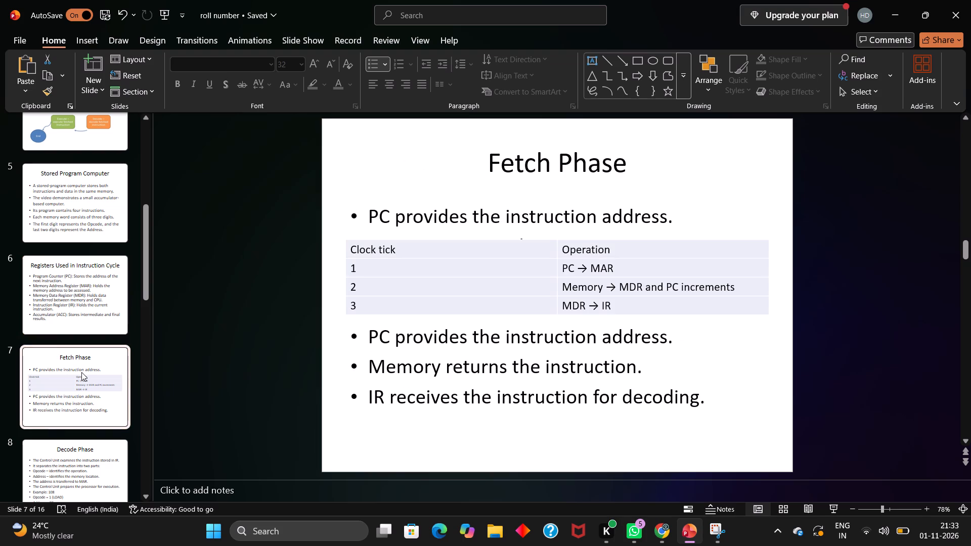
left_click(654, 535)
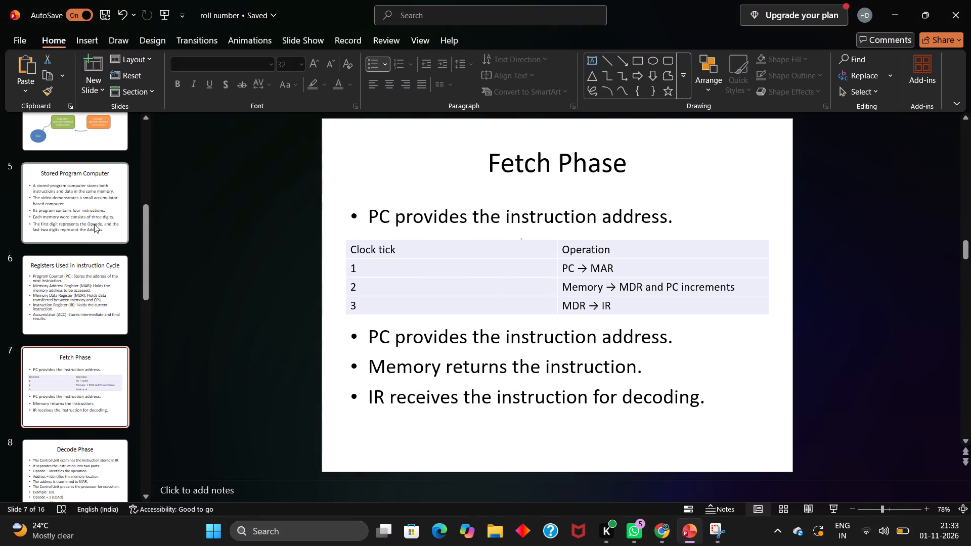
Run the slide show from the beginning and page through the slides up to "References:-".
scroll(77, 217, "up", 8)
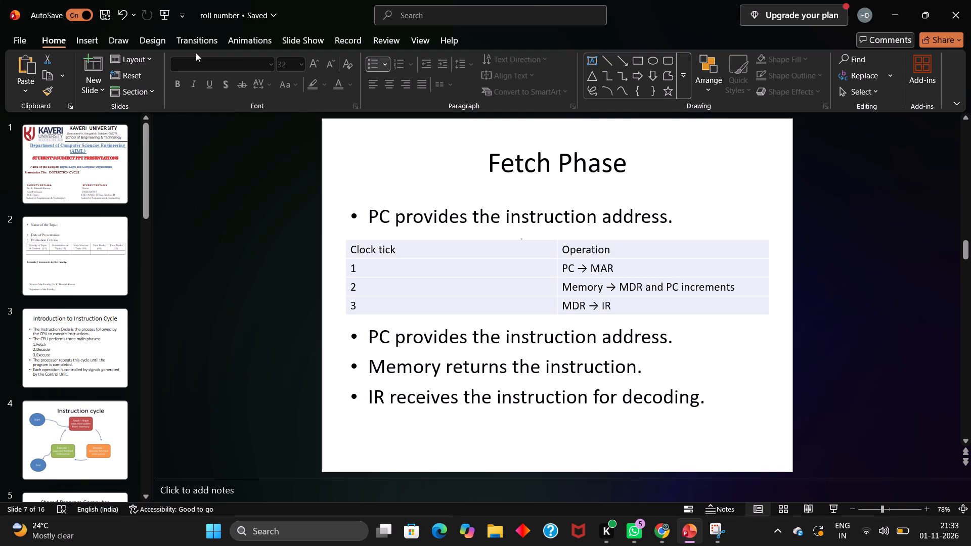
left_click(277, 39)
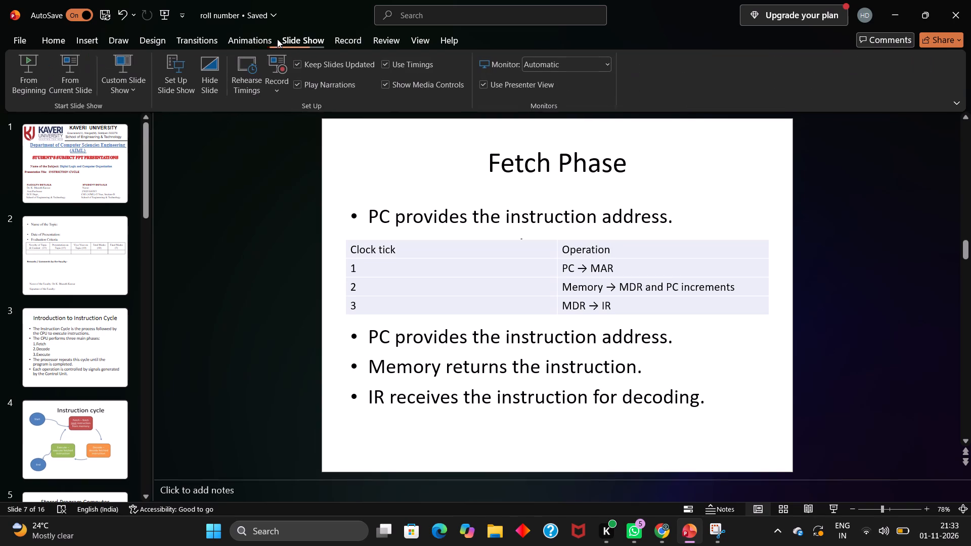
left_click(22, 93)
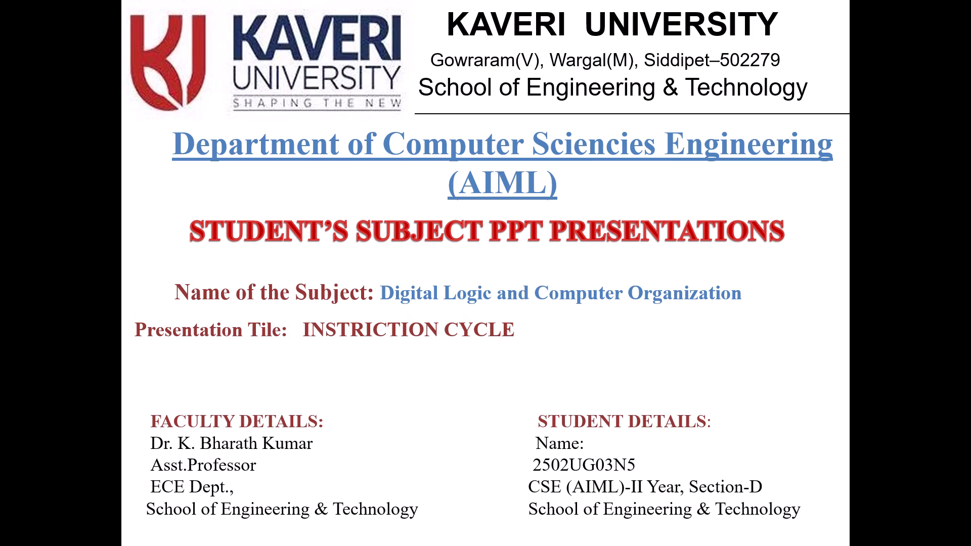
key("Down")
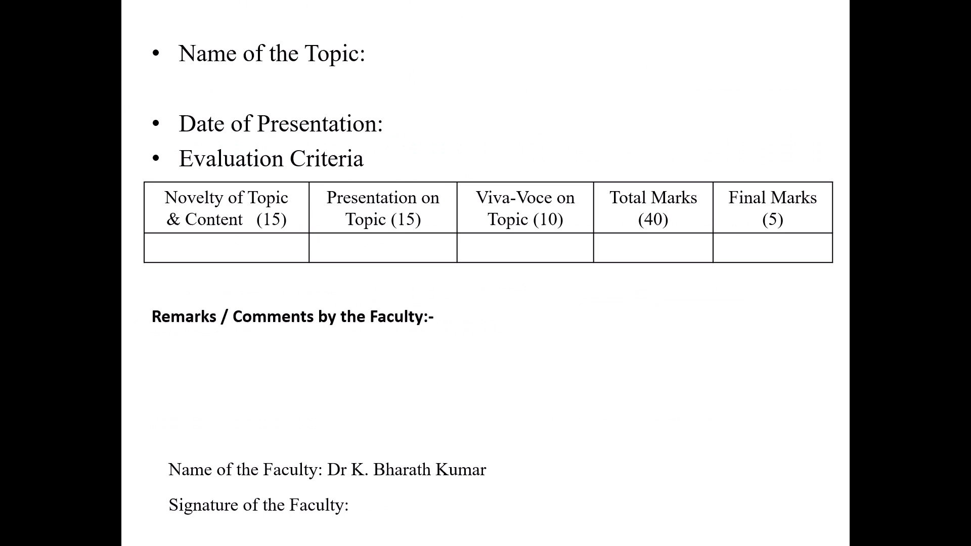
key("Down")
key("Down")
key("Down")
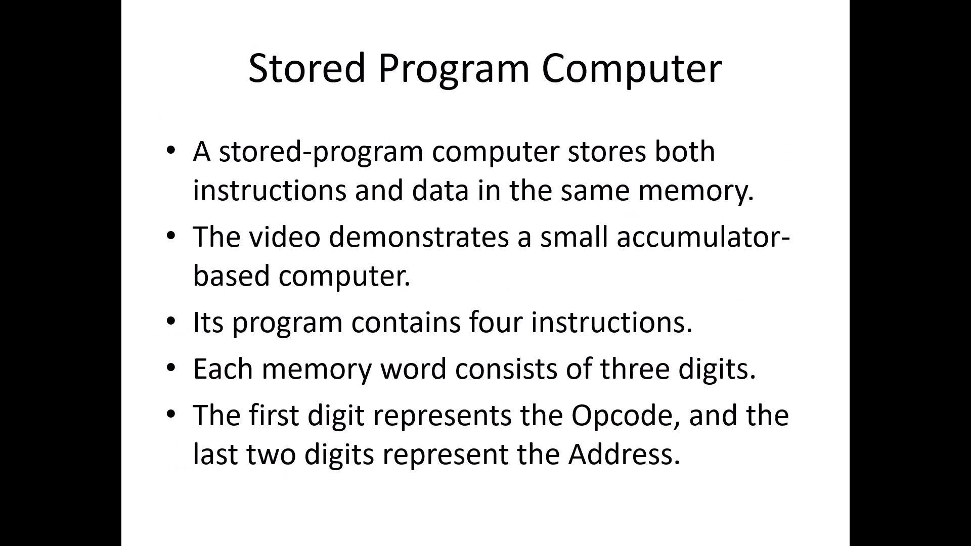
key("Down")
key("Down")
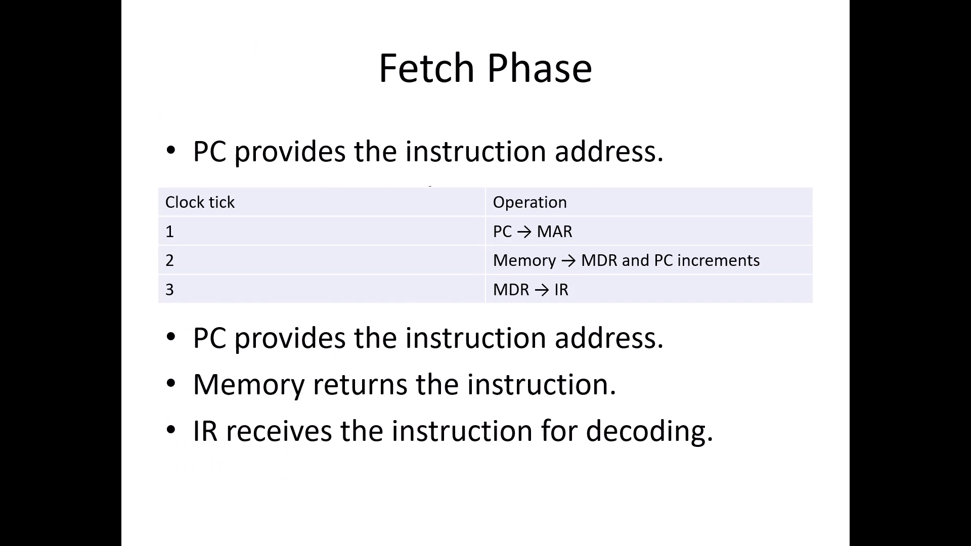
key("Down")
key("Down")
key("Down")
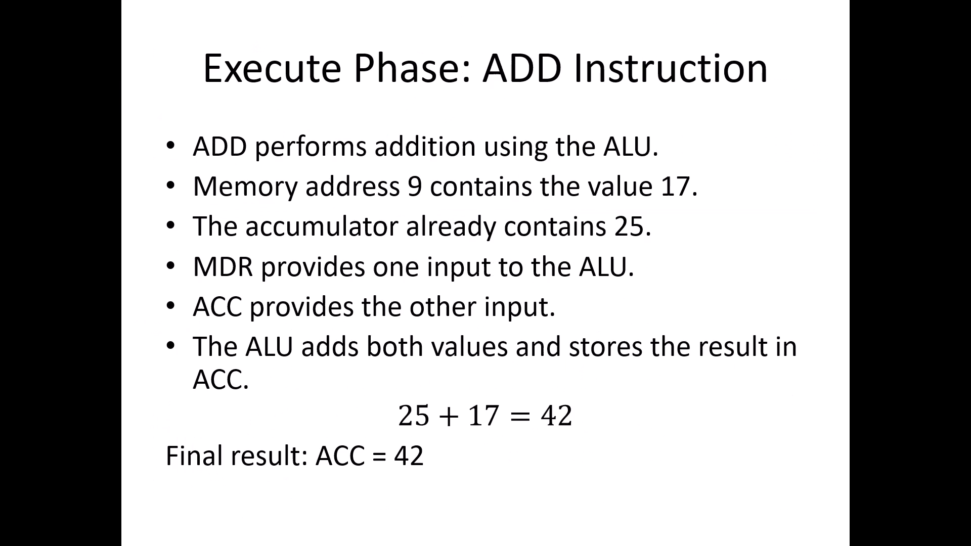
key("Down")
key("Down")
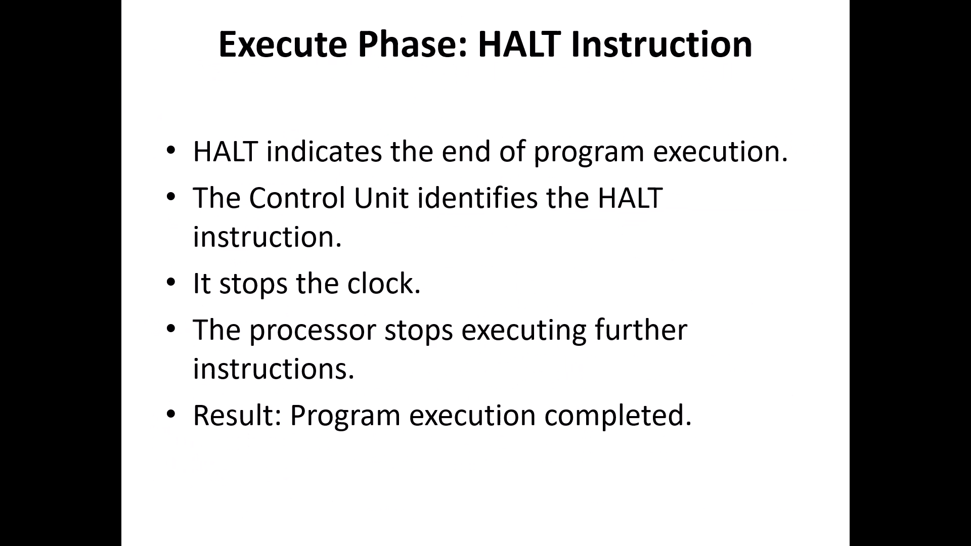
key("Down")
key("Down")
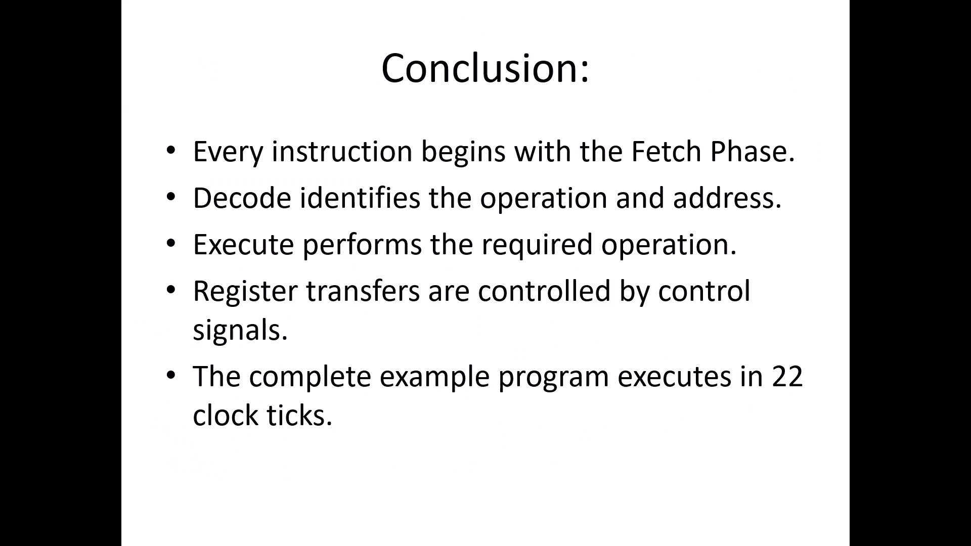
key("Down")
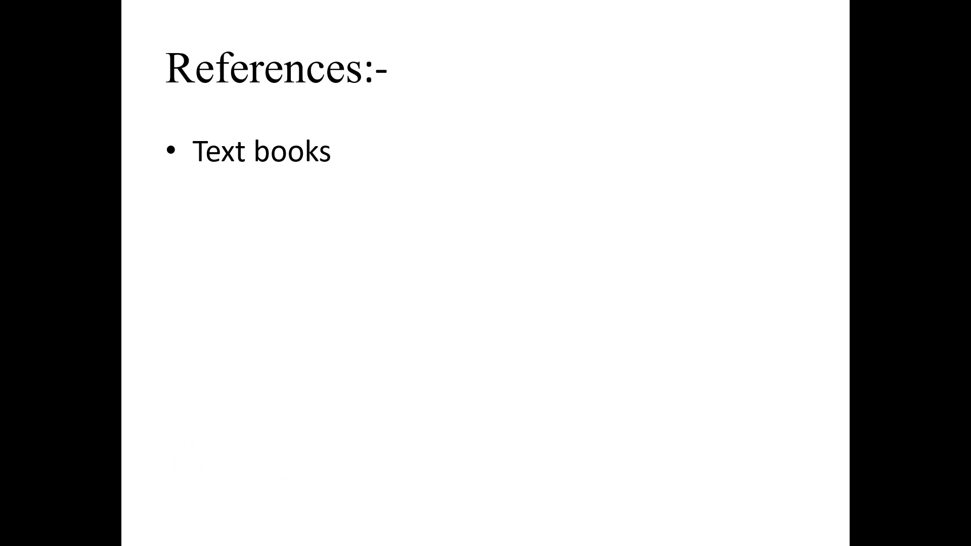
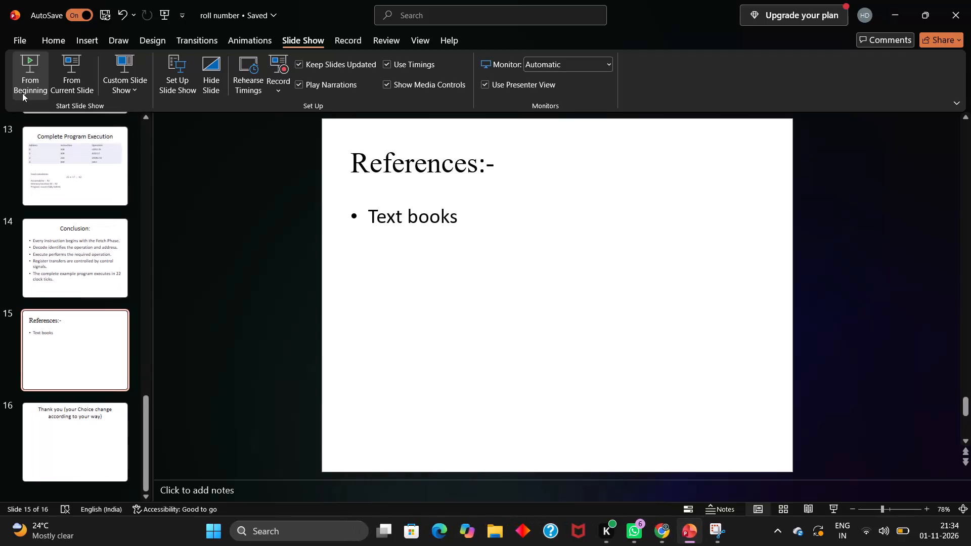
On slide 16, delete the placeholder wording "(your Choice change according to your way)" from the title, leaving "Thank you".
left_click(75, 431)
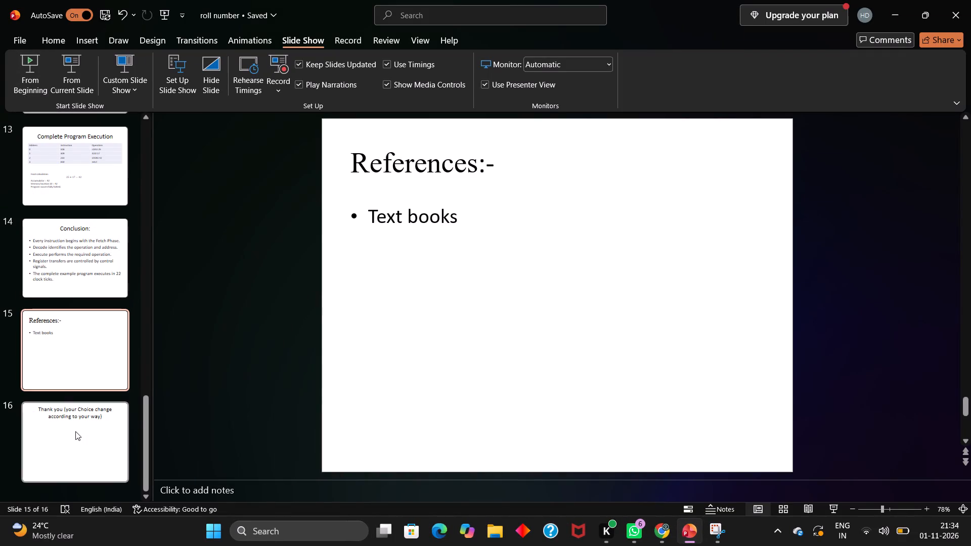
left_click(443, 246)
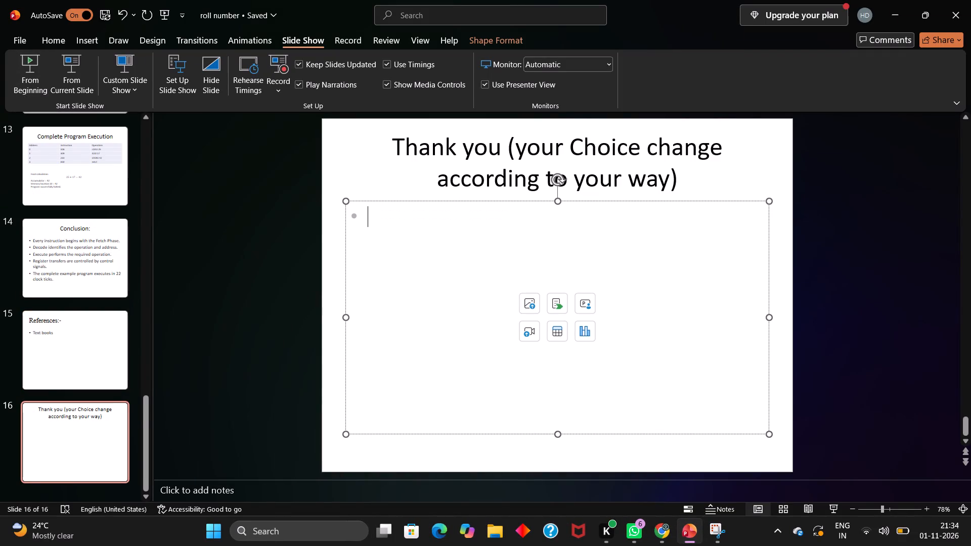
left_click(537, 160)
left_click(509, 150)
left_click_drag(509, 150, 564, 167)
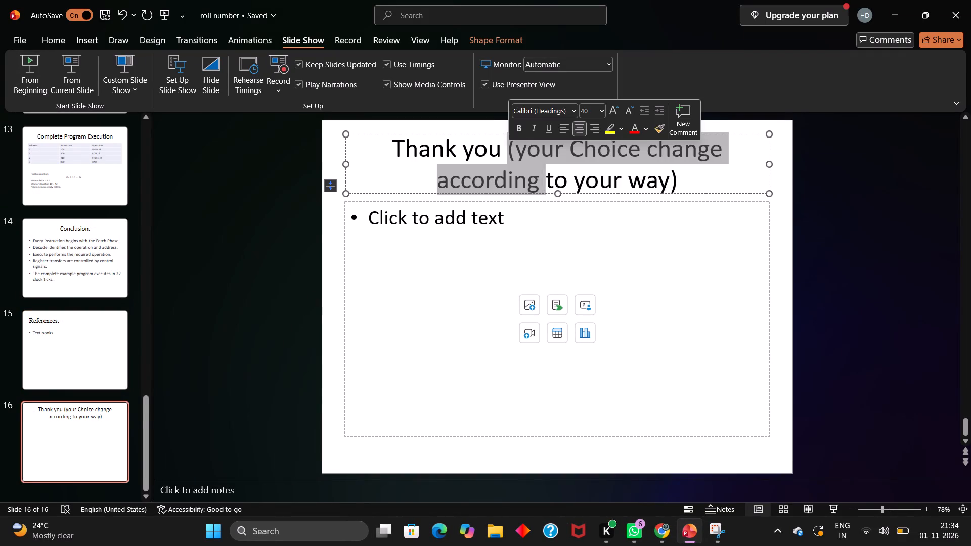
left_click_drag(564, 167, 702, 180)
key("Delete")
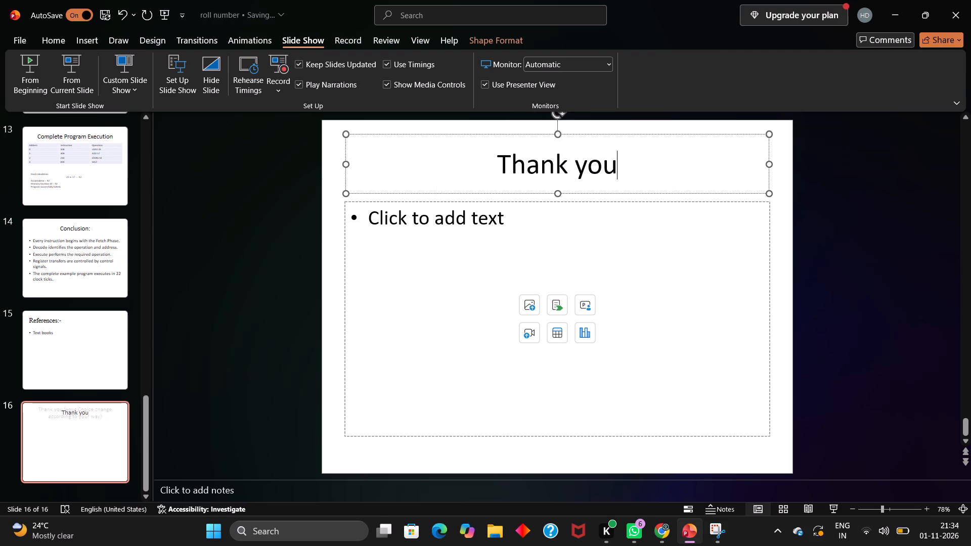
left_click(632, 167)
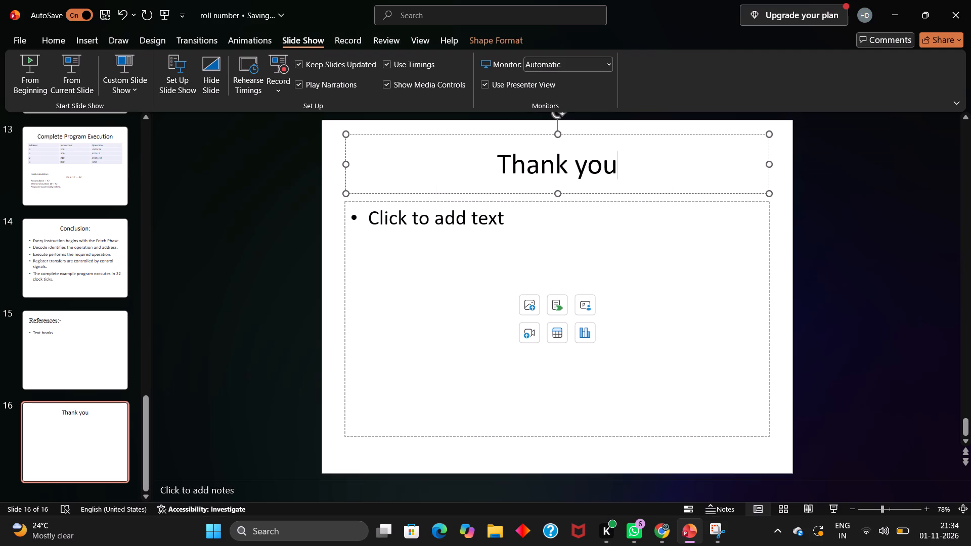
Delete the empty content placeholder below the "Thank you" title.
left_click(575, 276)
key("Delete")
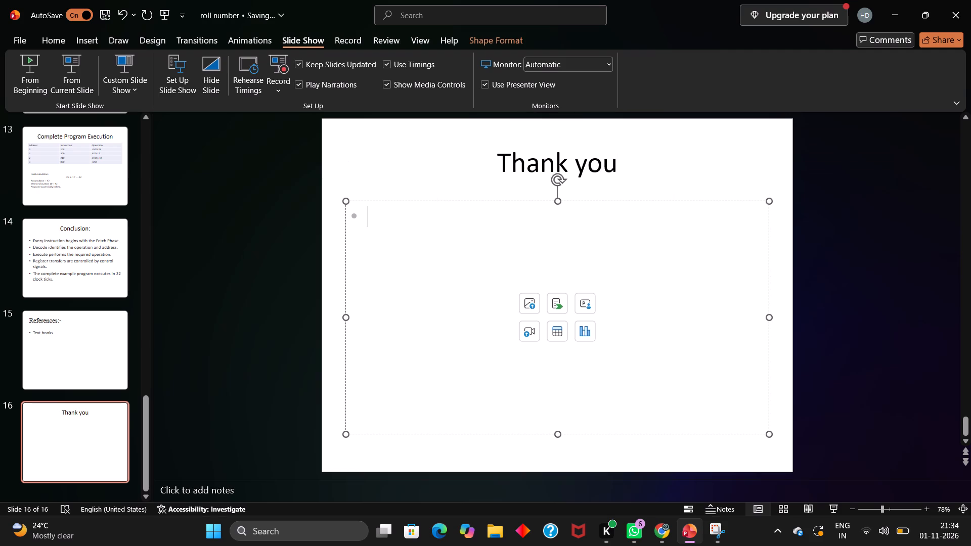
left_click(555, 202)
key("Delete")
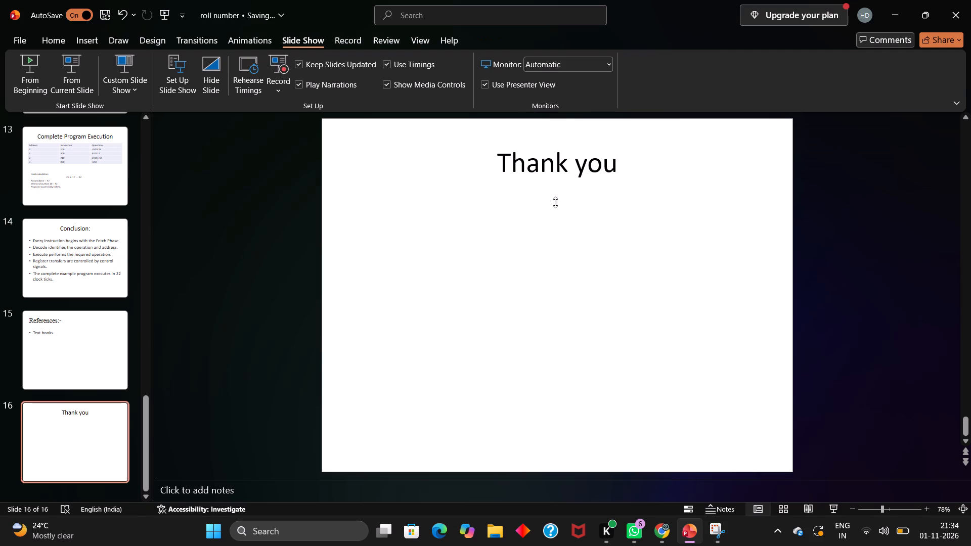
Stretch the "Thank you" title box down almost to the slide's bottom edge so the text sits mid-slide.
left_click(564, 147)
left_click_drag(563, 166, 566, 216)
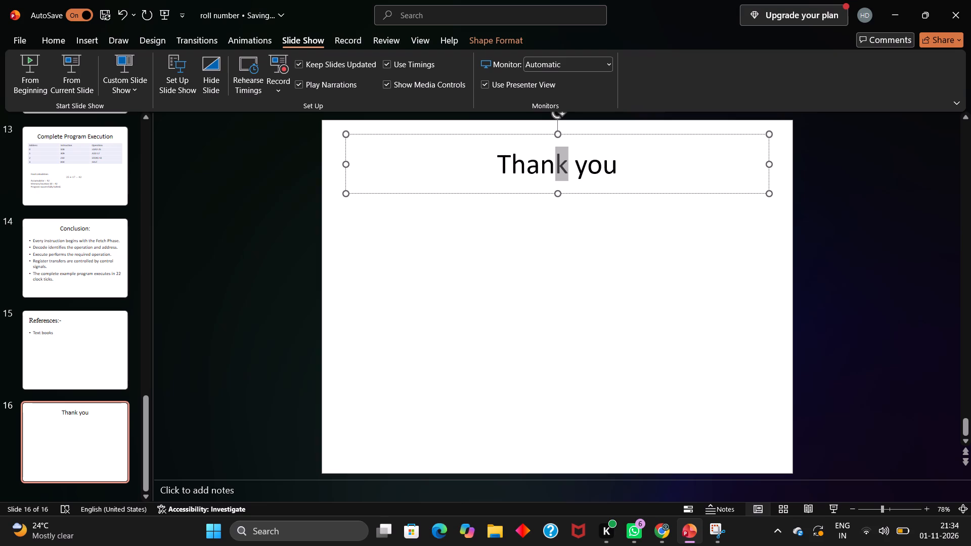
left_click_drag(566, 216, 627, 174)
left_click(627, 174)
left_click_drag(627, 174, 562, 212)
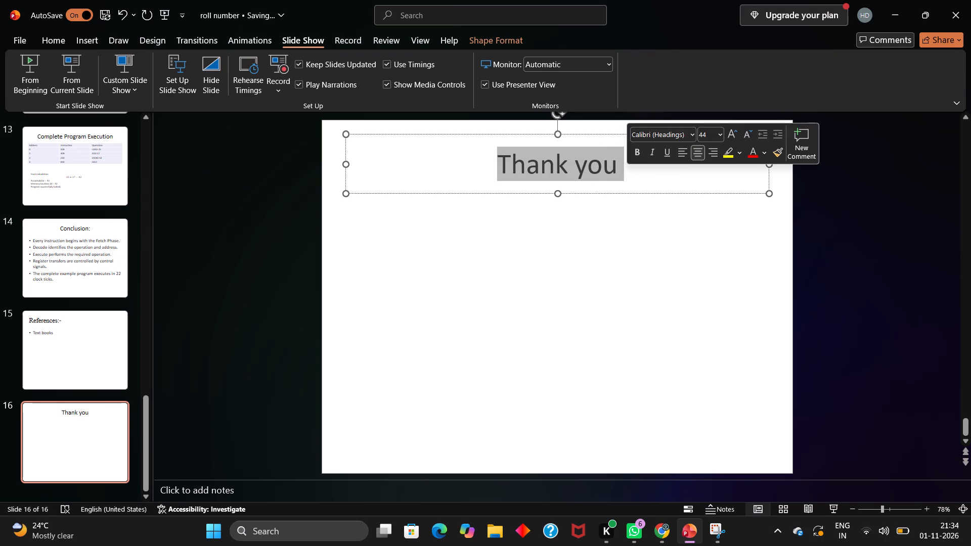
left_click_drag(562, 212, 558, 195)
left_click_drag(558, 195, 586, 405)
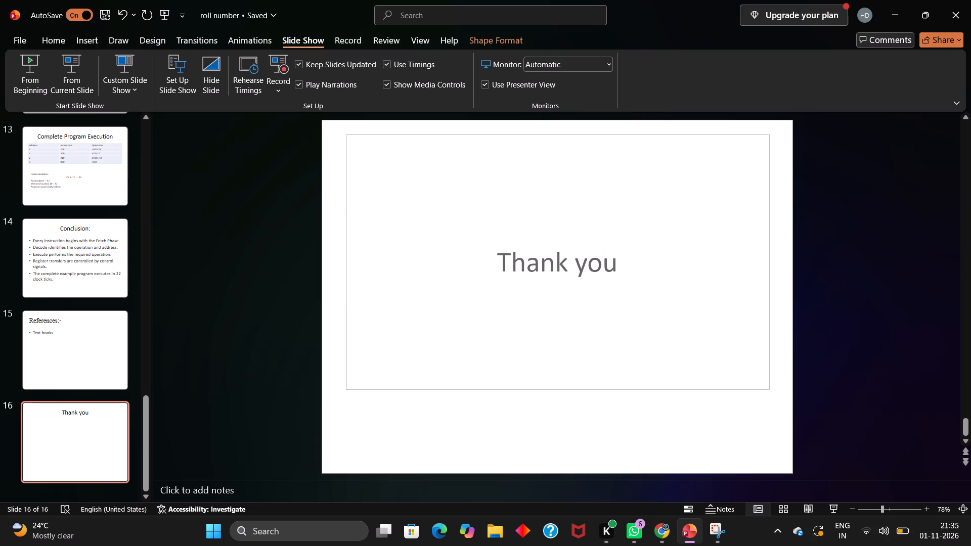
left_click_drag(586, 405, 589, 462)
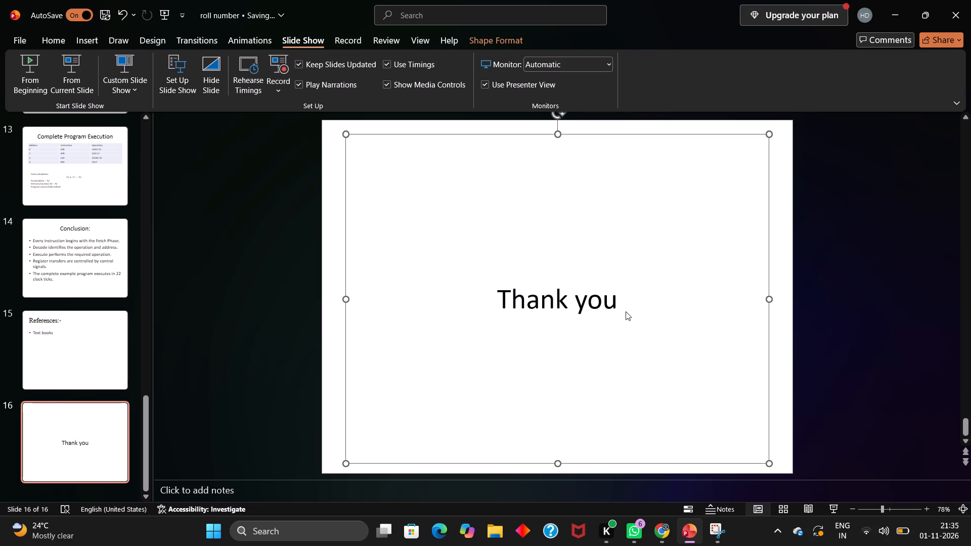
Add two exclamation marks to the closing title so it reads "Thank you!!".
left_click(626, 311)
left_click(624, 304)
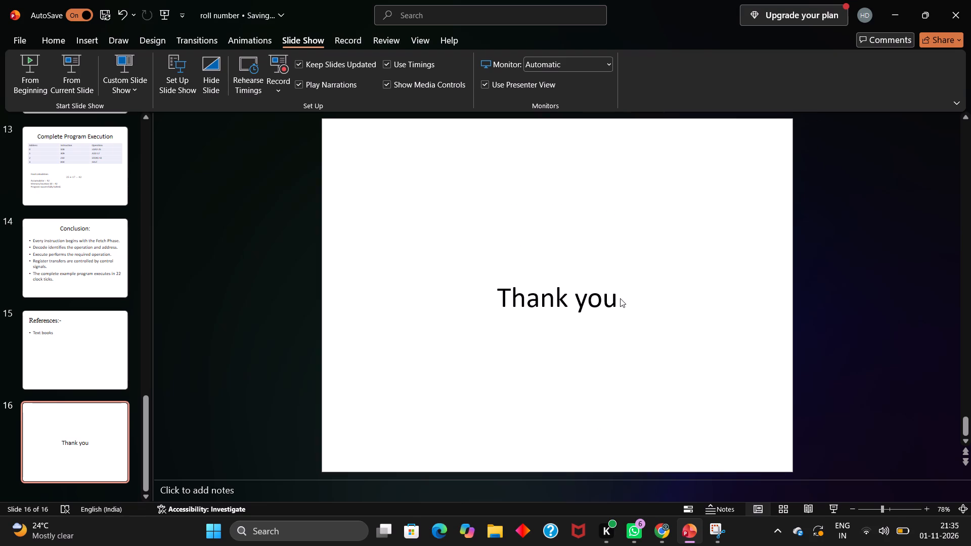
left_click(620, 298)
left_click_drag(620, 298, 590, 292)
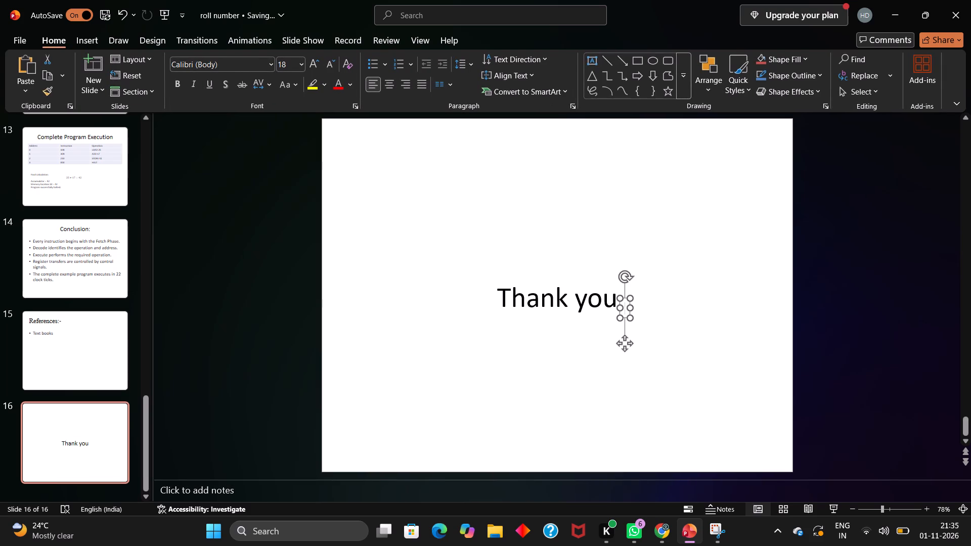
left_click(590, 292)
key("Right")
key("Right")
key("Right")
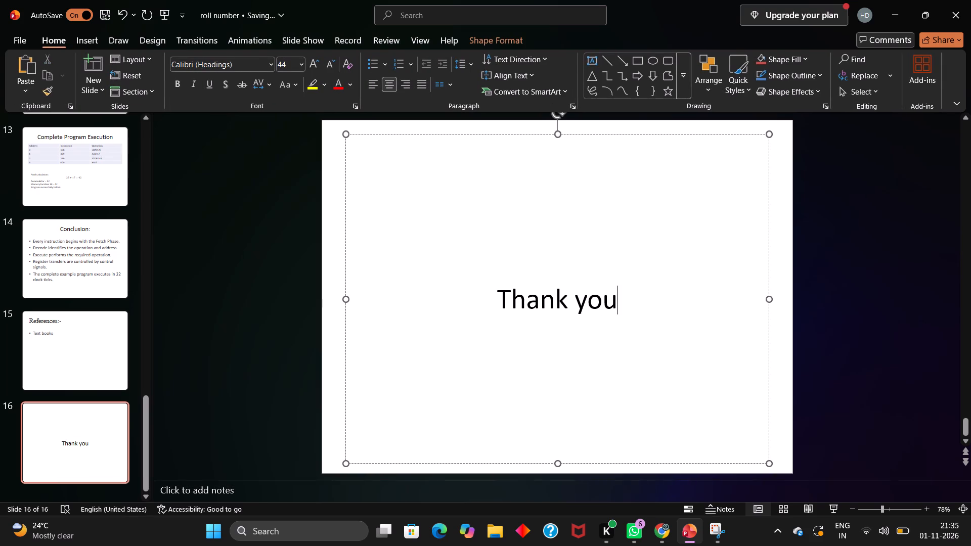
type("!!!")
key("BackSpace")
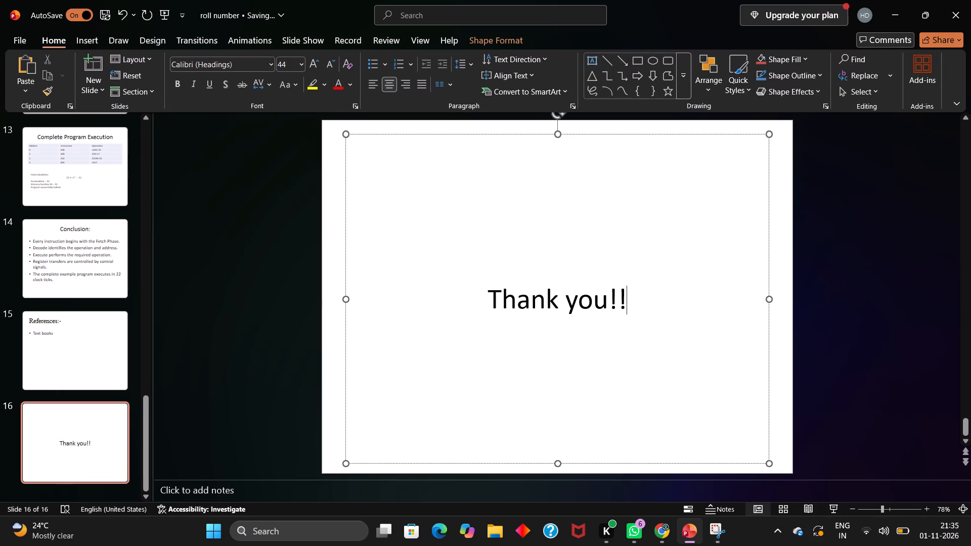
Go back to the start of the presentation and look over the title slide and the evaluation criteria slide.
scroll(67, 269, "up", 14)
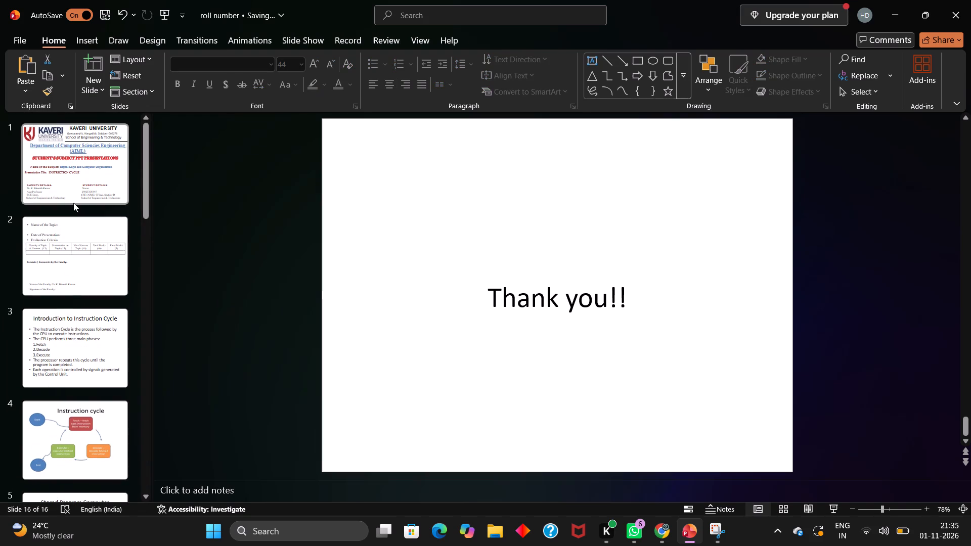
left_click(73, 202)
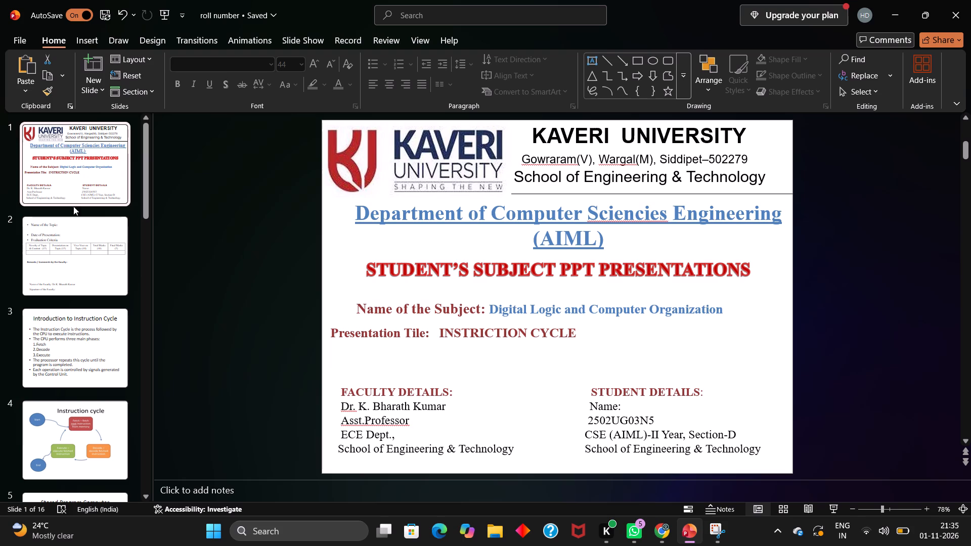
left_click(81, 241)
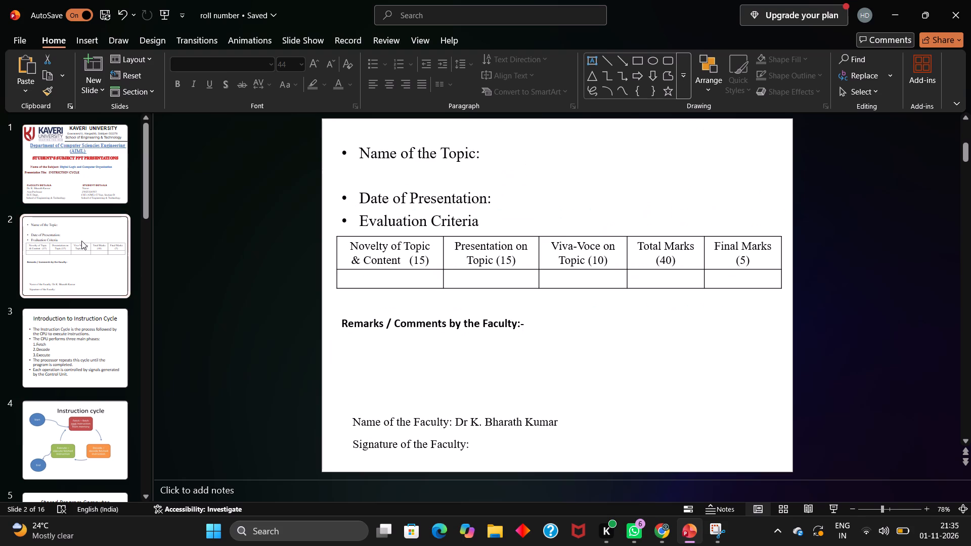
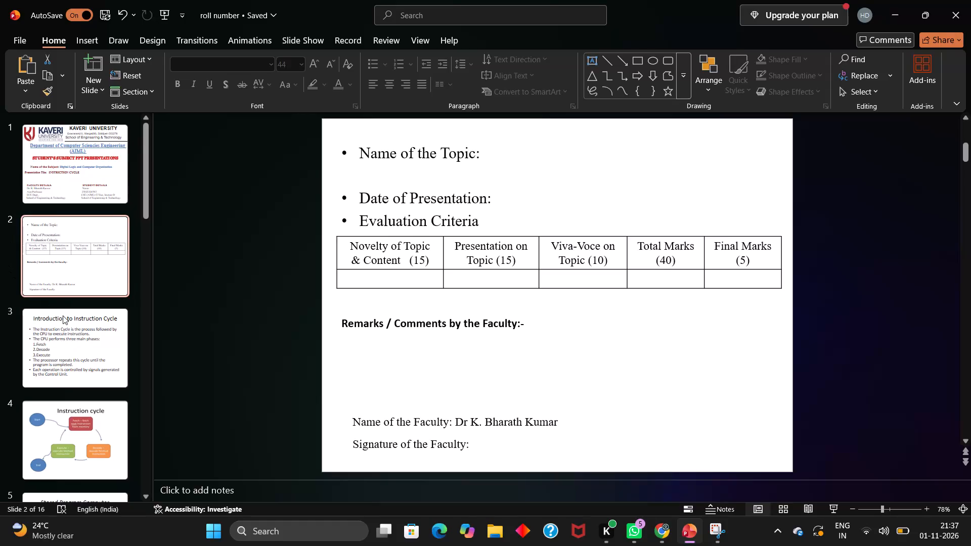
Format the "Introduction to Instruction Cycle" title on slide 3 in red Californian FB.
left_click(63, 315)
left_click(406, 183)
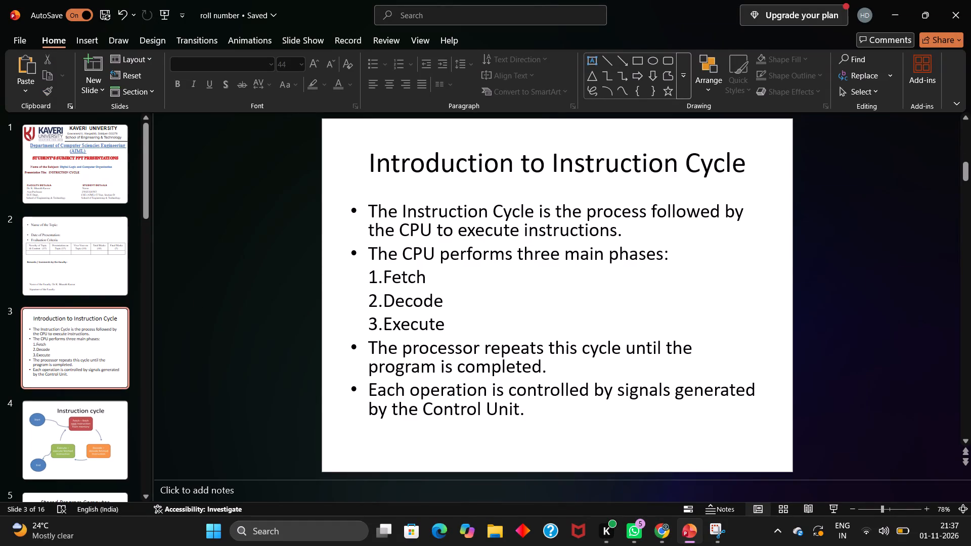
left_click(403, 172)
left_click_drag(374, 163, 390, 162)
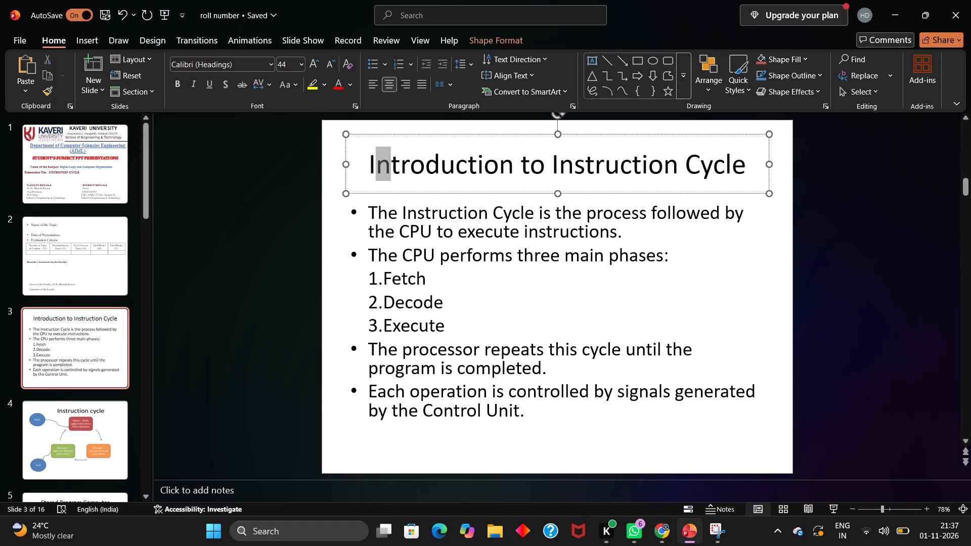
left_click_drag(390, 162, 689, 177)
left_click(720, 246)
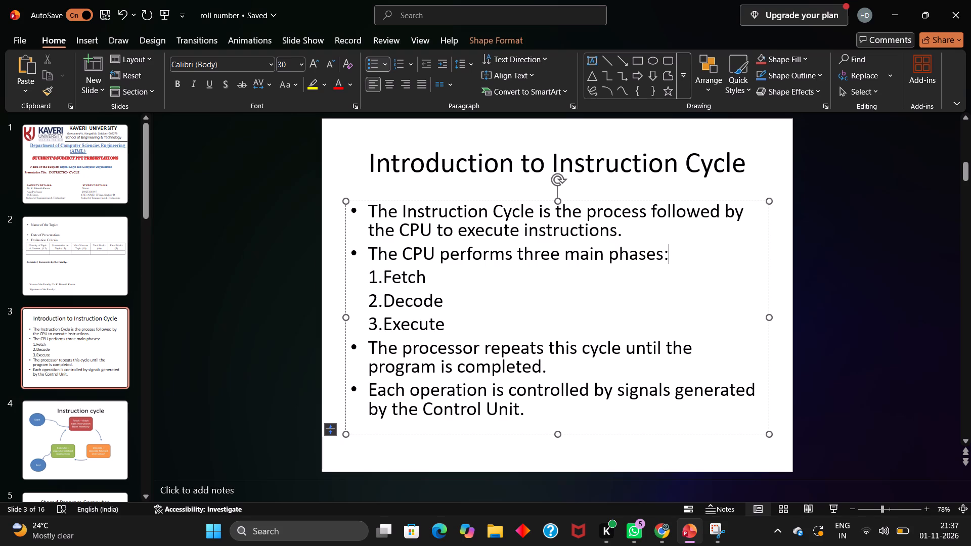
left_click(694, 165)
left_click_drag(741, 164, 455, 166)
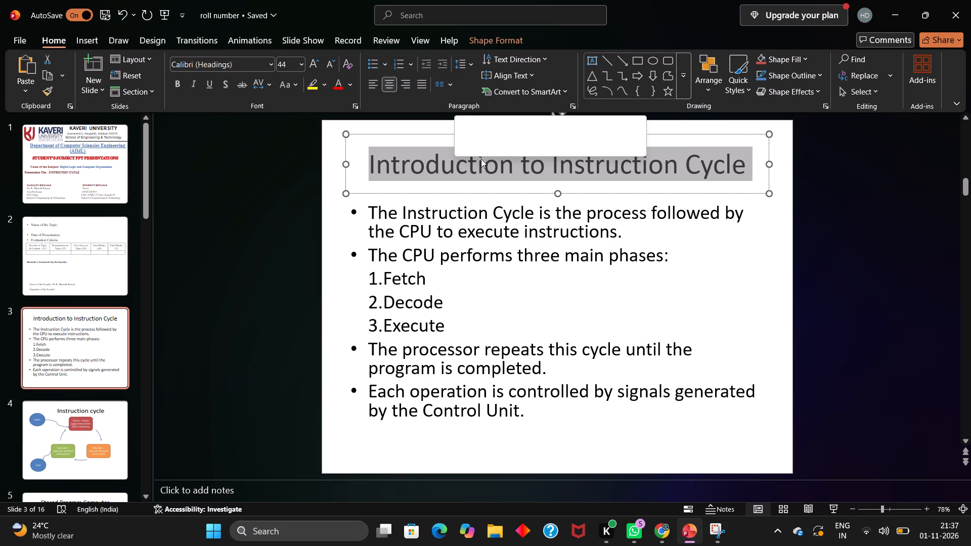
left_click(274, 66)
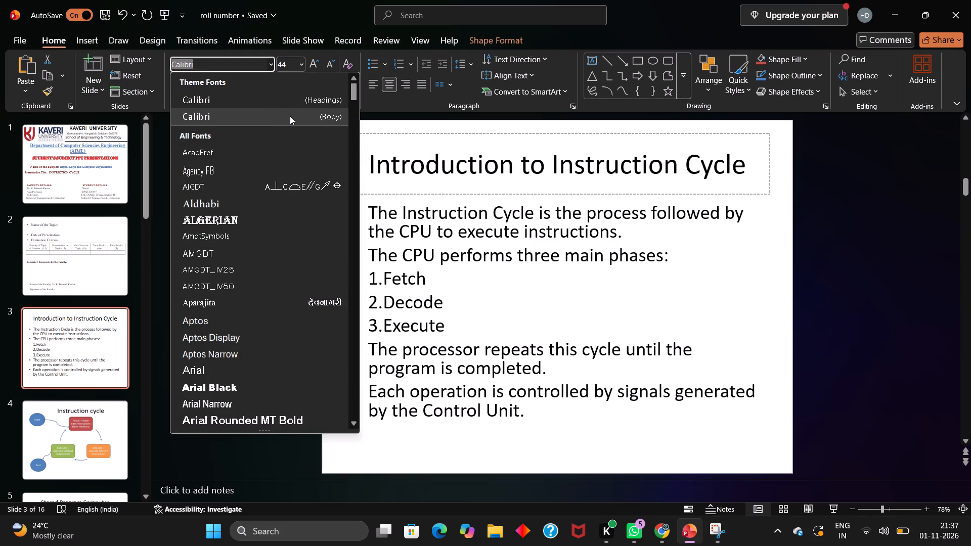
scroll(284, 344, "down", 1)
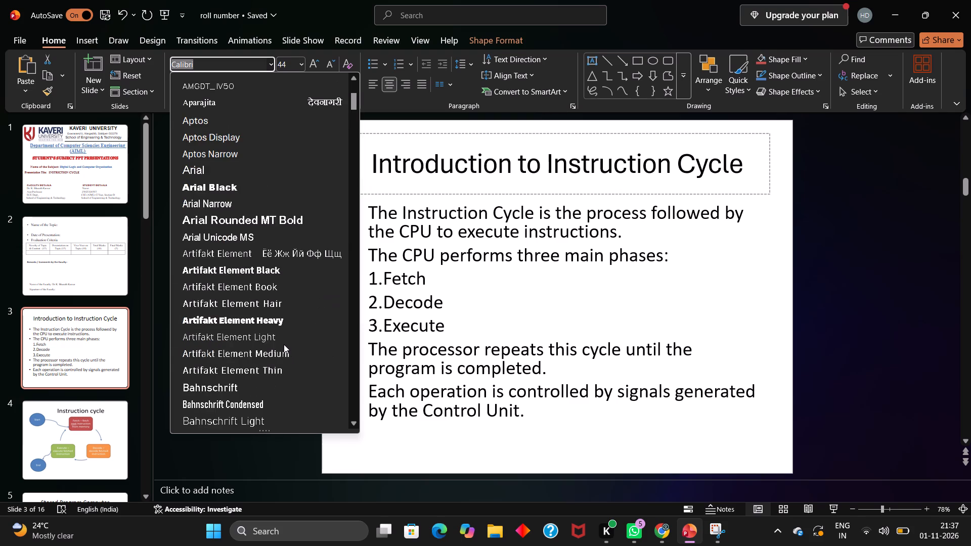
scroll(284, 344, "down", 2)
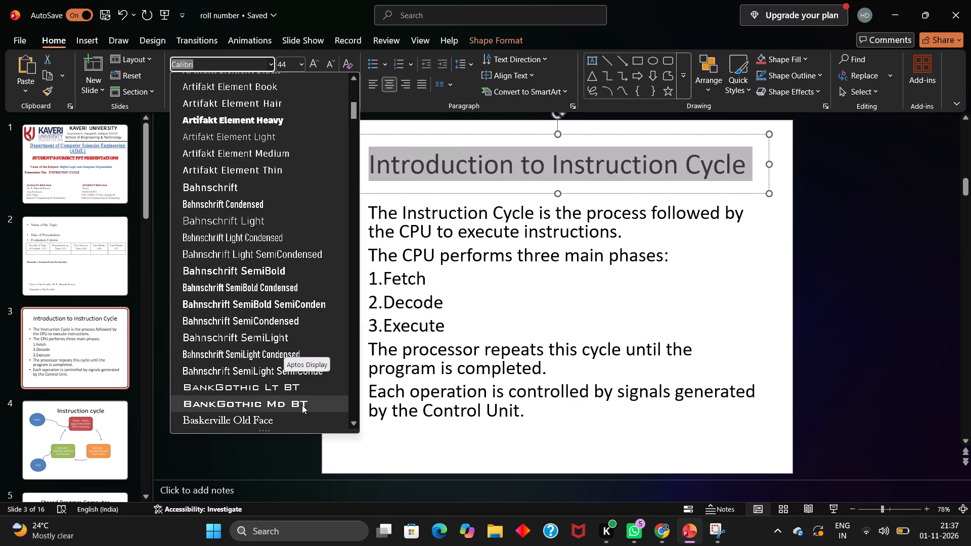
scroll(302, 405, "down", 3)
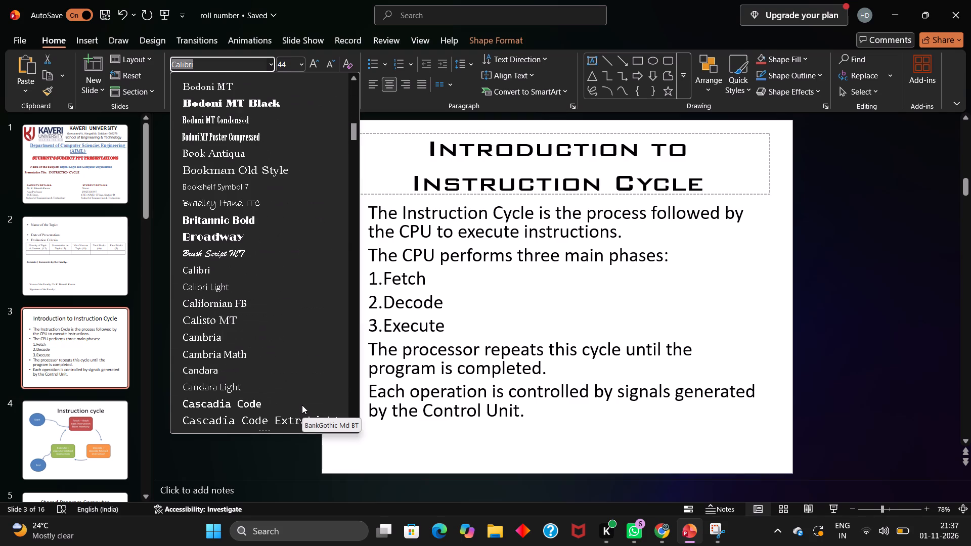
left_click(300, 307)
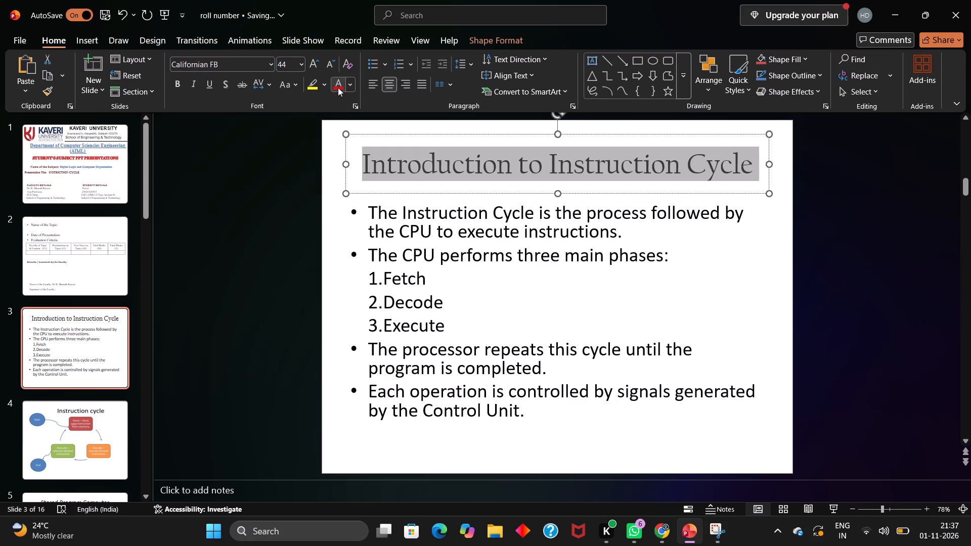
left_click(338, 87)
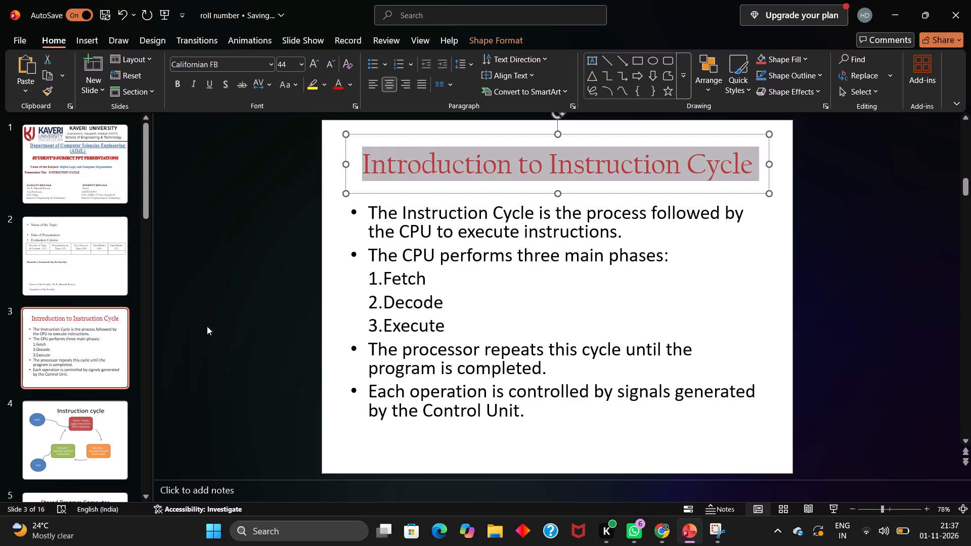
Change the font of all the body text on the "Introduction to Instruction Cycle" slide to Aptos Display.
left_click(77, 449)
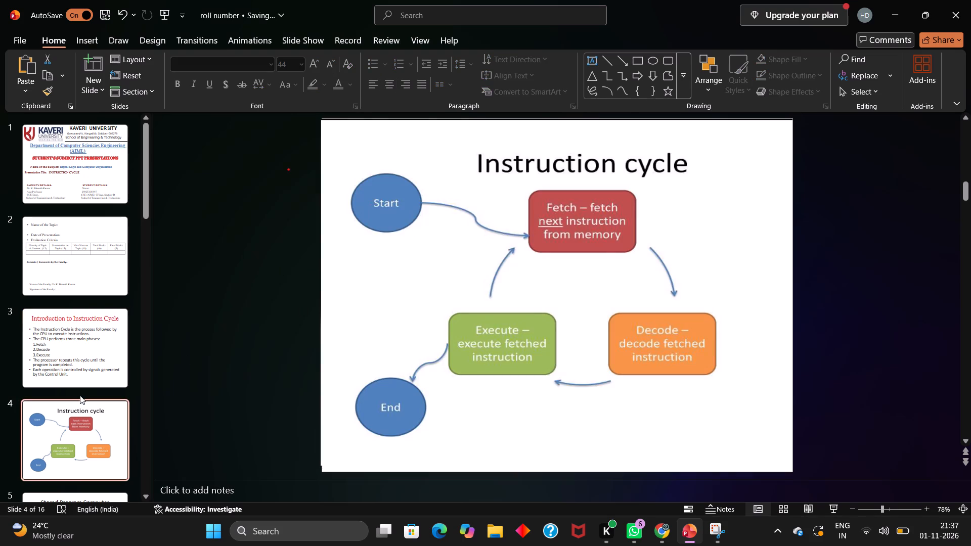
left_click(80, 374)
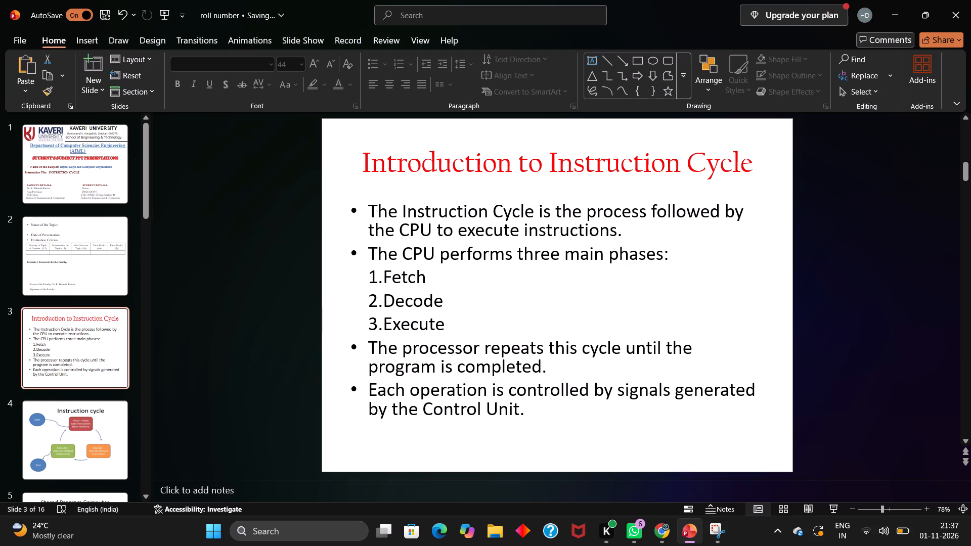
left_click(499, 300)
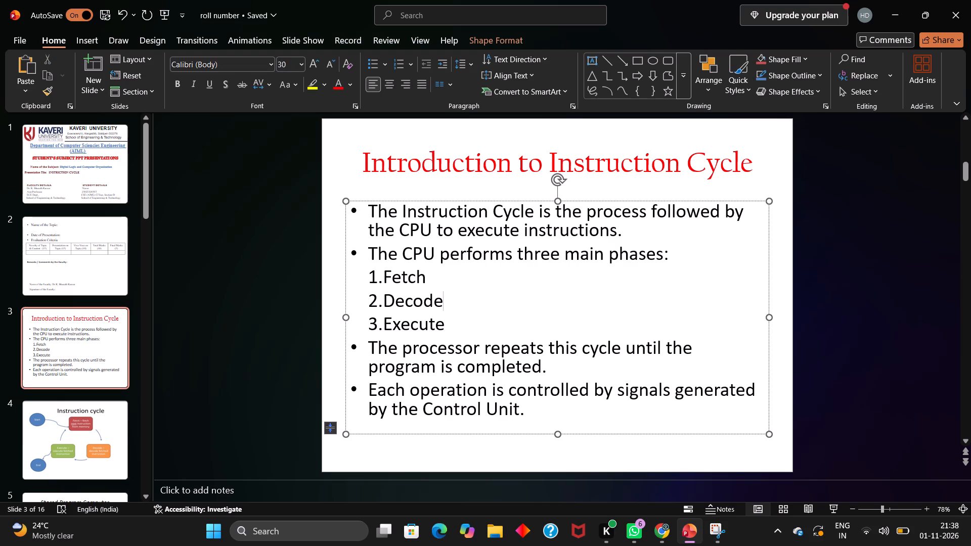
left_click_drag(371, 208, 535, 471)
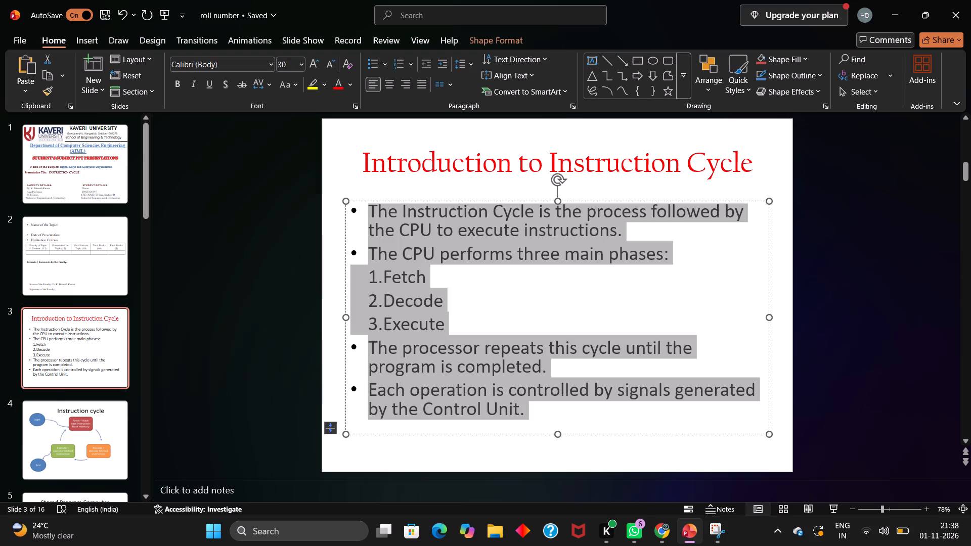
left_click_drag(535, 471, 533, 439)
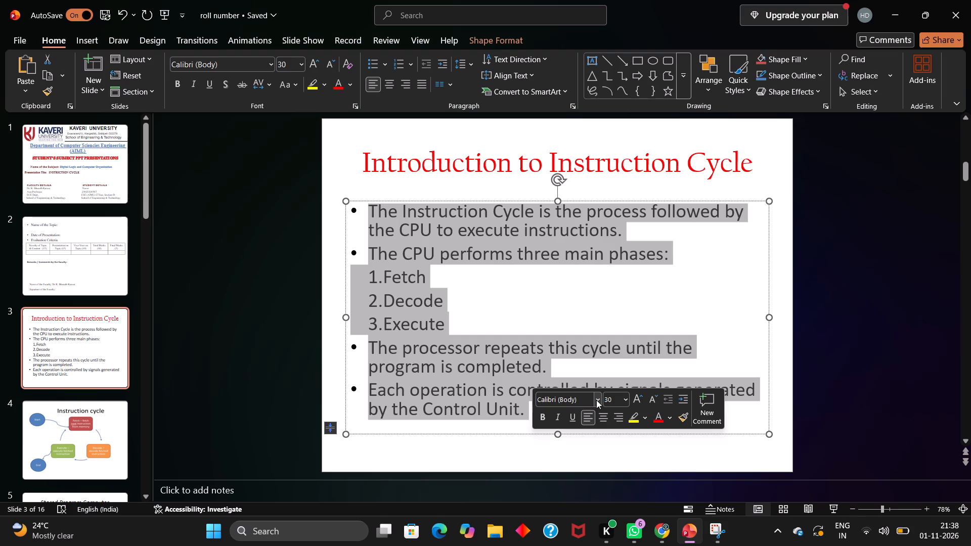
left_click(596, 400)
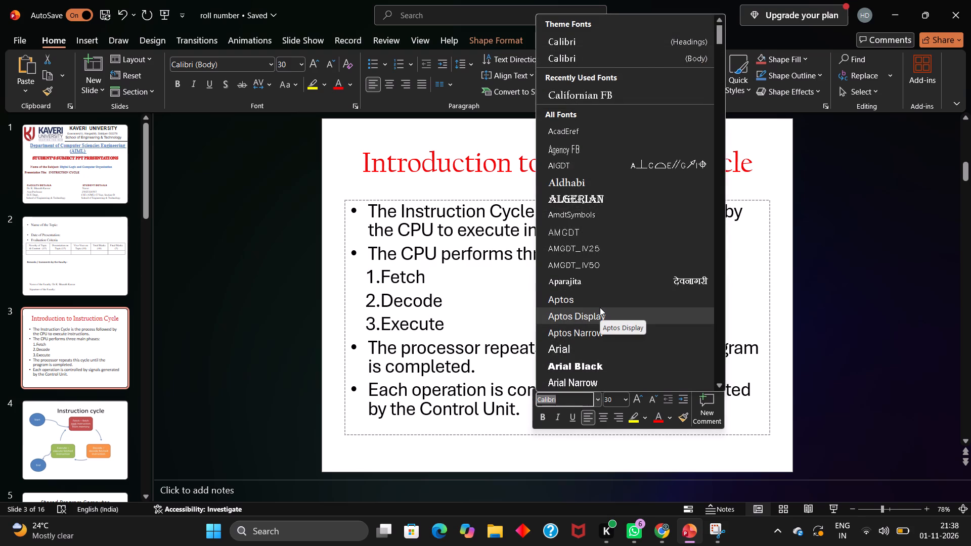
left_click(600, 307)
left_click(600, 308)
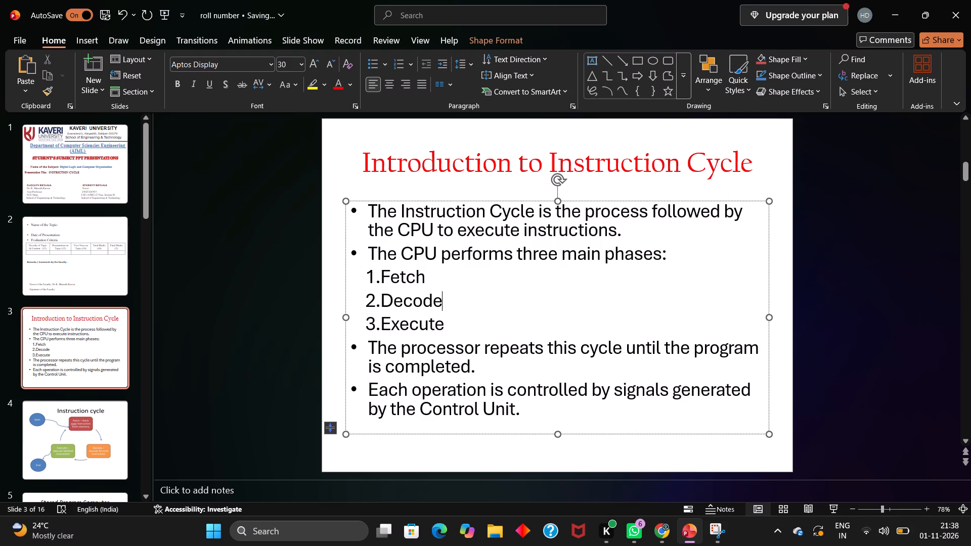
Make the whole "Introduction to Instruction Cycle" title bold.
left_click_drag(361, 160, 677, 182)
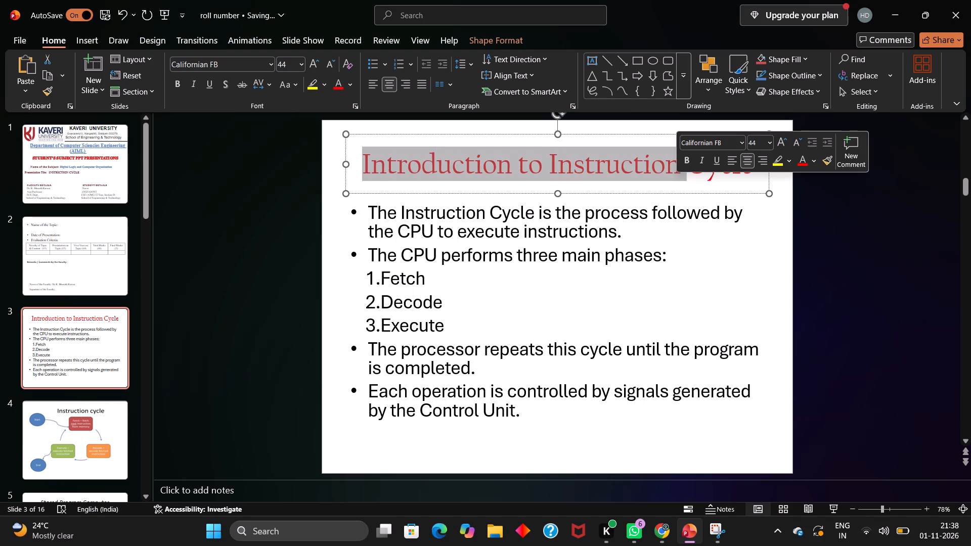
left_click(756, 179)
left_click_drag(755, 171, 446, 188)
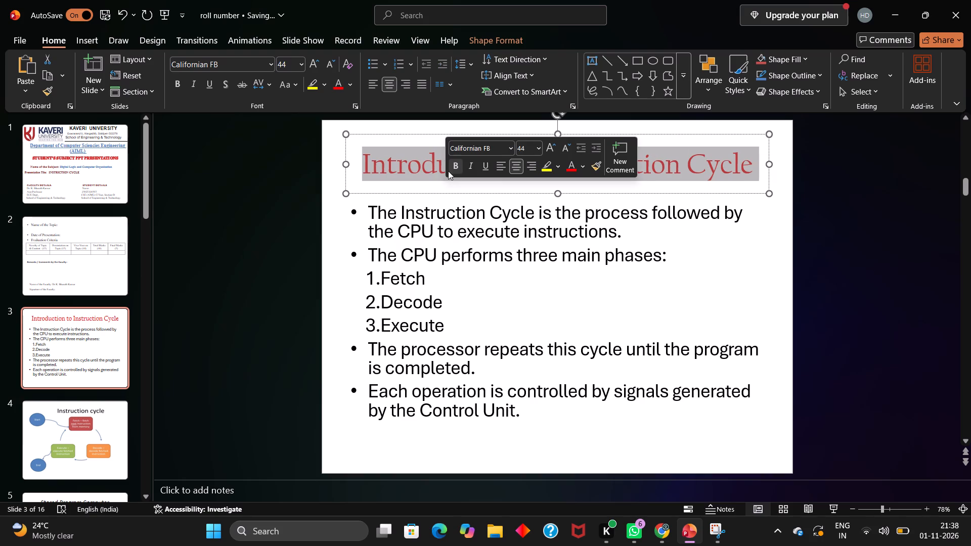
left_click(451, 167)
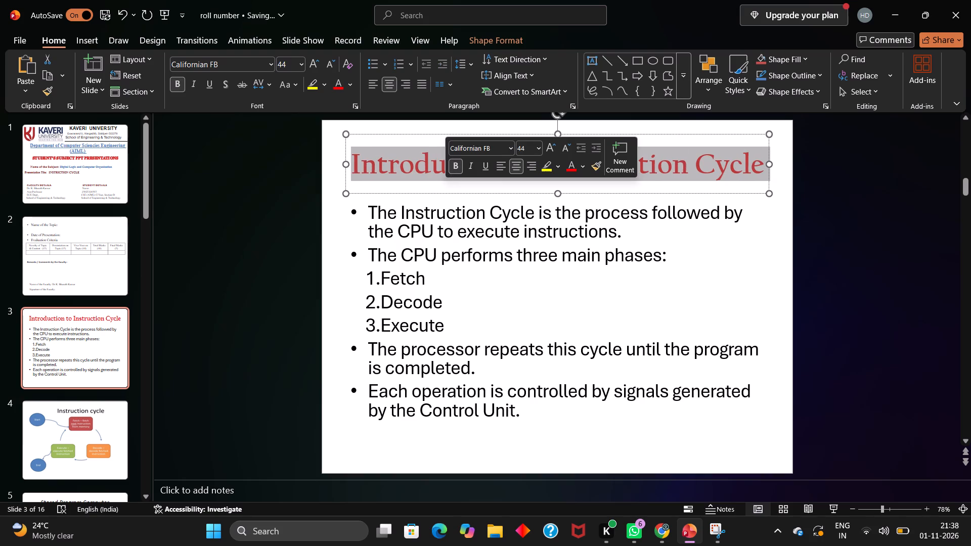
left_click(501, 304)
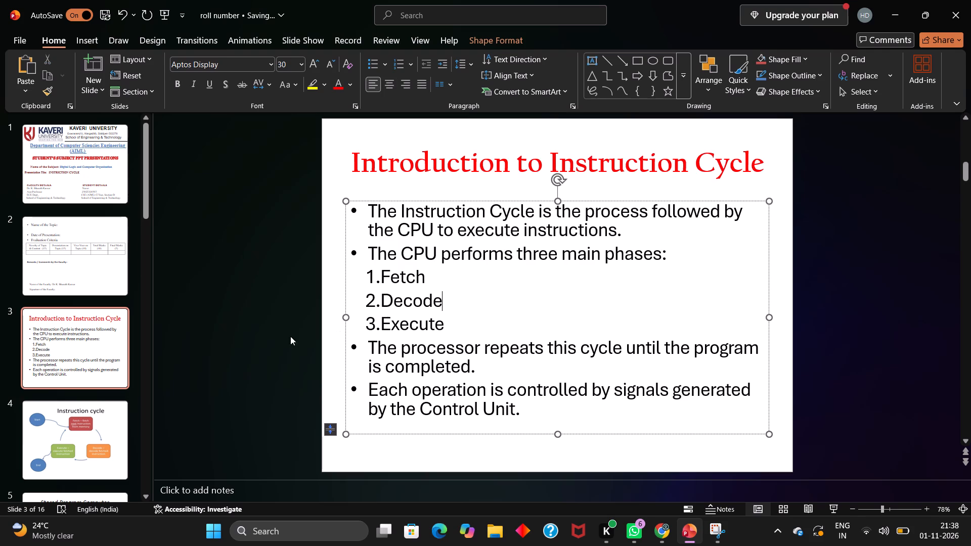
Change the font of all the bullet text on slide 5, "Stored Program Computer", to Aptos Display.
scroll(99, 448, "down", 1)
left_click(99, 448)
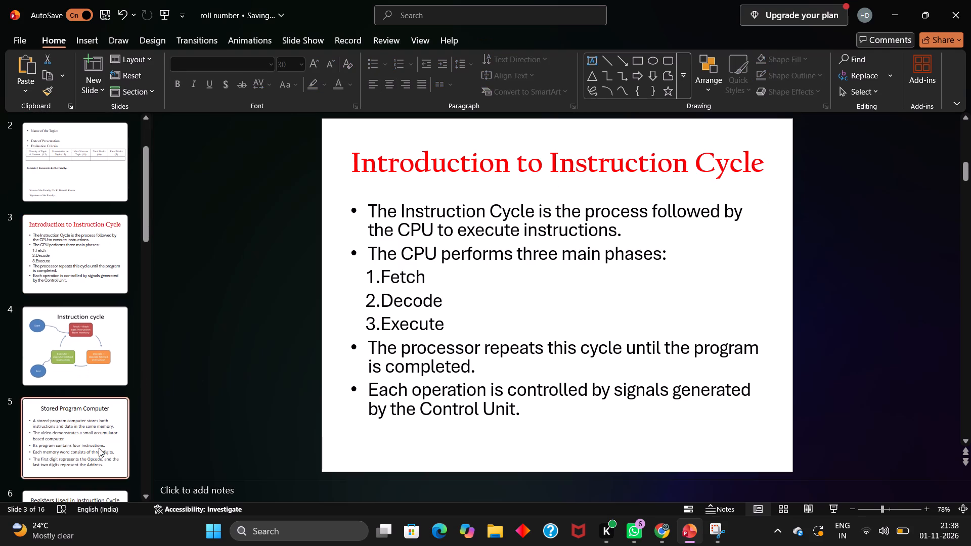
left_click(424, 290)
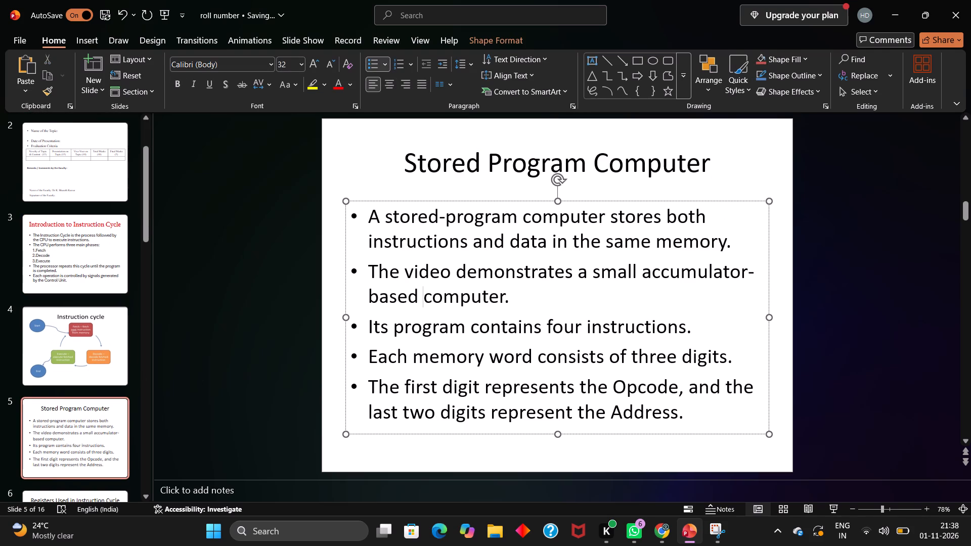
left_click_drag(371, 215, 666, 431)
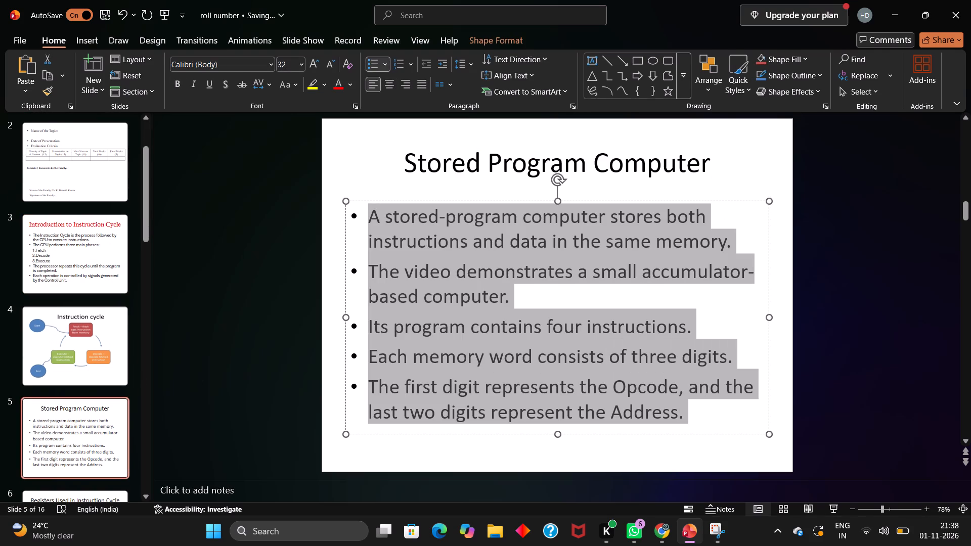
left_click_drag(666, 431, 668, 465)
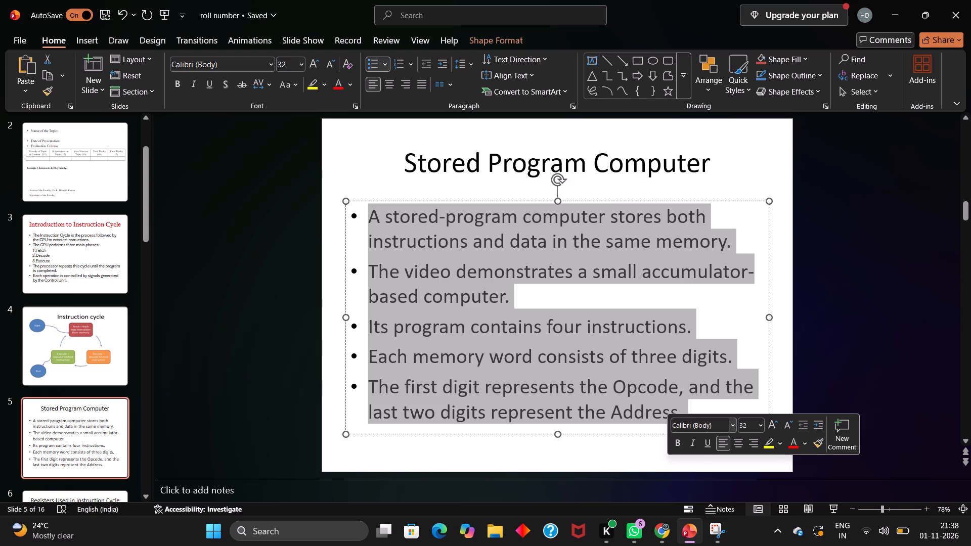
left_click(733, 426)
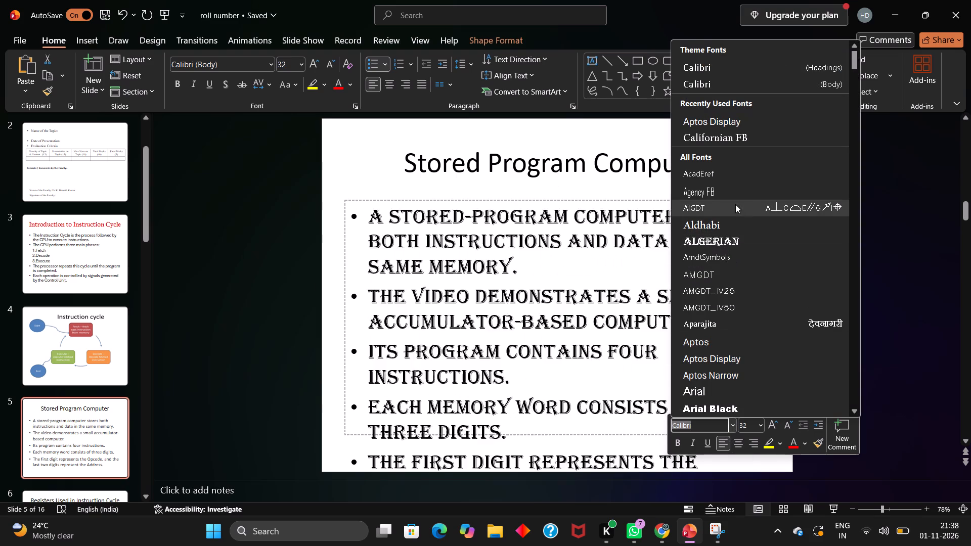
left_click(745, 125)
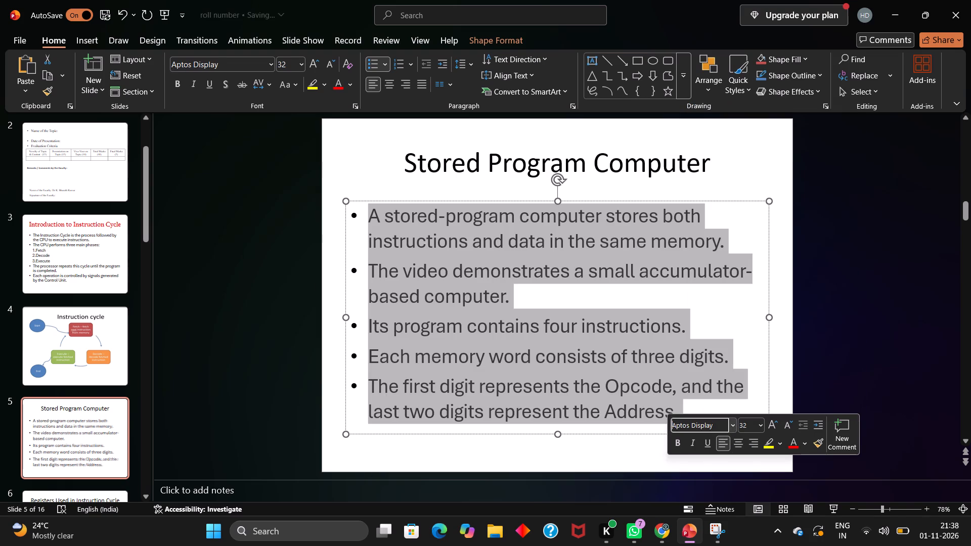
Format the "Stored Program Computer" title in bold red Californian FB.
left_click(483, 162)
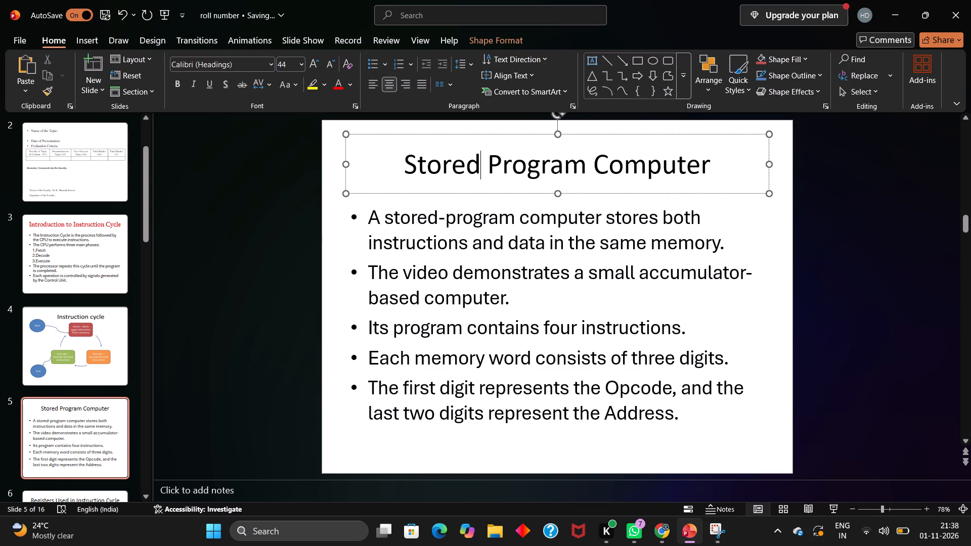
left_click_drag(395, 159, 652, 162)
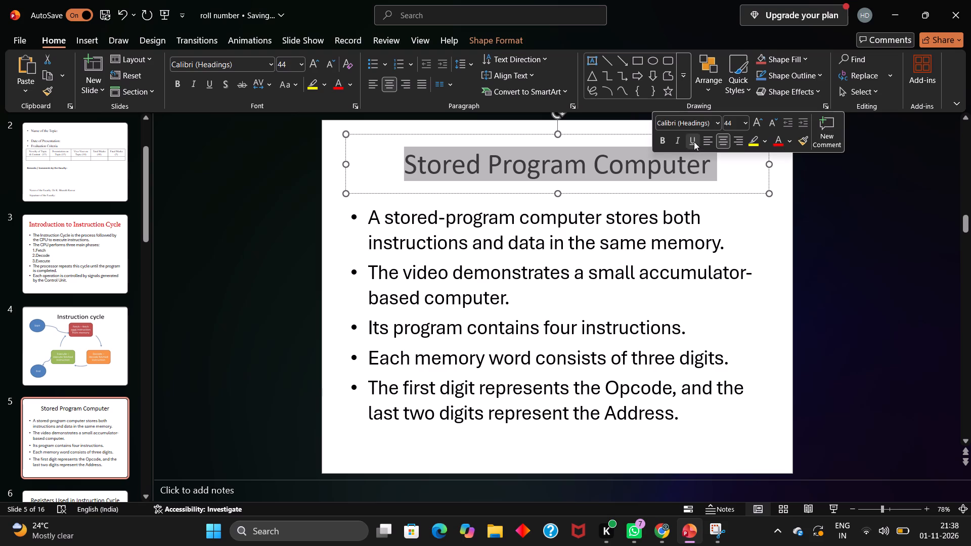
left_click(672, 124)
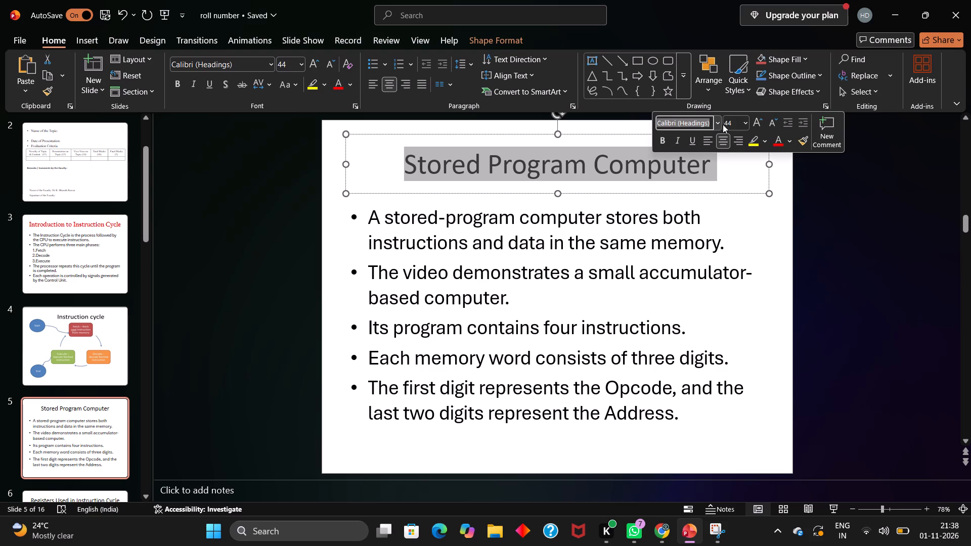
left_click(716, 124)
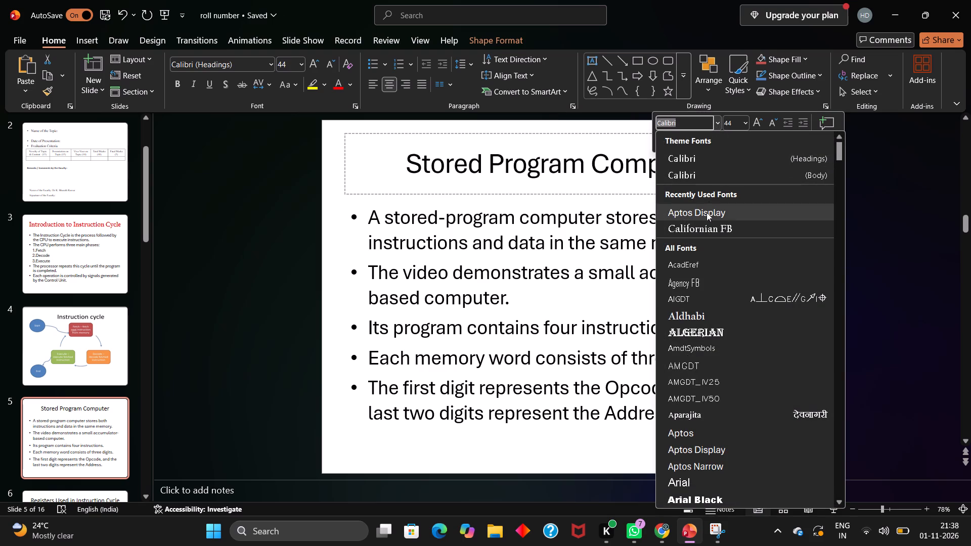
left_click(707, 223)
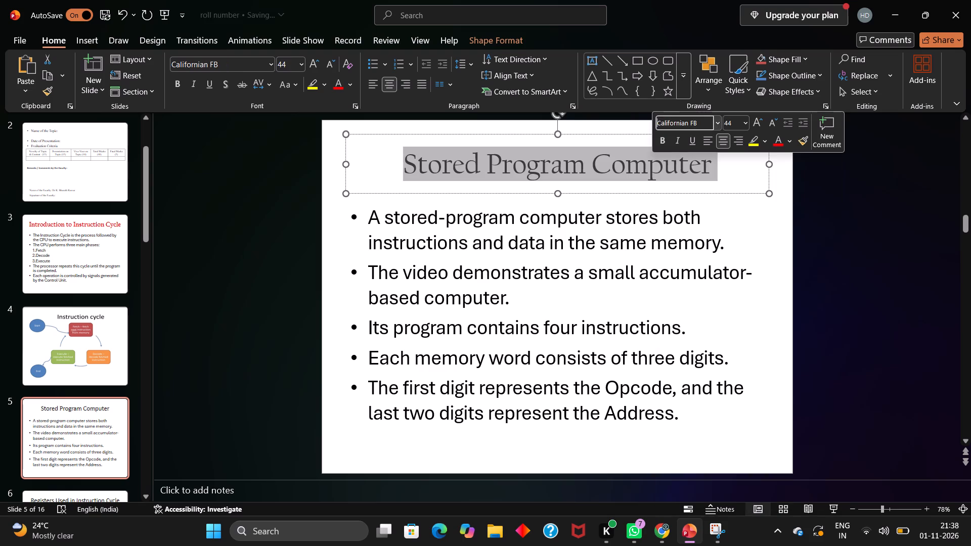
left_click(660, 140)
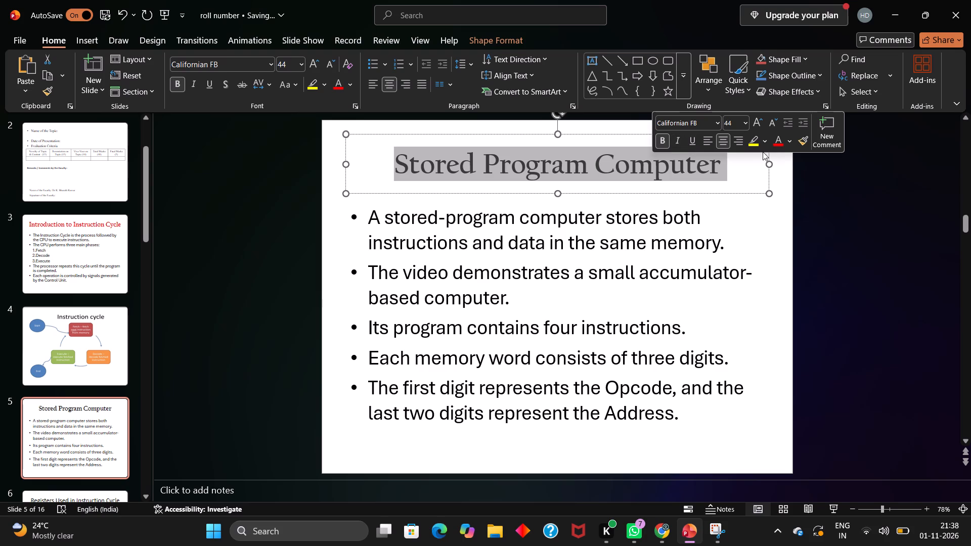
left_click(774, 147)
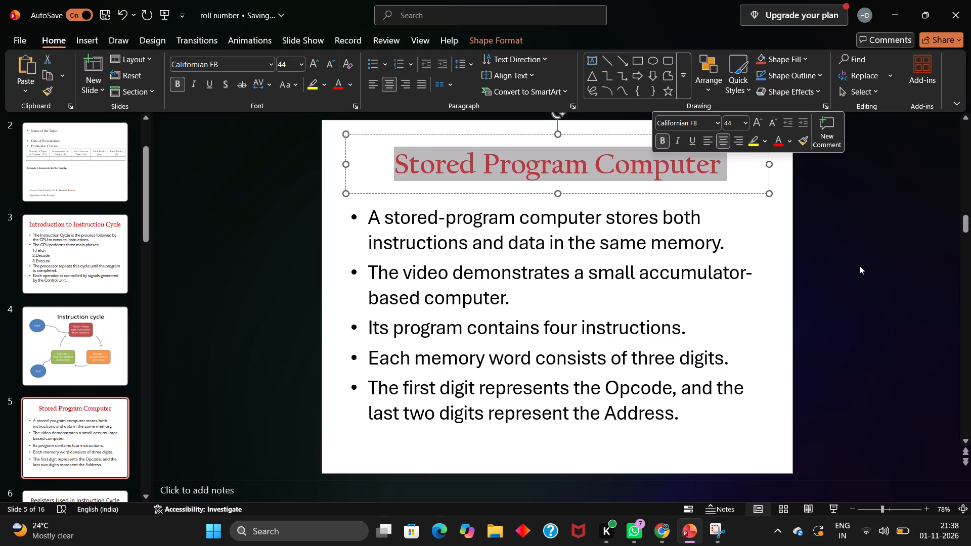
left_click(859, 265)
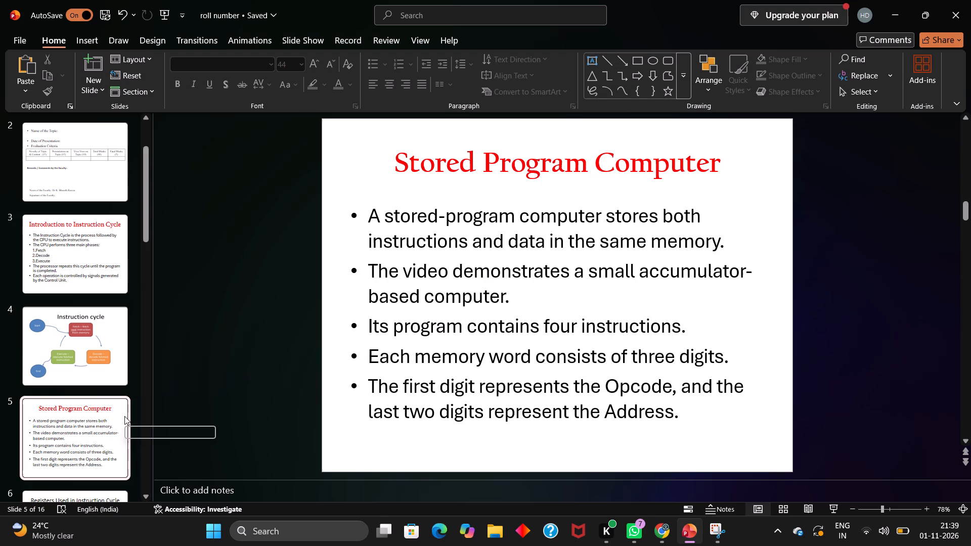
Format the "Registers Used in Instruction Cycle" title on slide 6 in bold red Californian FB.
scroll(124, 416, "down", 1)
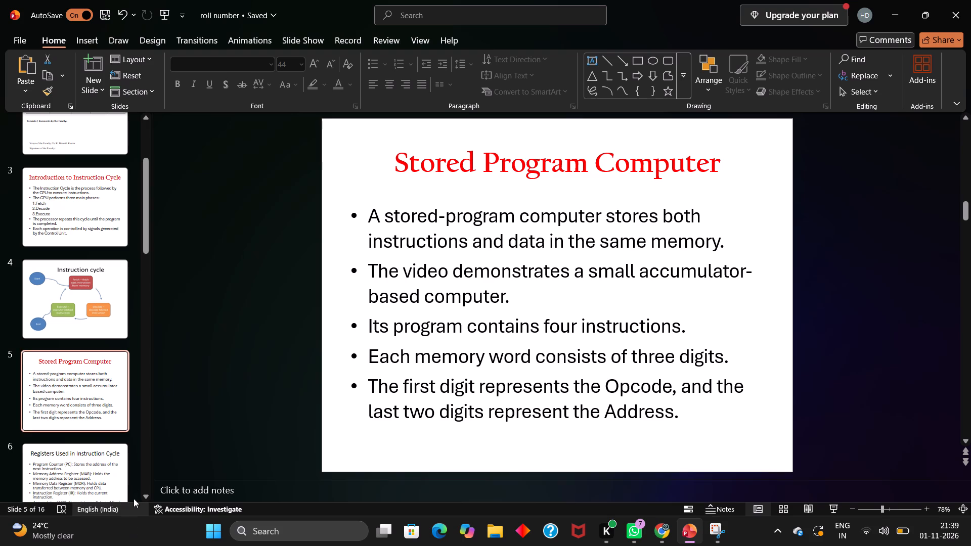
left_click(102, 462)
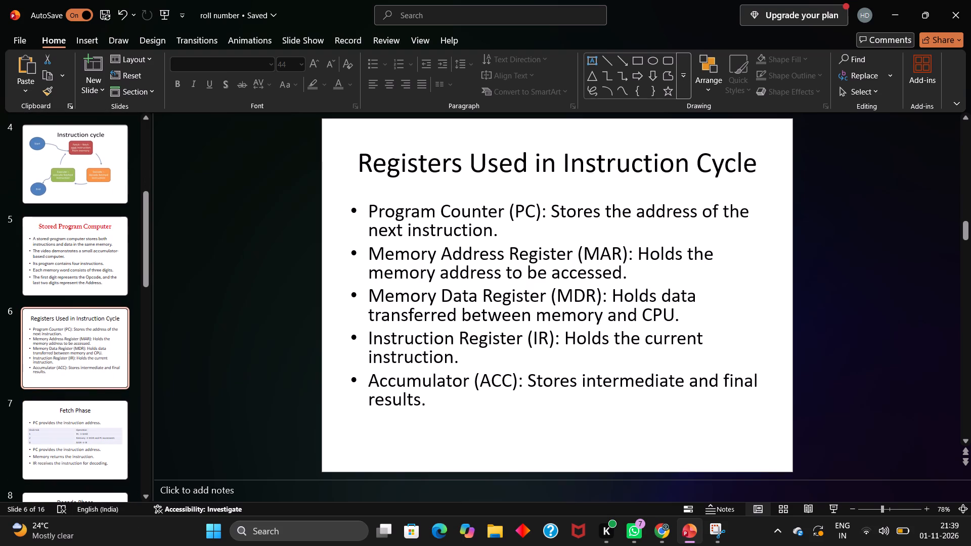
left_click(454, 161)
left_click_drag(360, 160, 395, 165)
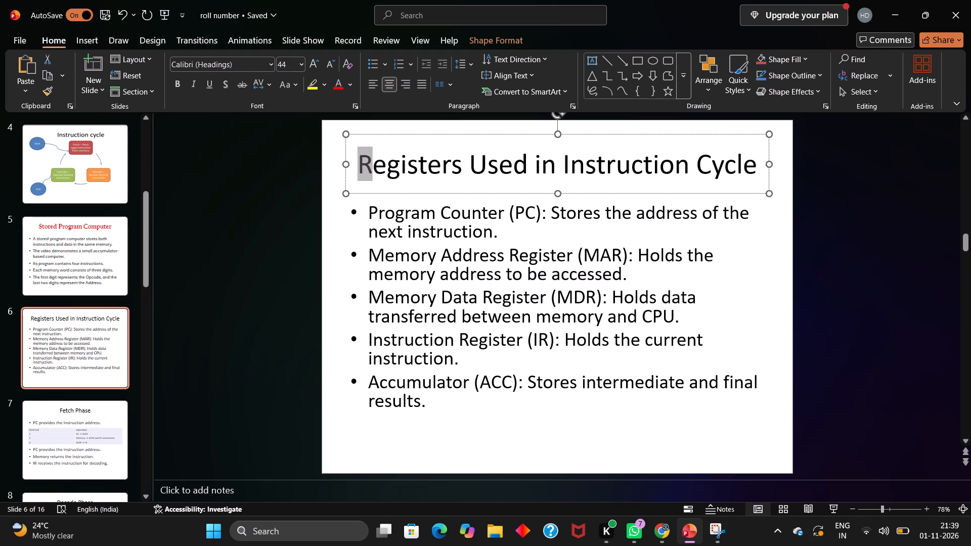
left_click_drag(395, 165, 736, 175)
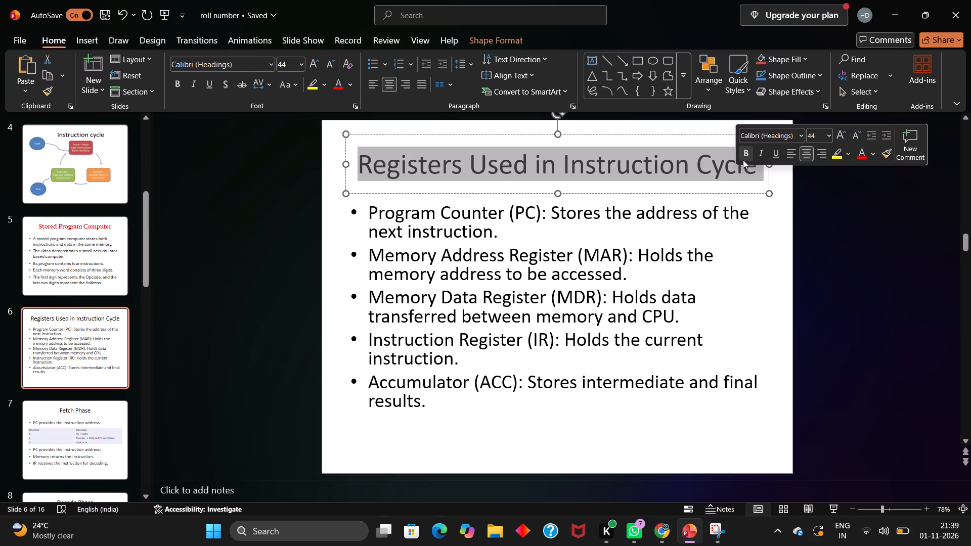
left_click(743, 158)
left_click(804, 141)
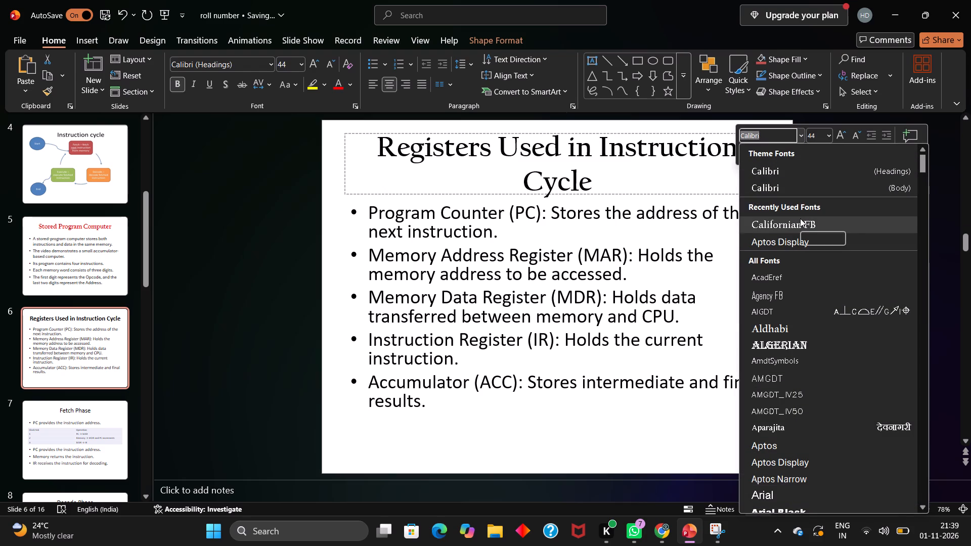
left_click(800, 218)
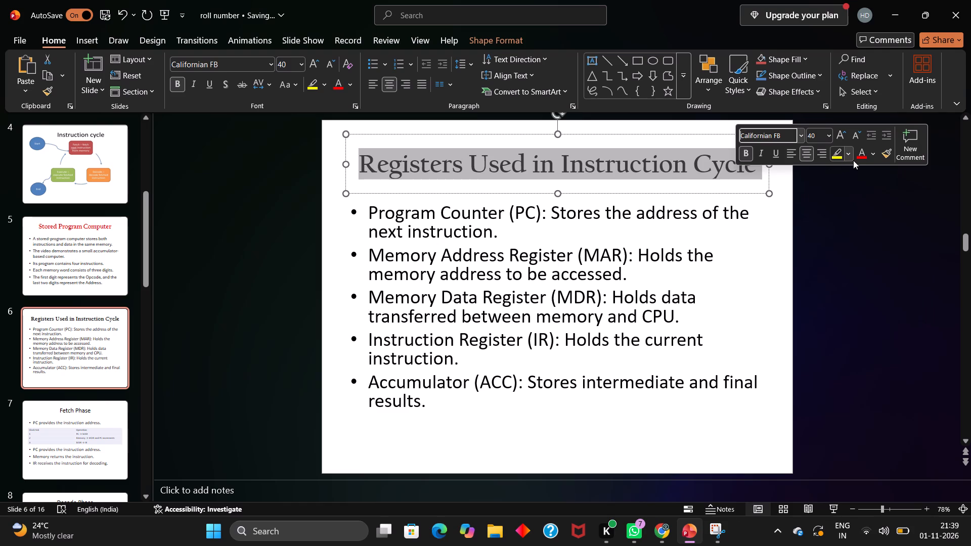
left_click(856, 159)
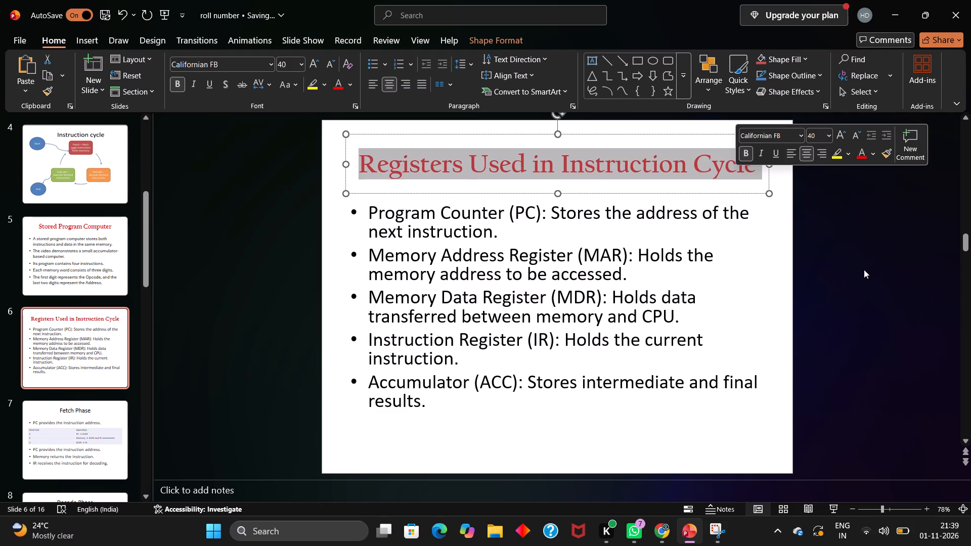
left_click(864, 269)
Change the font of all the bullet text on the "Registers Used in Instruction Cycle" slide to Aptos Display.
left_click(685, 306)
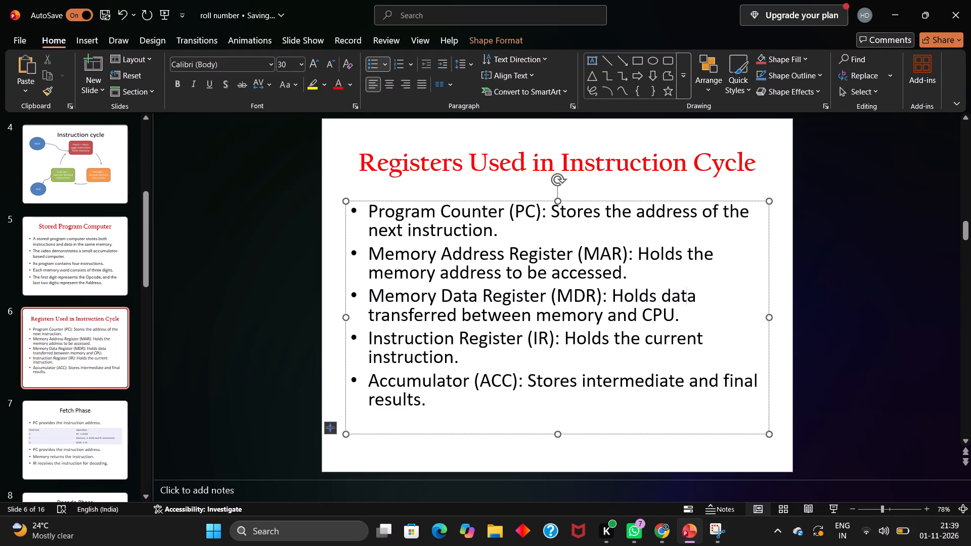
left_click_drag(372, 215, 426, 394)
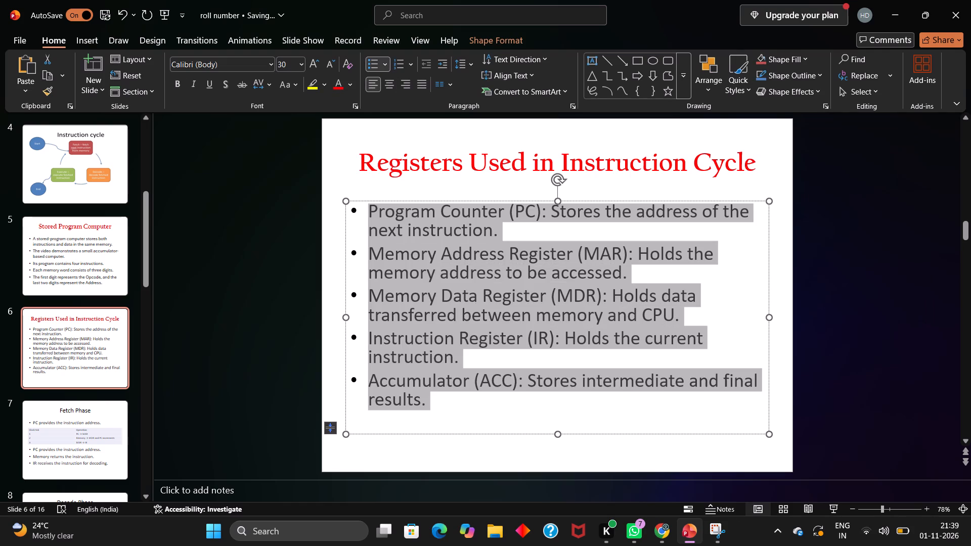
left_click_drag(426, 394, 426, 397)
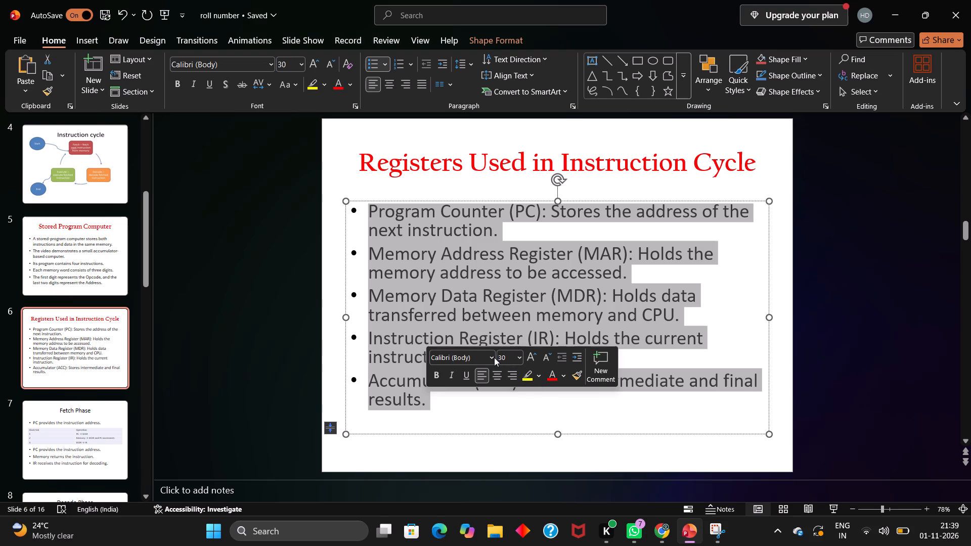
left_click(494, 357)
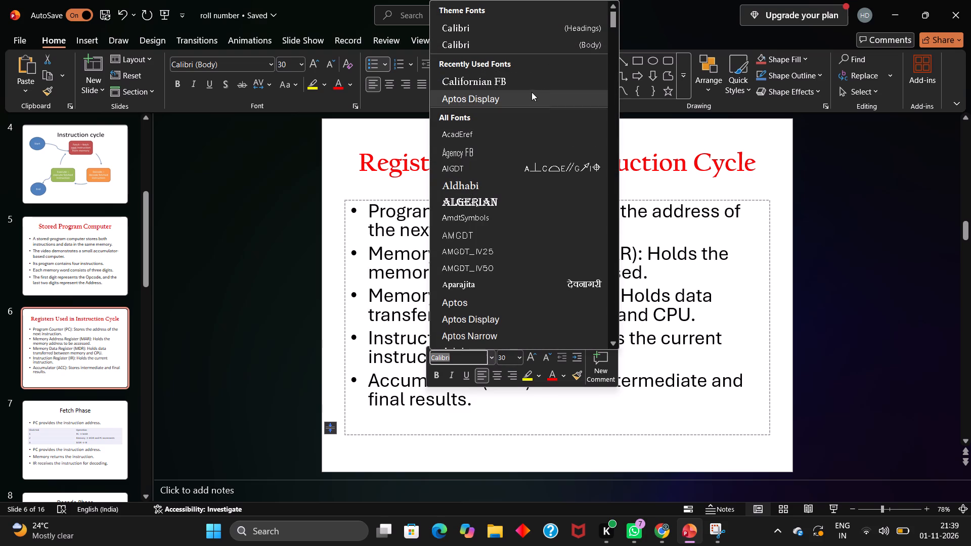
left_click(528, 97)
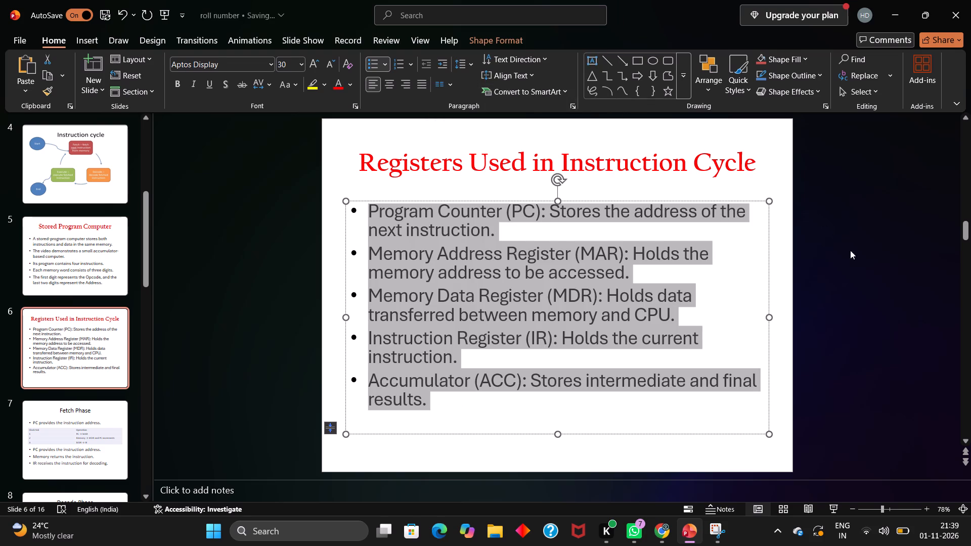
left_click(852, 261)
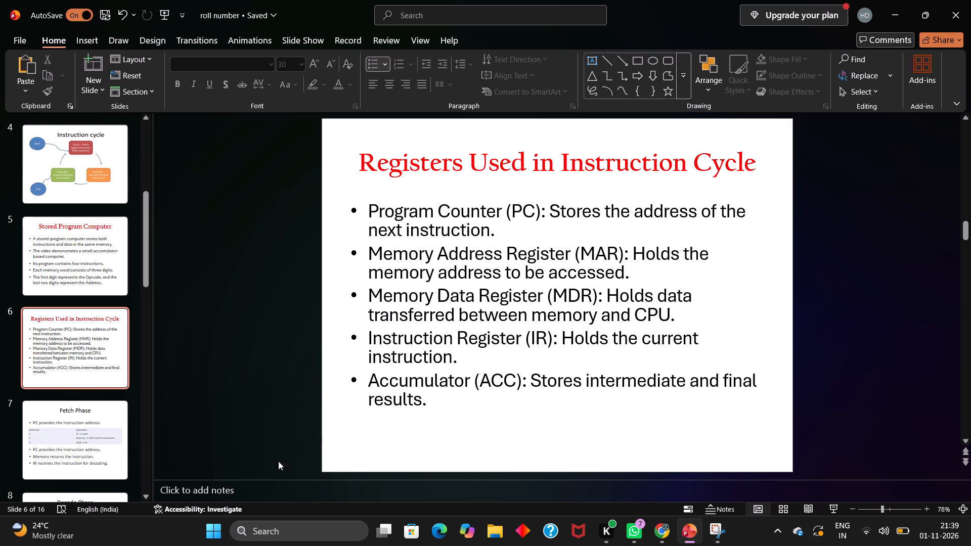
Format the "Fetch Phase" title on slide 7 in bold red Californian FB.
left_click(116, 437)
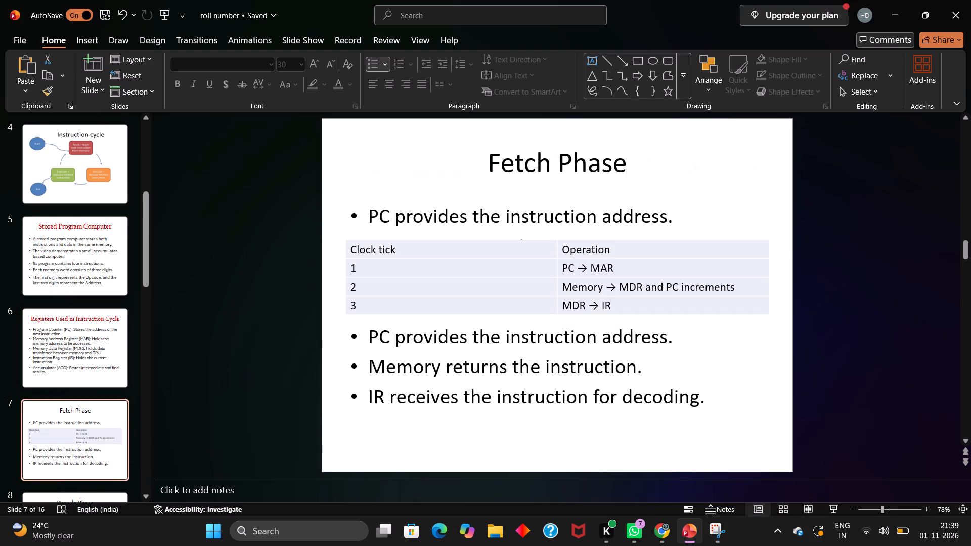
left_click(566, 161)
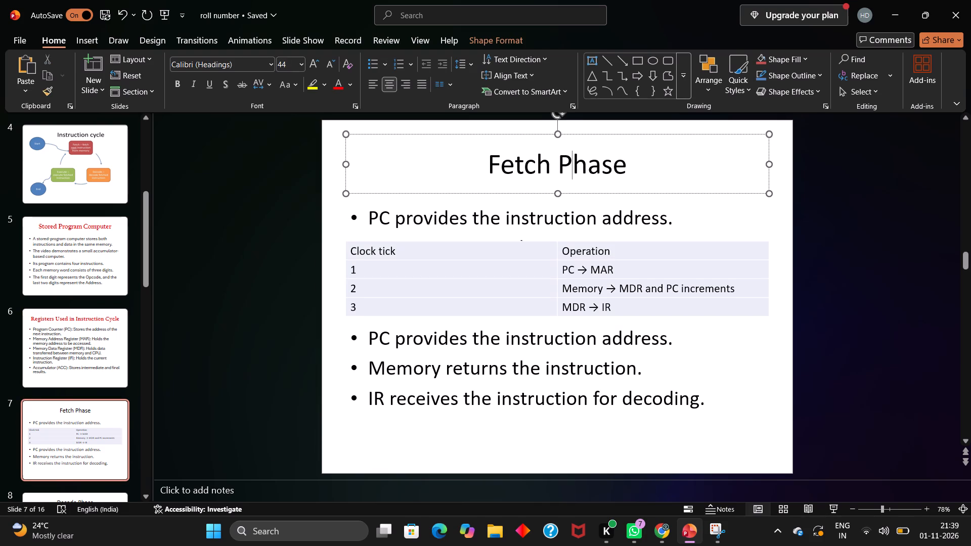
left_click_drag(485, 163, 643, 169)
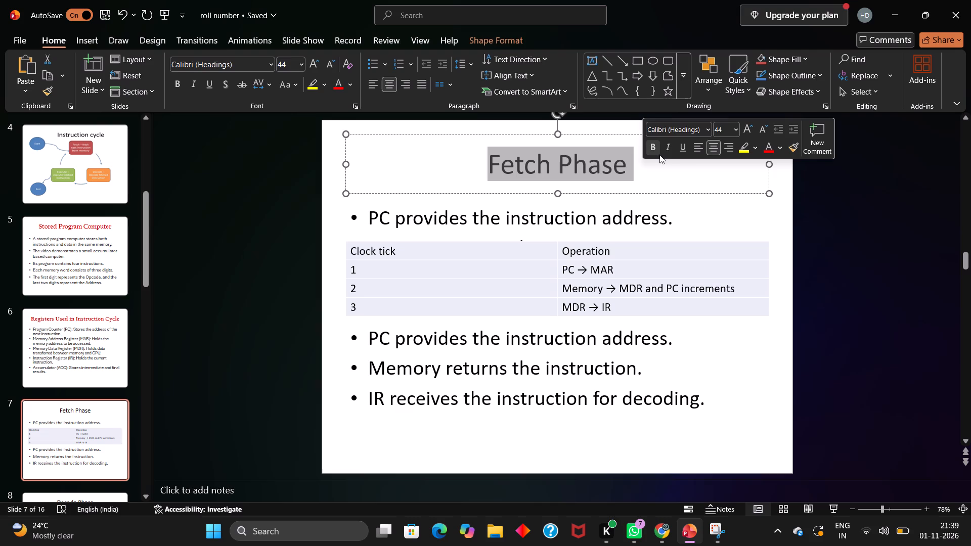
left_click(654, 152)
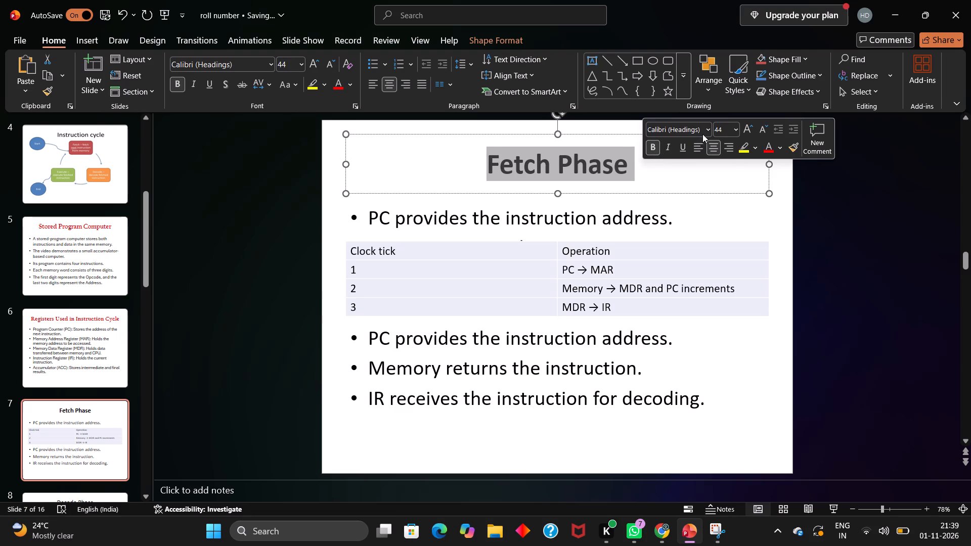
left_click(704, 132)
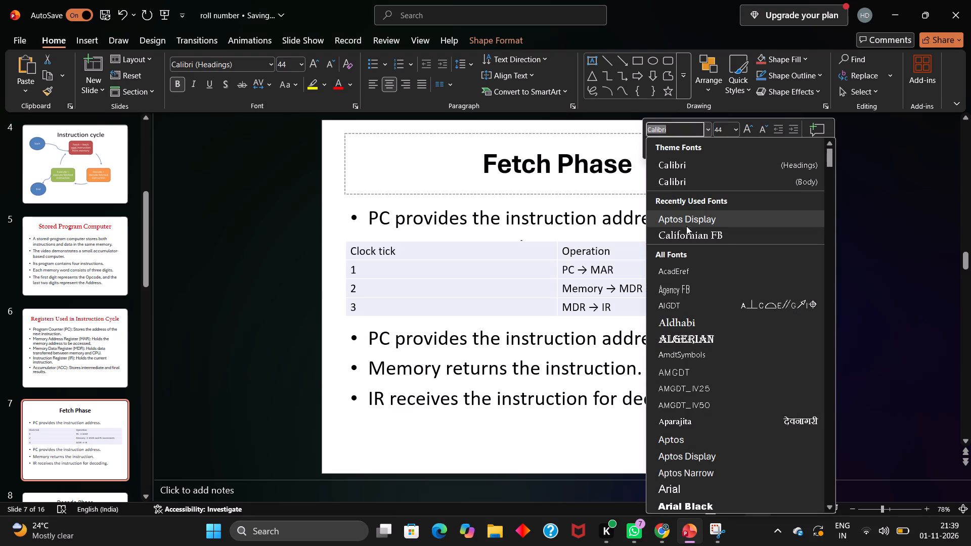
left_click(686, 236)
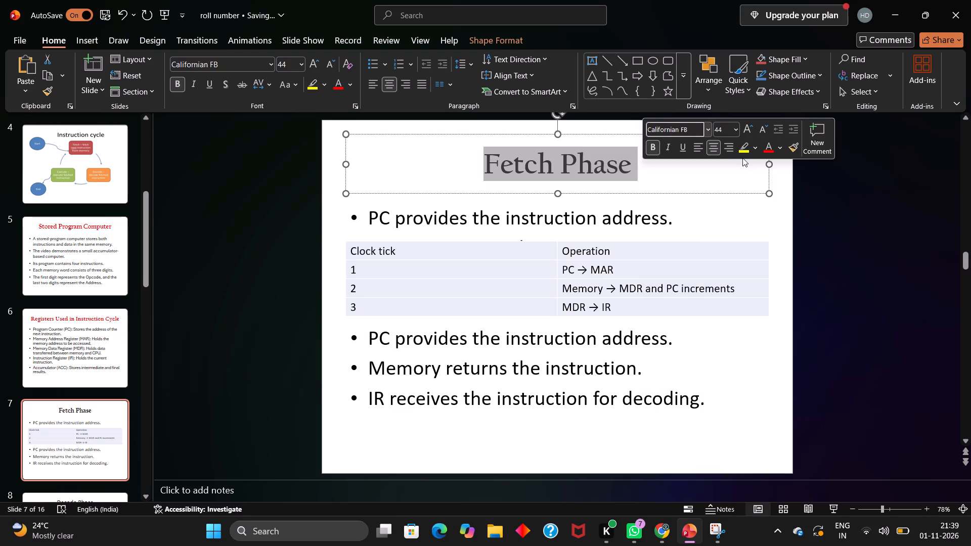
left_click(765, 146)
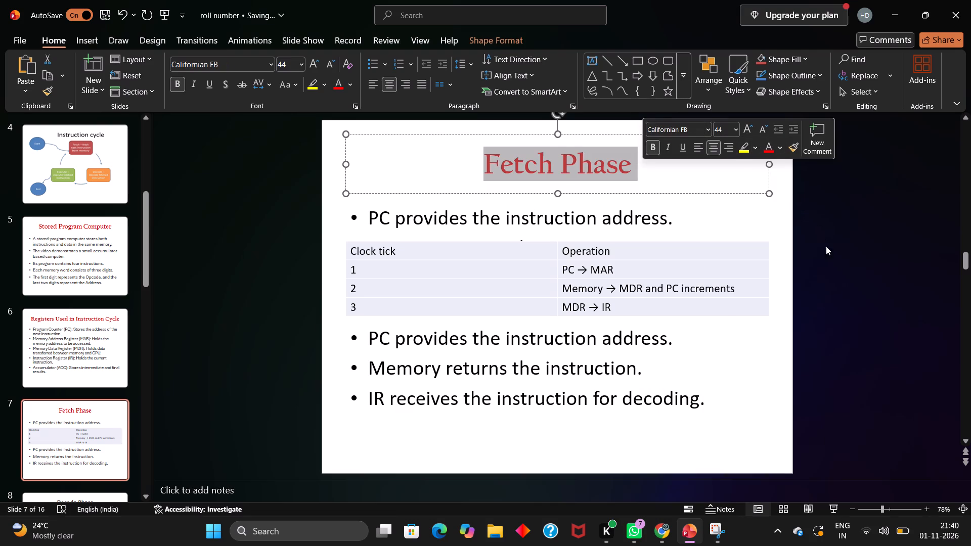
left_click(830, 258)
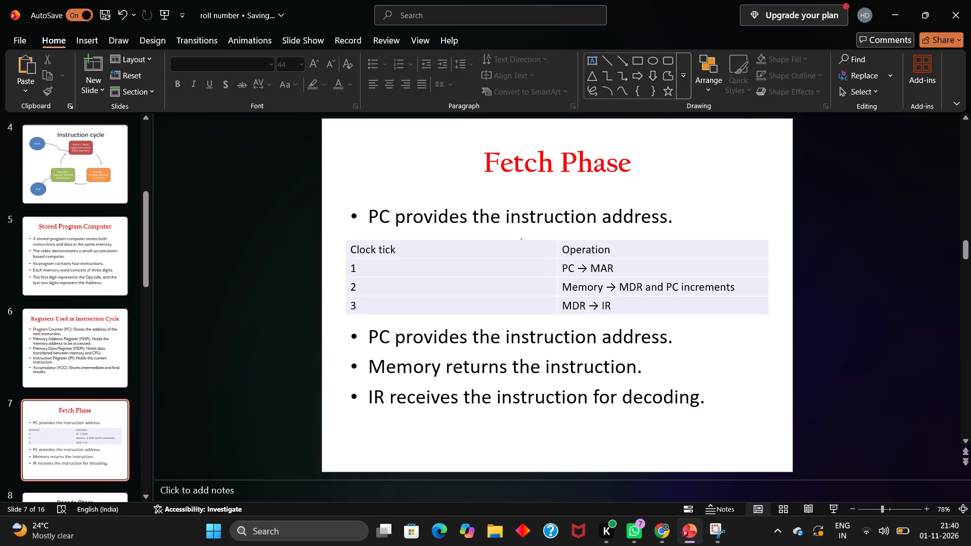
Change the font of all the bullet text above and below the table on the "Fetch Phase" slide to Aptos Display.
left_click(684, 215)
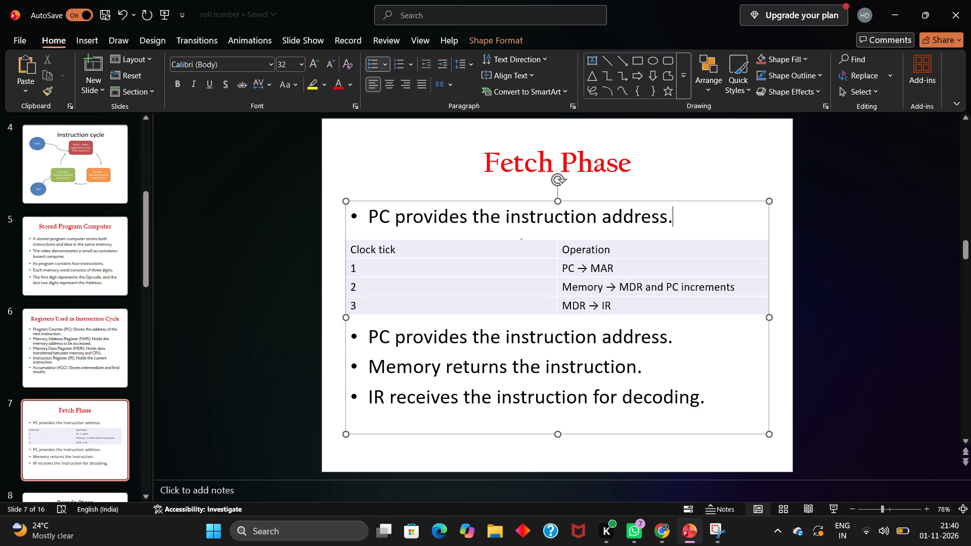
left_click_drag(371, 219, 374, 222)
left_click_drag(374, 222, 681, 451)
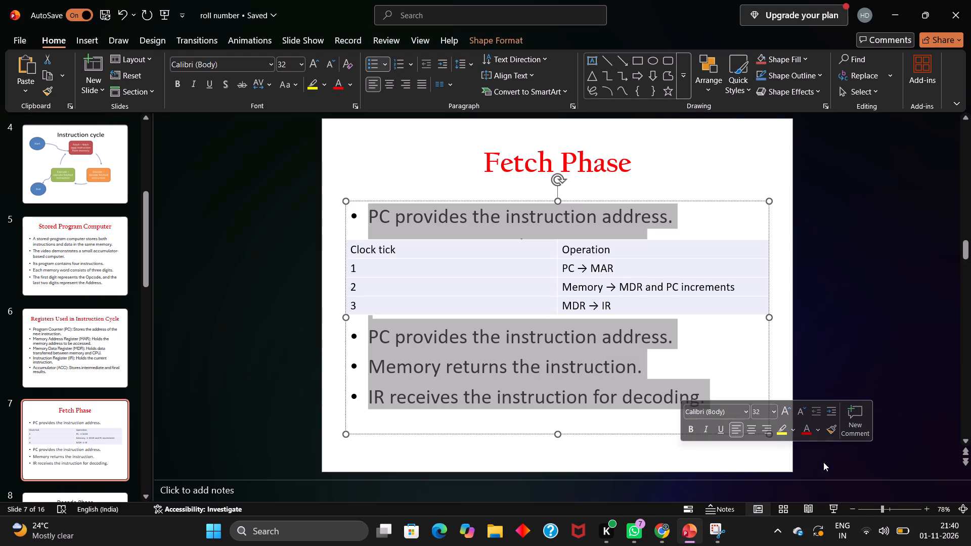
left_click(745, 414)
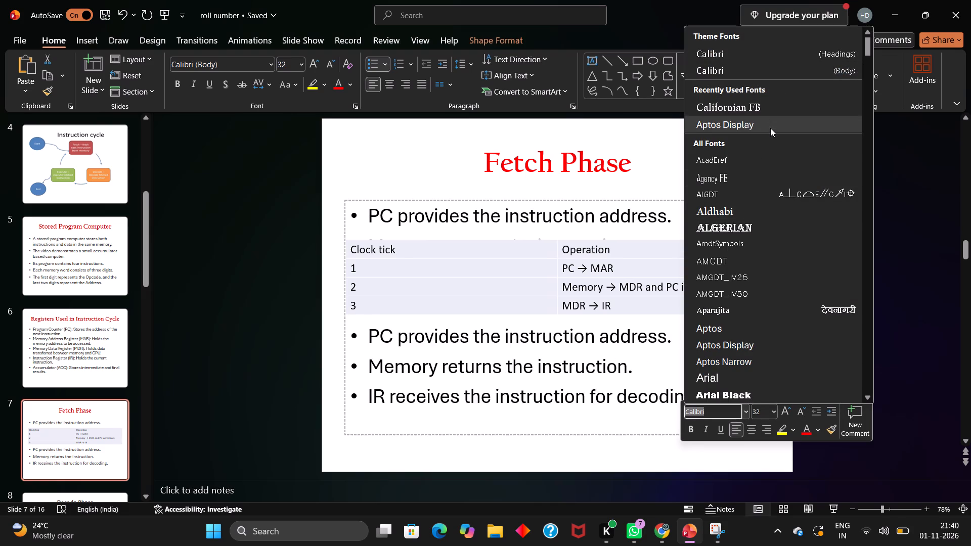
left_click(770, 128)
left_click(858, 277)
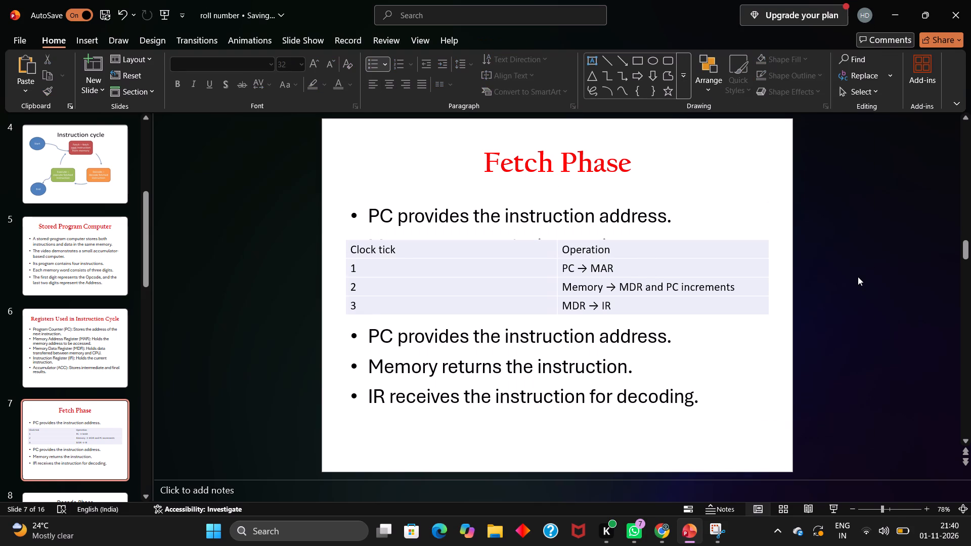
Format the "Decode Phase" title on slide 8 in bold red Californian FB.
scroll(96, 439, "down", 1)
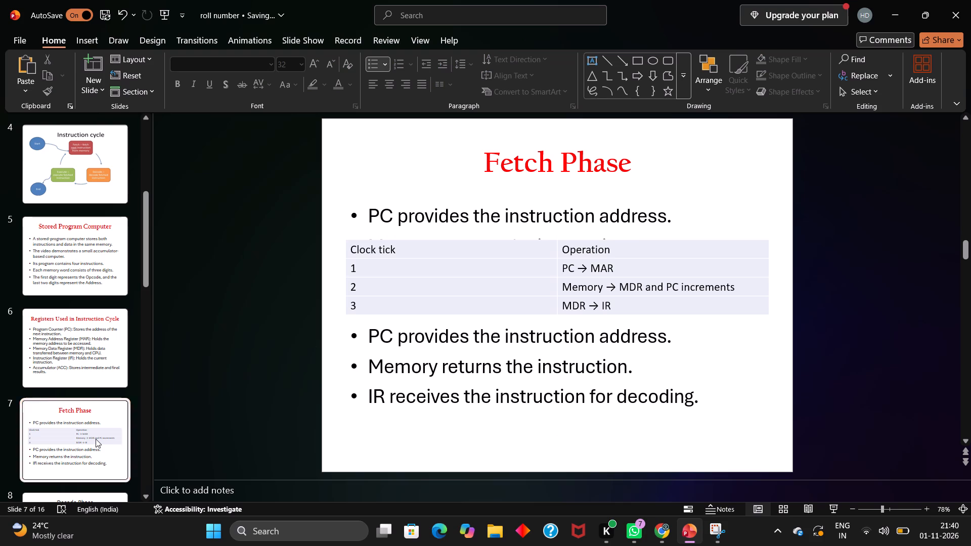
scroll(96, 439, "down", 1)
left_click(96, 403)
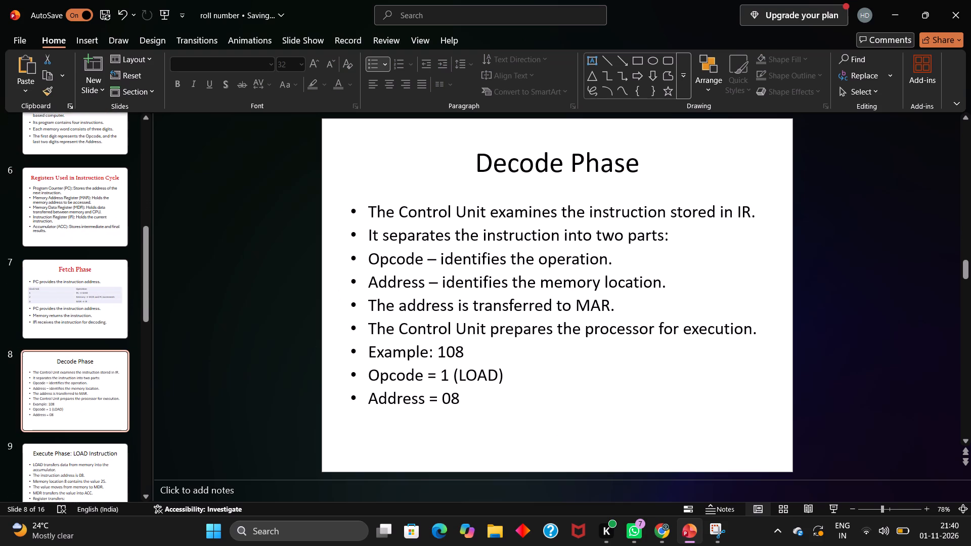
left_click(485, 196)
left_click(488, 171)
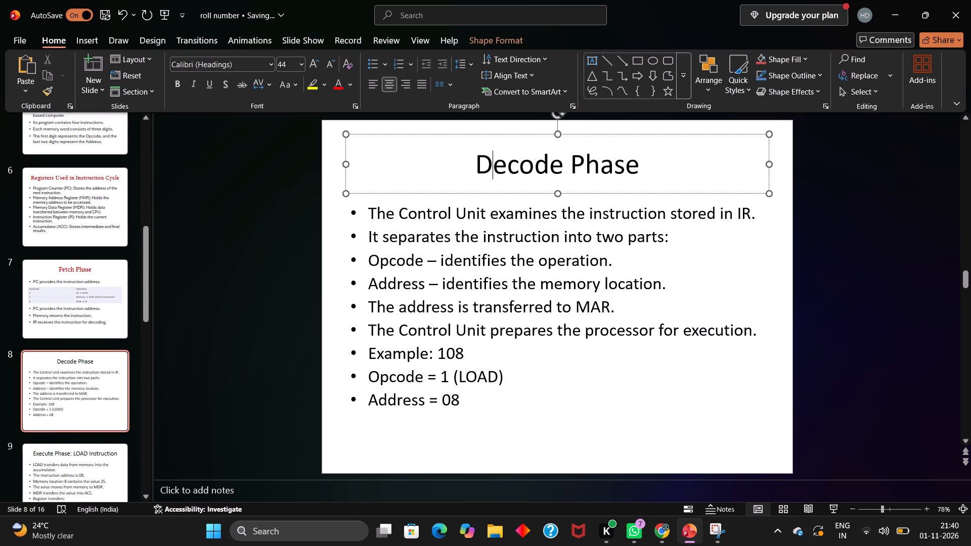
left_click_drag(475, 167, 660, 169)
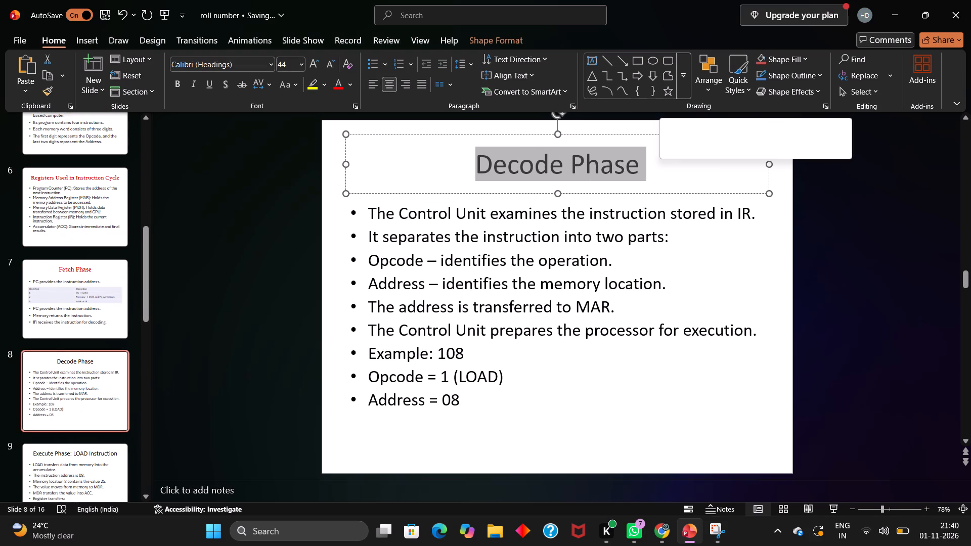
left_click(666, 151)
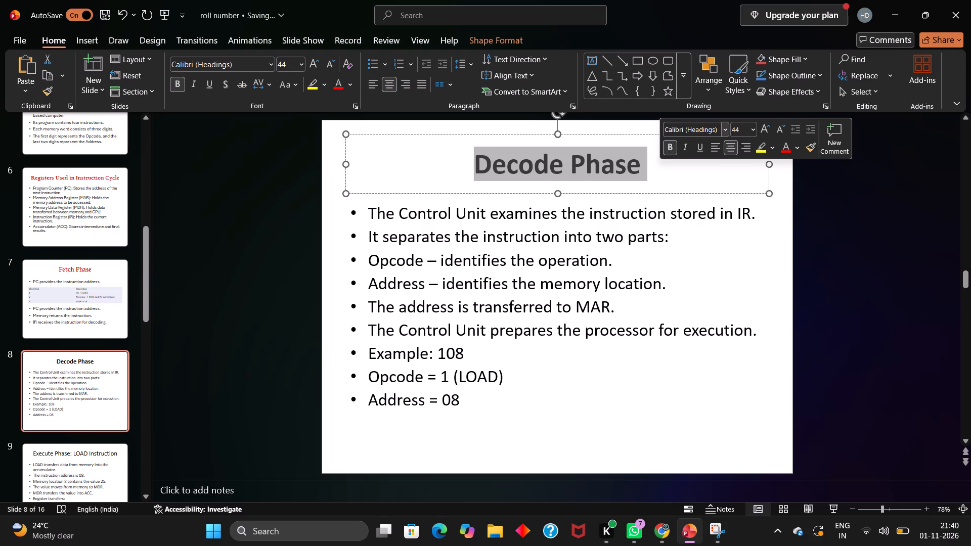
left_click(724, 130)
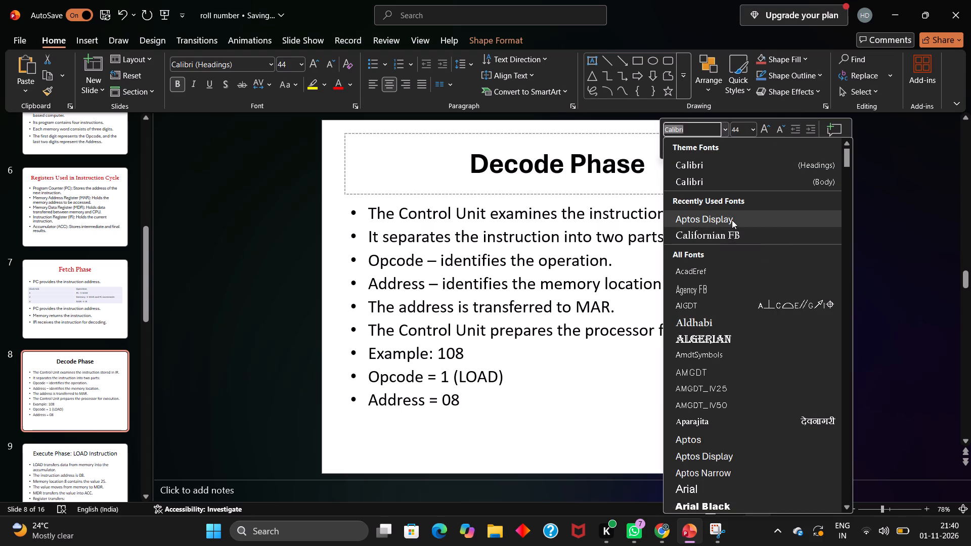
left_click(732, 234)
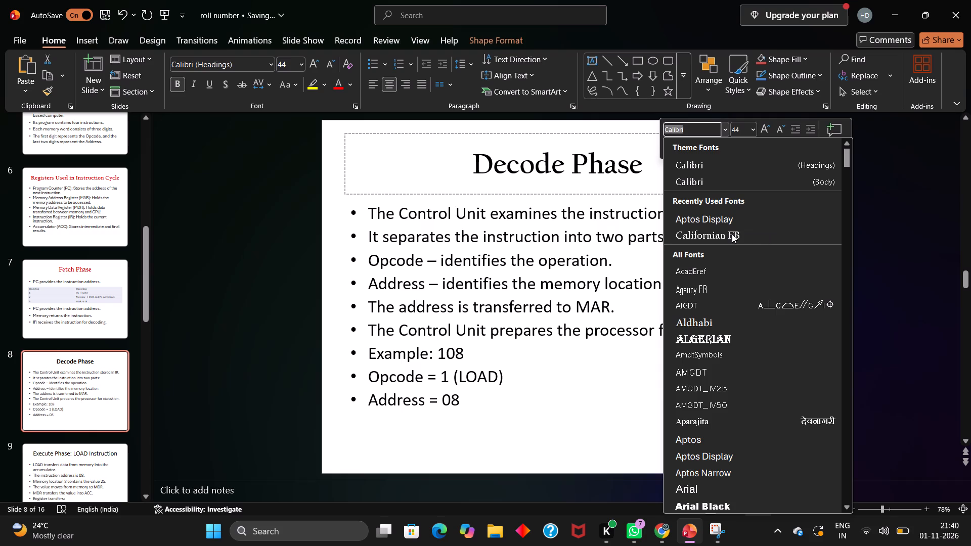
left_click(732, 234)
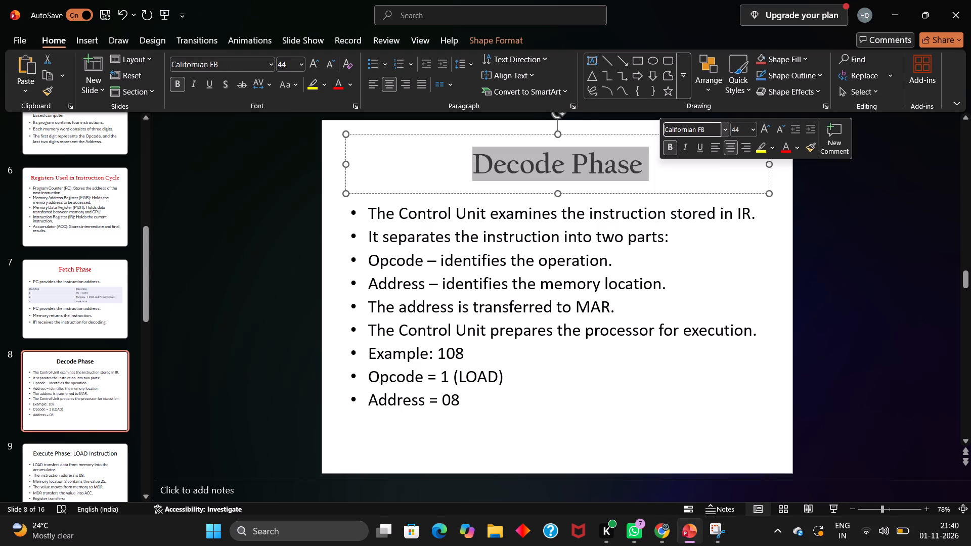
left_click(781, 147)
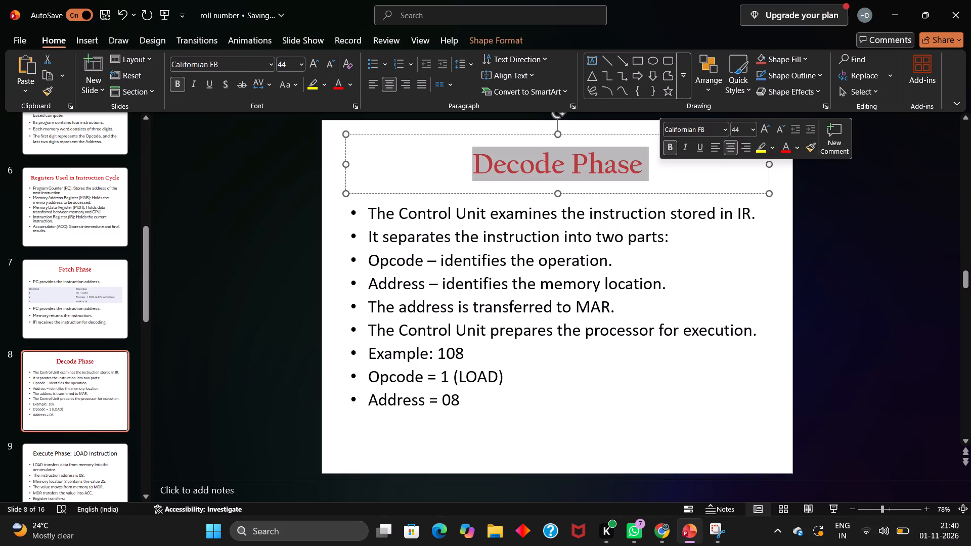
Format the "Execute Phase: LOAD Instruction" title on slide 9 in bold red Californian FB.
left_click(839, 430)
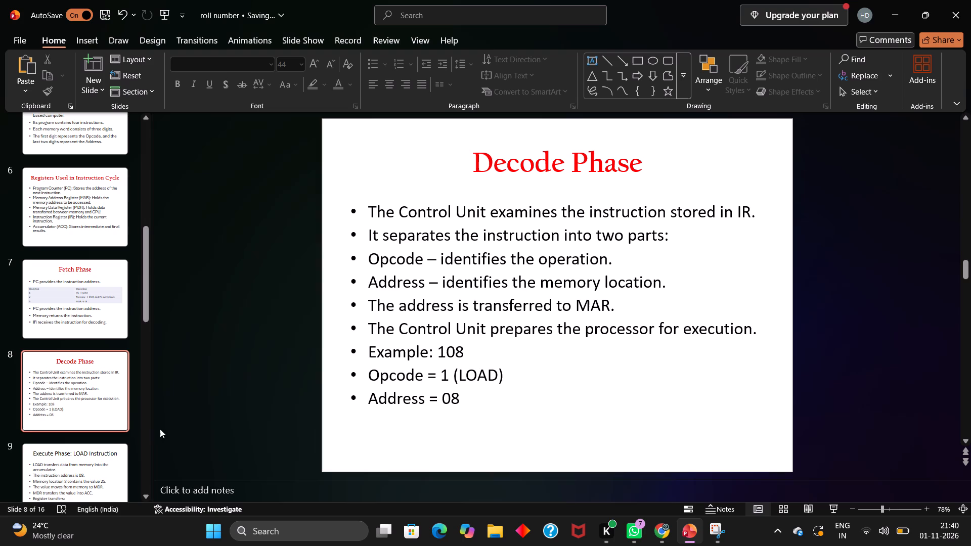
left_click(115, 457)
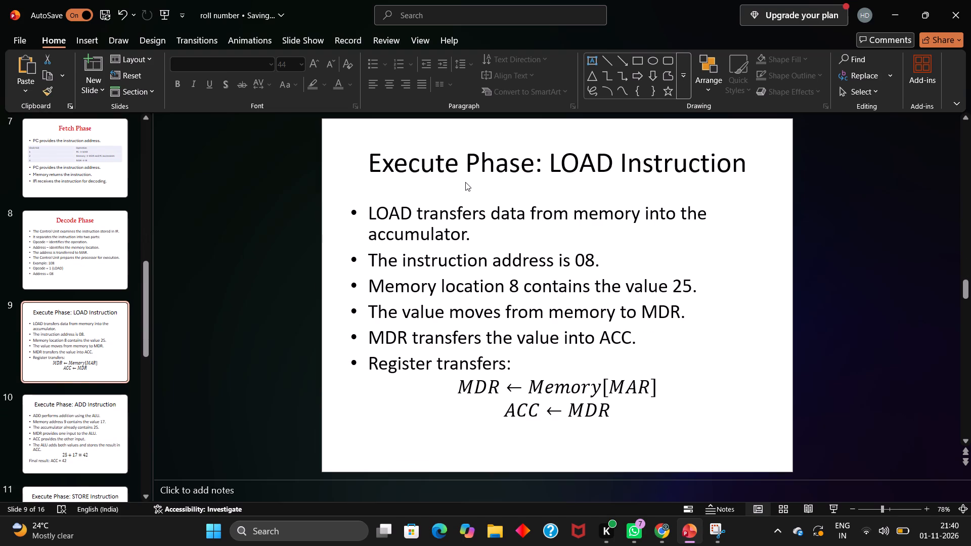
left_click(465, 182)
left_click(465, 168)
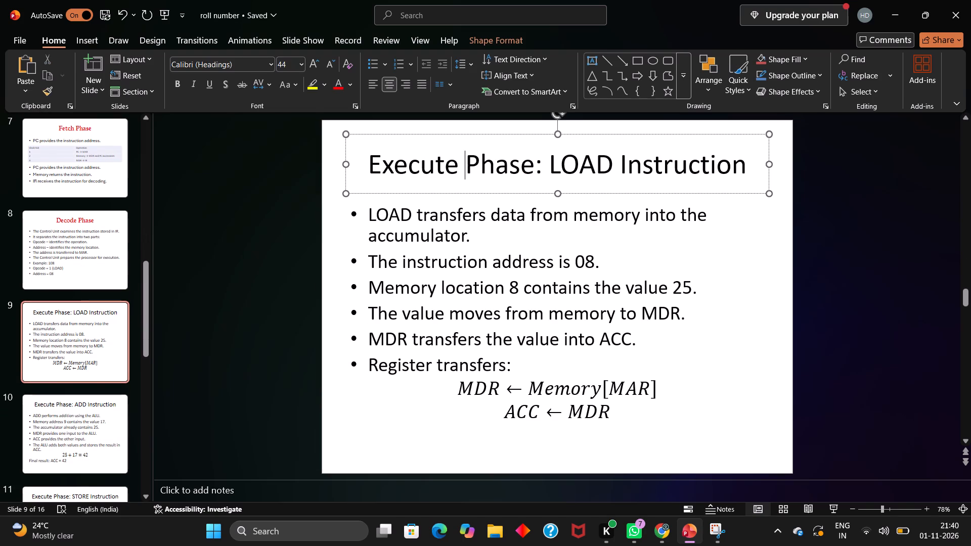
left_click_drag(367, 160, 660, 170)
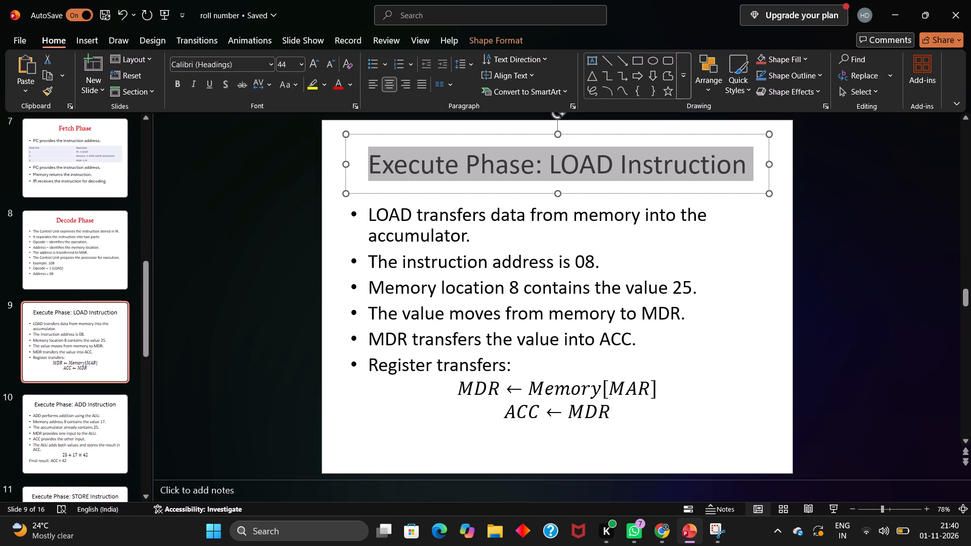
left_click_drag(660, 170, 684, 170)
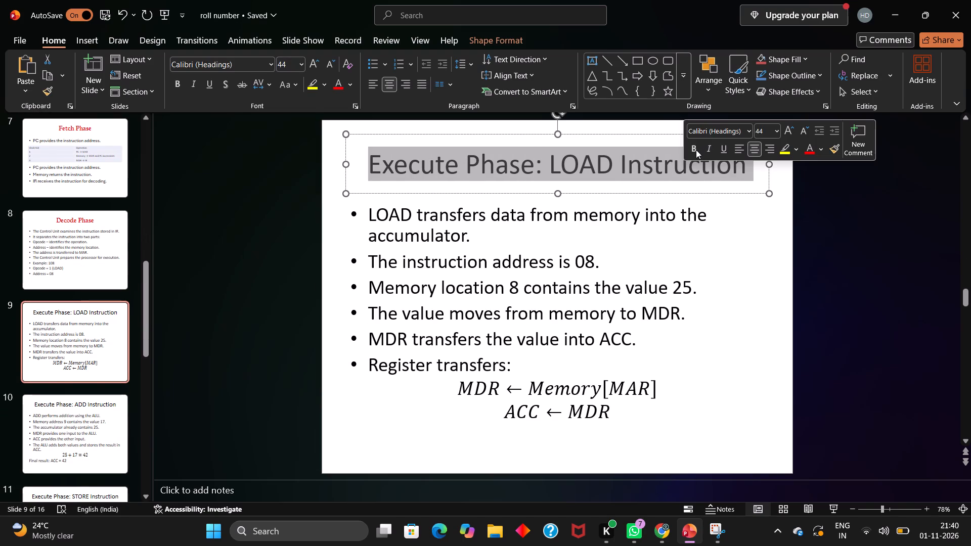
left_click(696, 150)
left_click(749, 131)
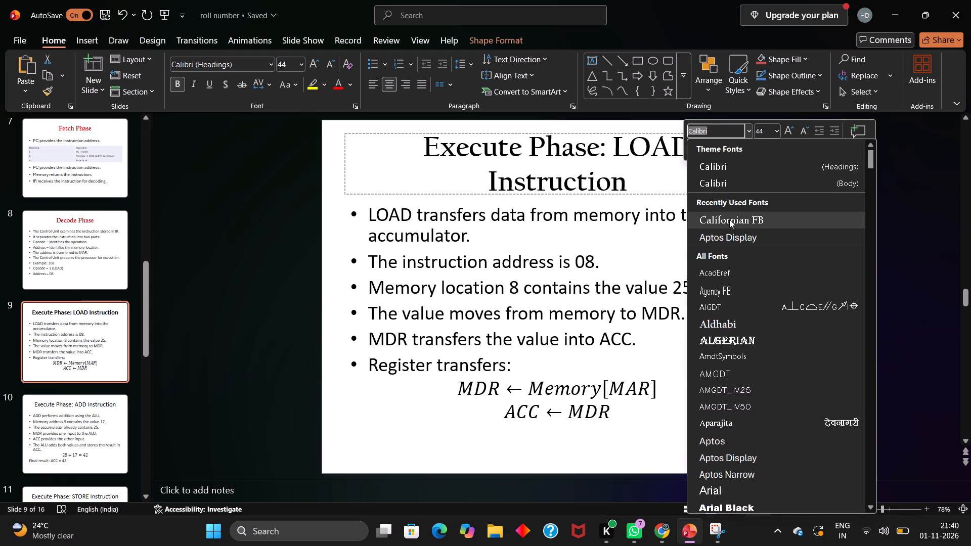
left_click(729, 219)
left_click(808, 152)
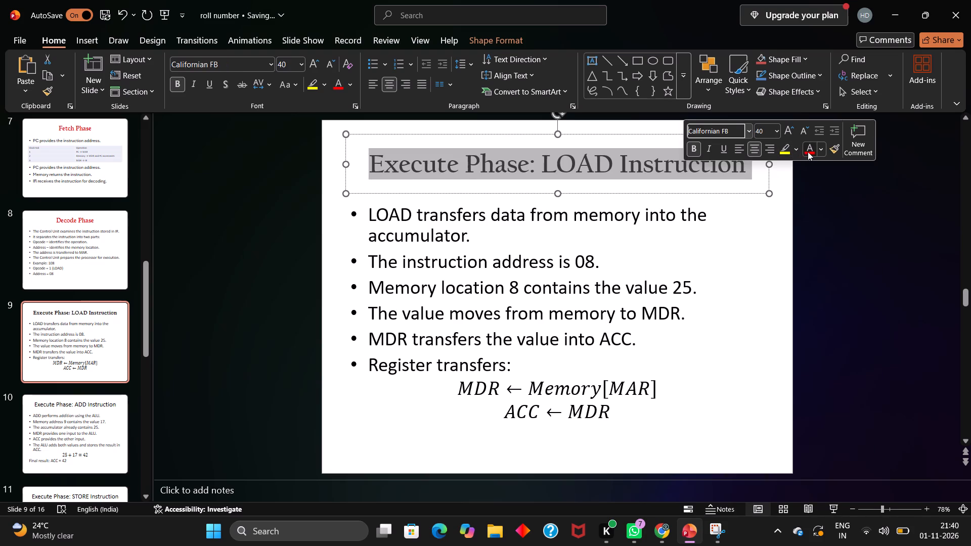
Change the font of all the body text on the "Execute Phase: LOAD Instruction" slide to Aptos Display.
left_click(726, 289)
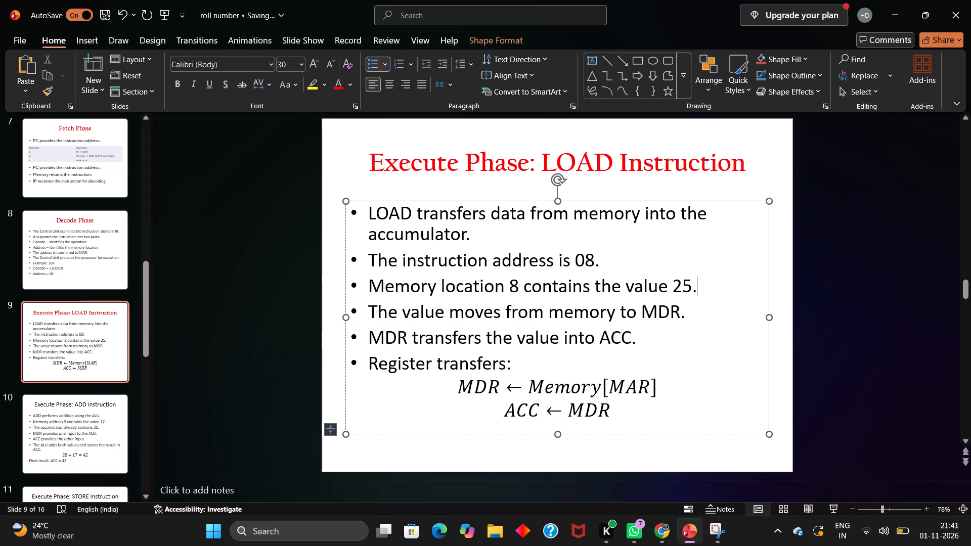
left_click_drag(367, 212, 563, 358)
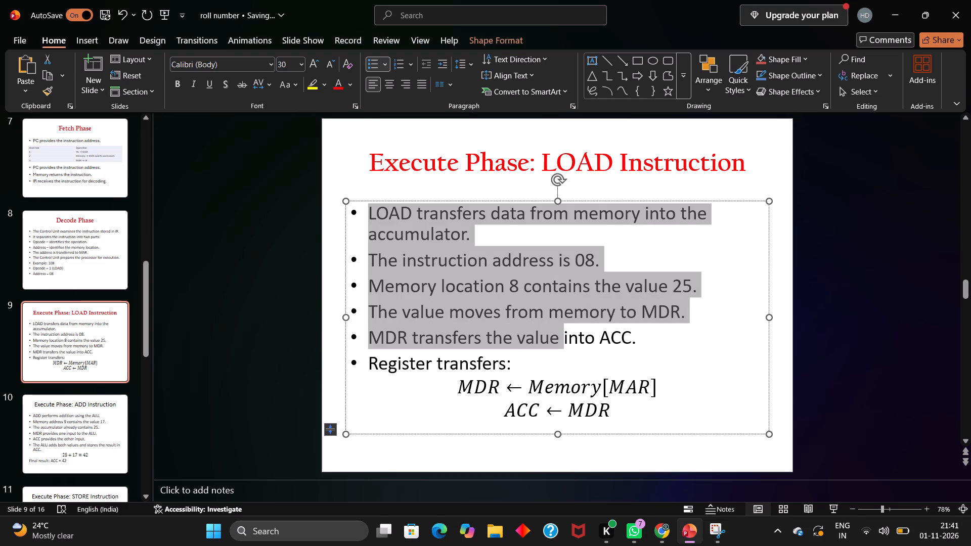
left_click_drag(563, 358, 649, 445)
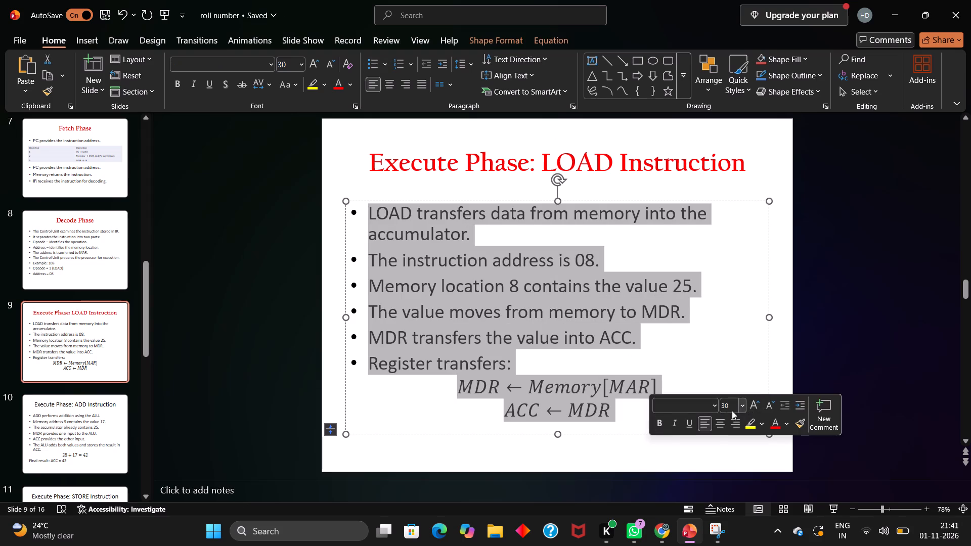
left_click(716, 410)
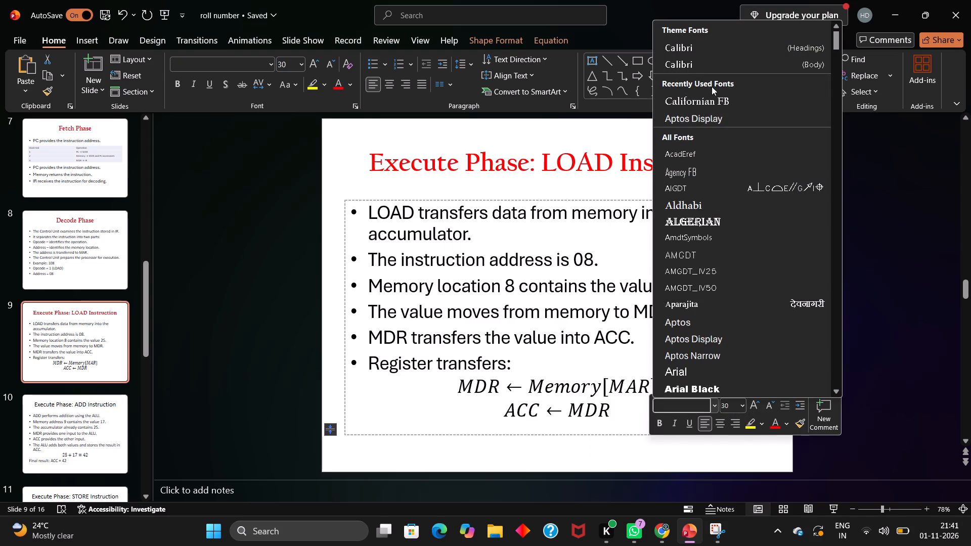
left_click(707, 113)
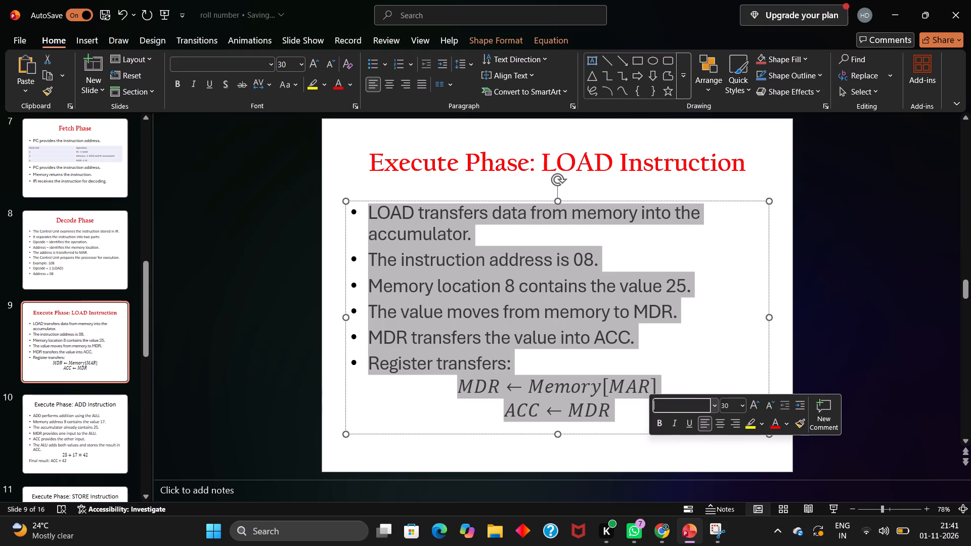
left_click(300, 283)
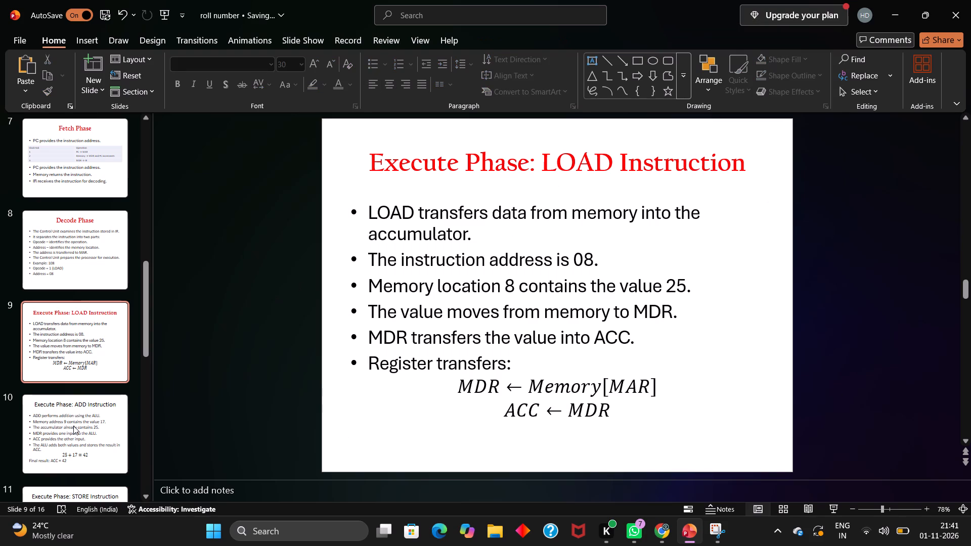
Format the "Execute Phase: ADD Instruction" title on slide 10 in bold red Californian FB.
left_click(73, 426)
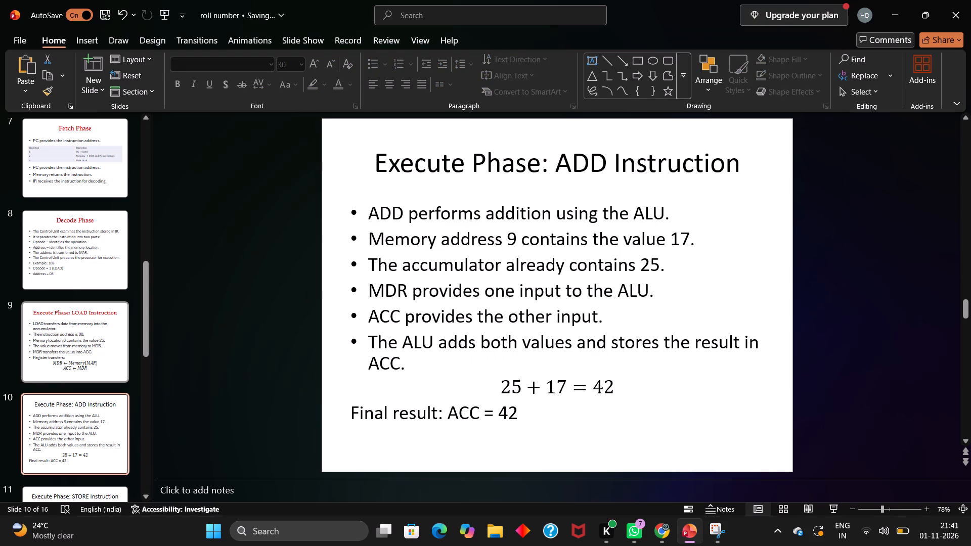
left_click(416, 173)
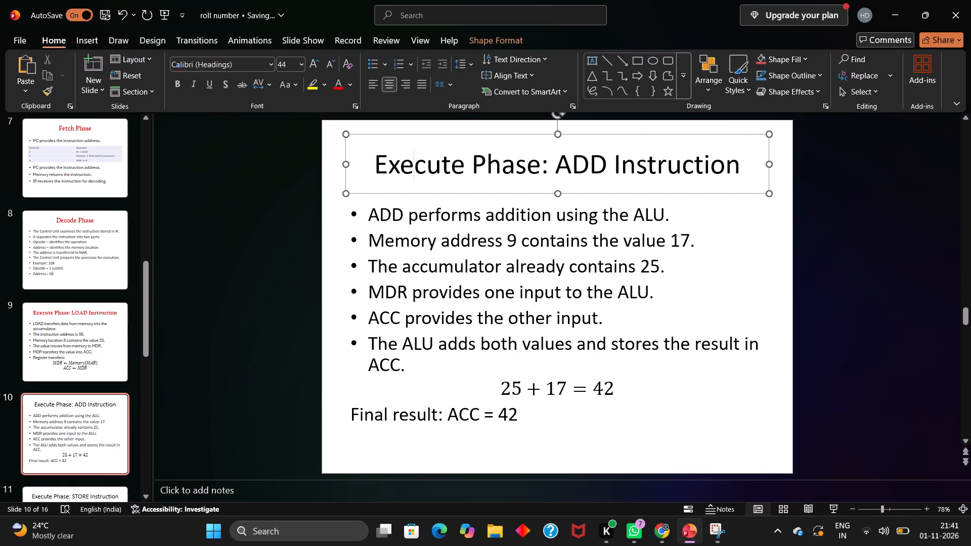
left_click(379, 164)
left_click_drag(379, 164, 613, 163)
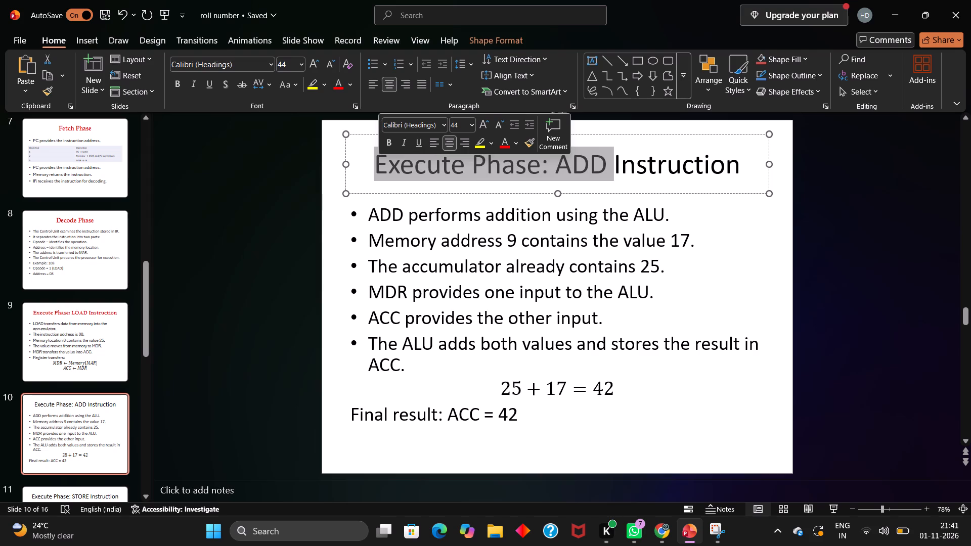
left_click_drag(613, 163, 668, 163)
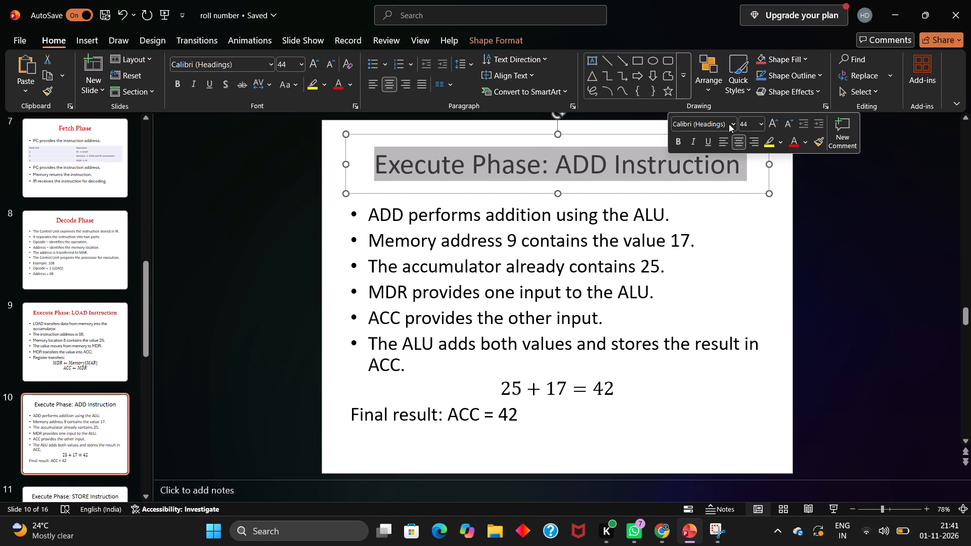
left_click(731, 123)
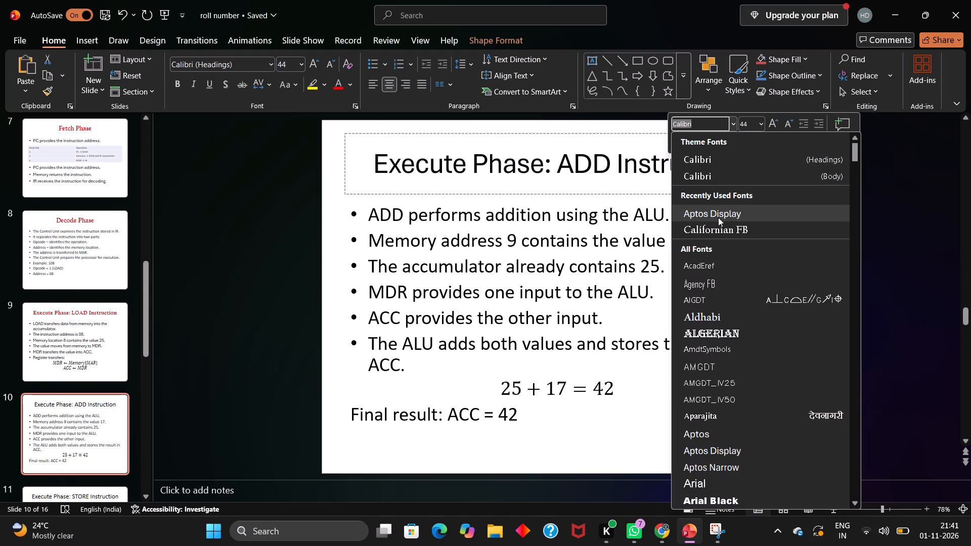
left_click(718, 225)
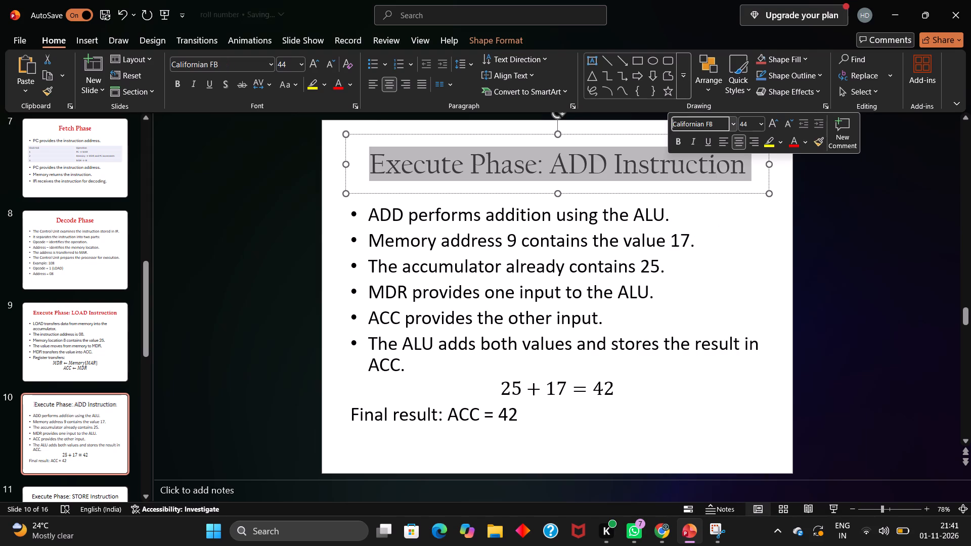
left_click(789, 146)
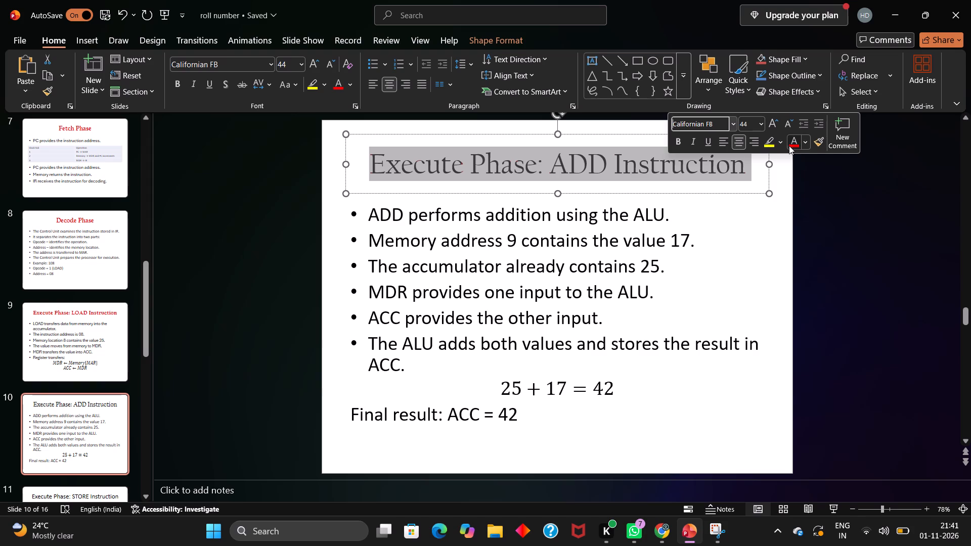
left_click(681, 138)
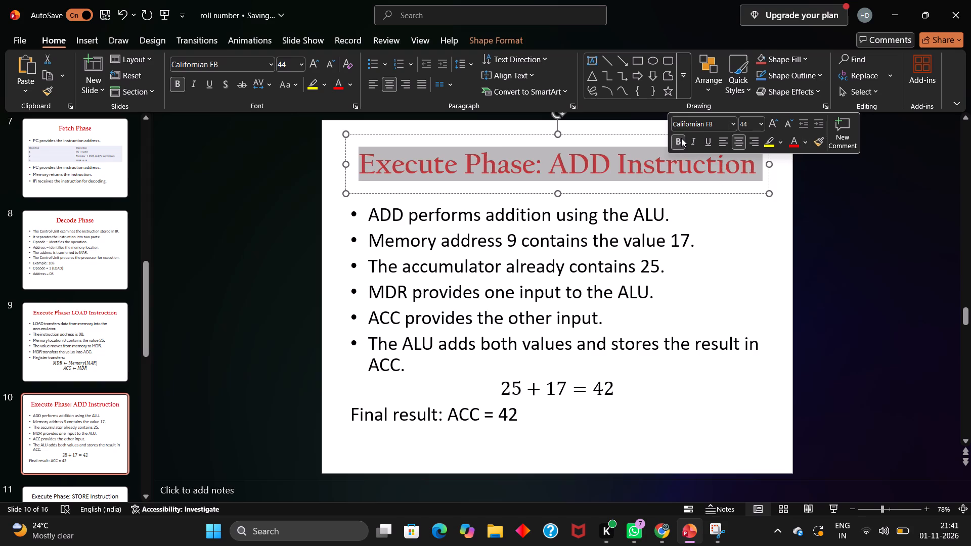
left_click(850, 265)
Change the font of all the body text on the "Execute Phase: ADD Instruction" slide, including the final result line, to Aptos Display.
left_click(682, 291)
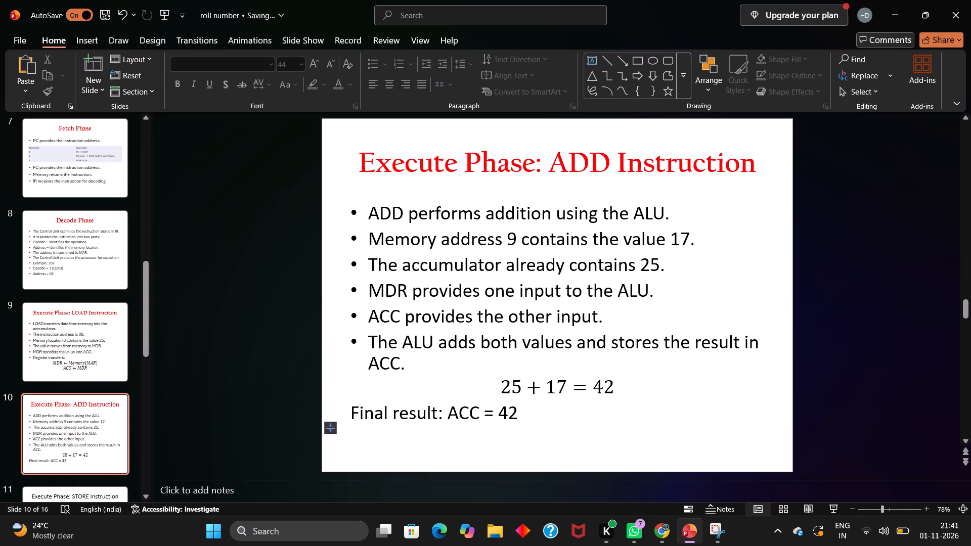
left_click_drag(369, 216, 495, 361)
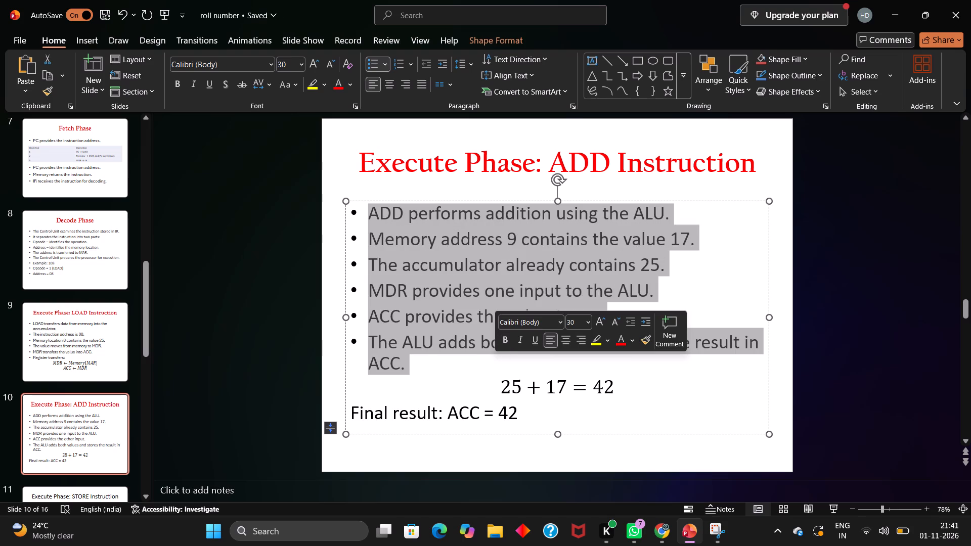
left_click_drag(525, 419, 394, 268)
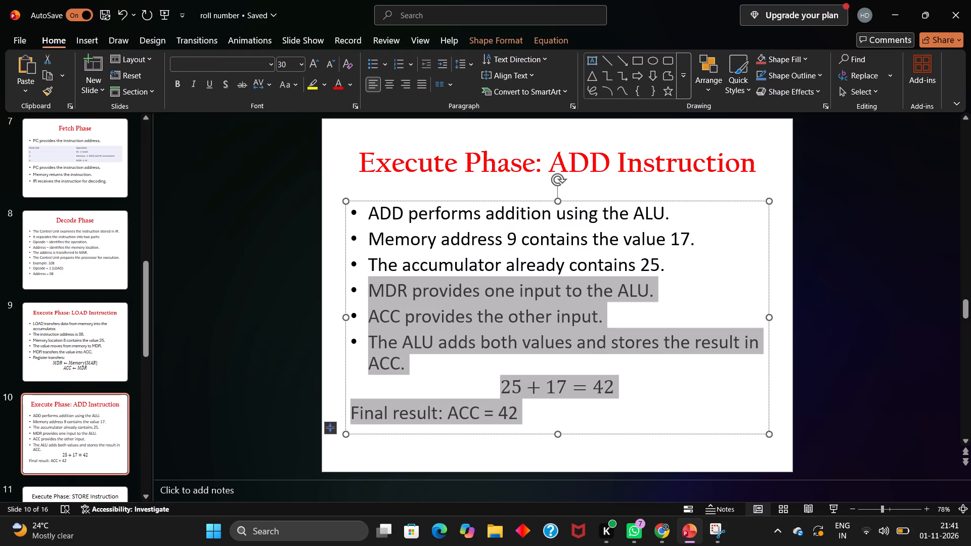
left_click_drag(394, 268, 372, 219)
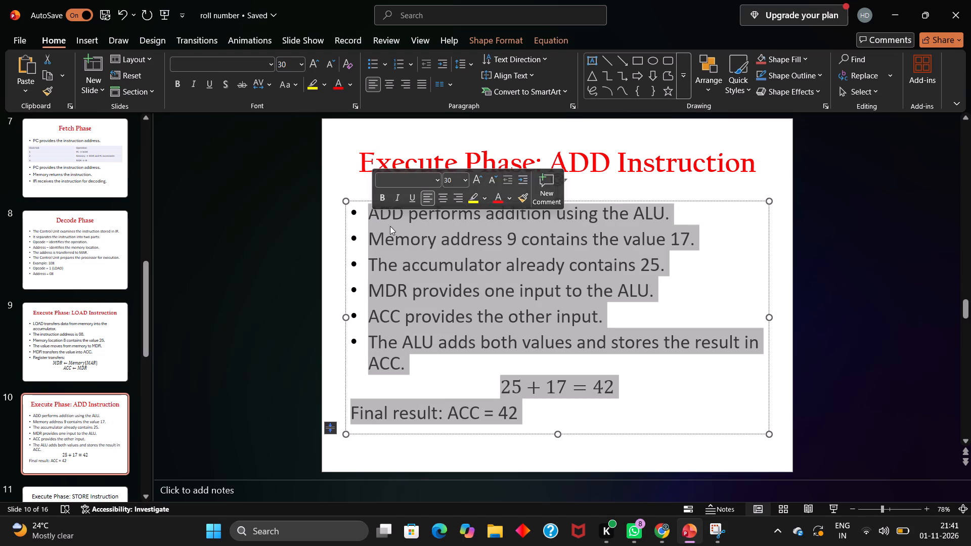
left_click(436, 184)
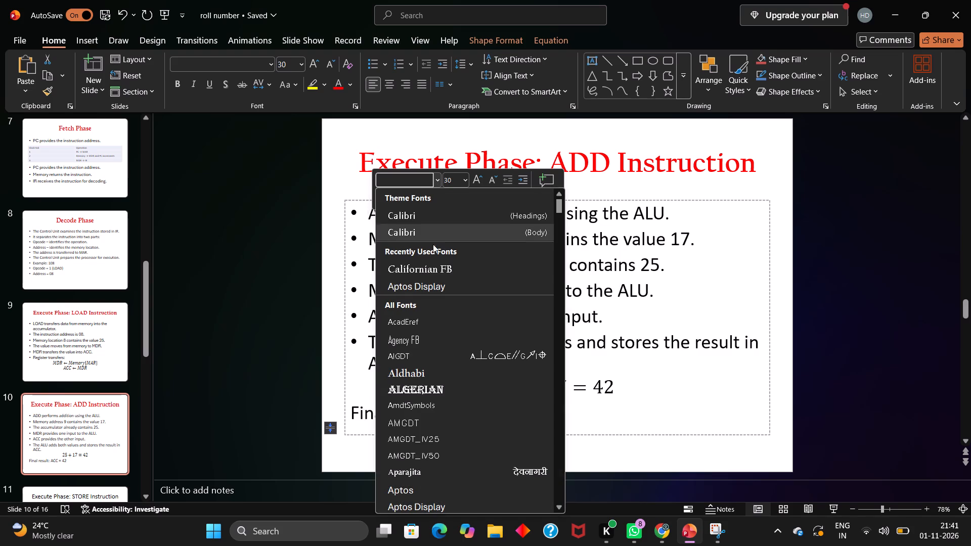
left_click(427, 281)
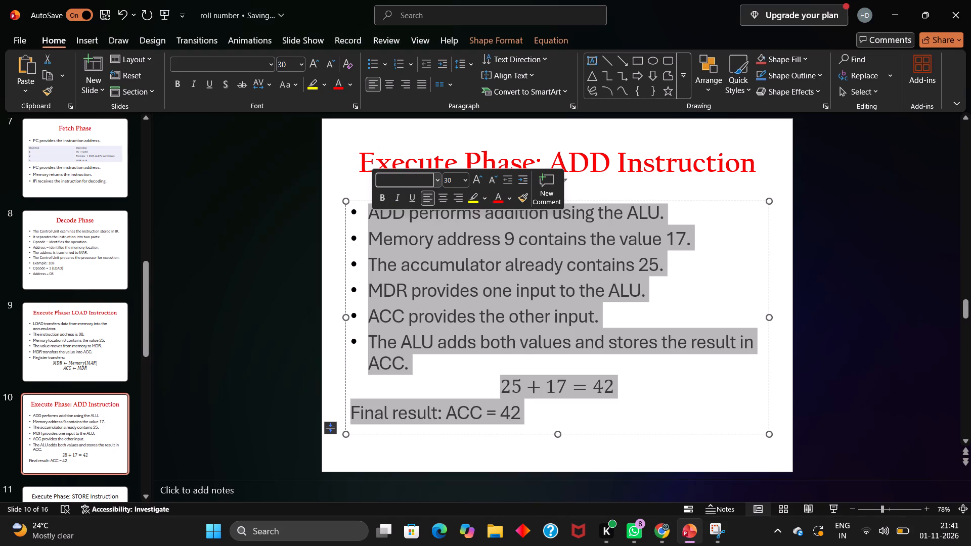
left_click(659, 397)
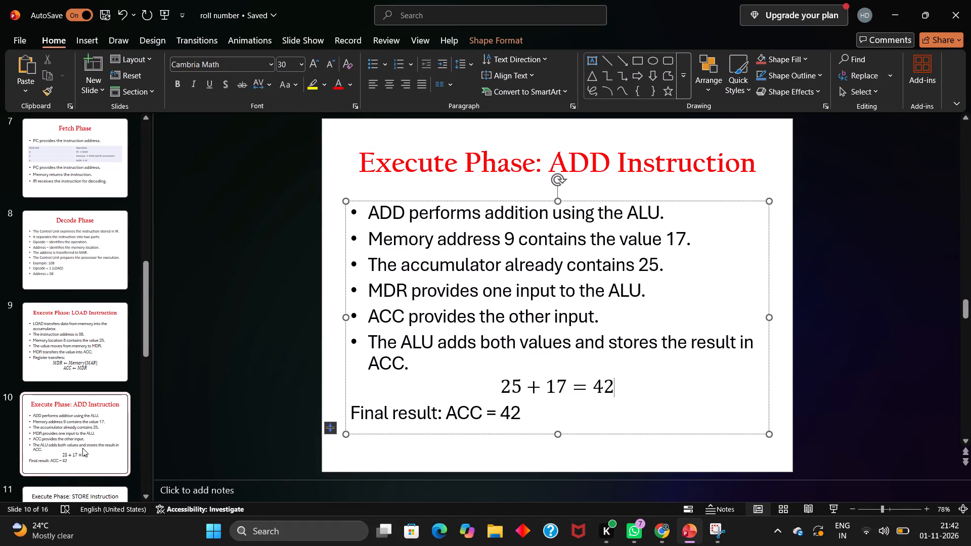
Format the "Execute Phase: STORE Instruction" title on slide 11 in bold red Californian FB.
scroll(82, 448, "down", 2)
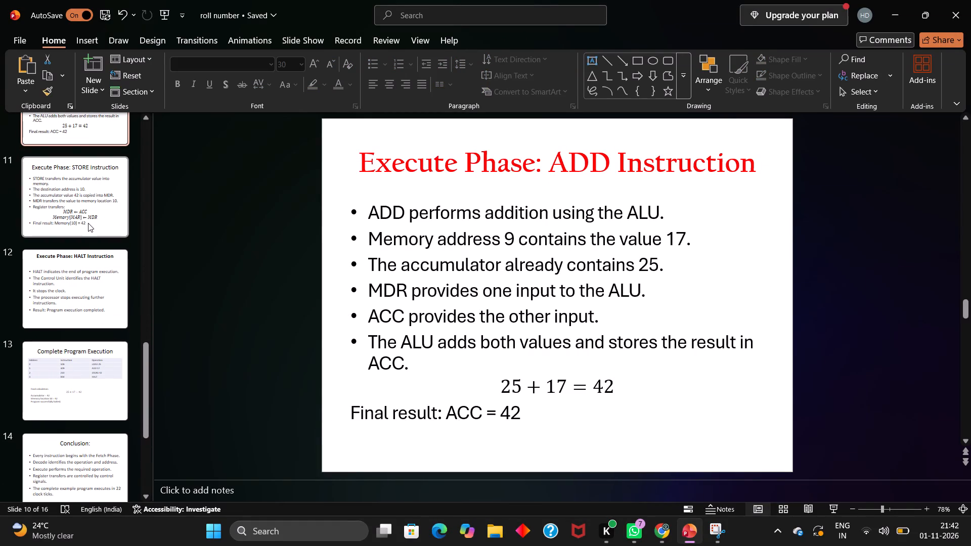
left_click(88, 223)
left_click(427, 173)
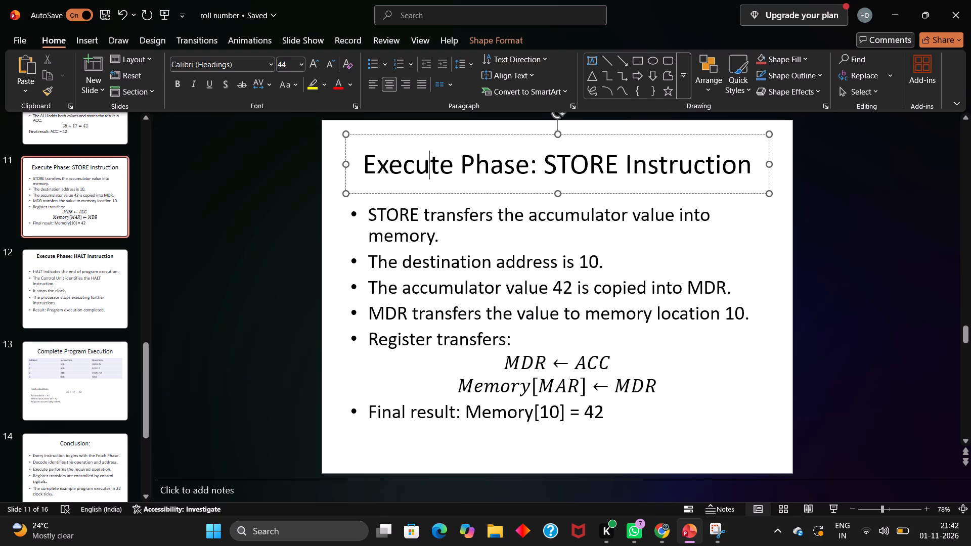
left_click_drag(360, 162, 371, 163)
left_click_drag(371, 163, 673, 168)
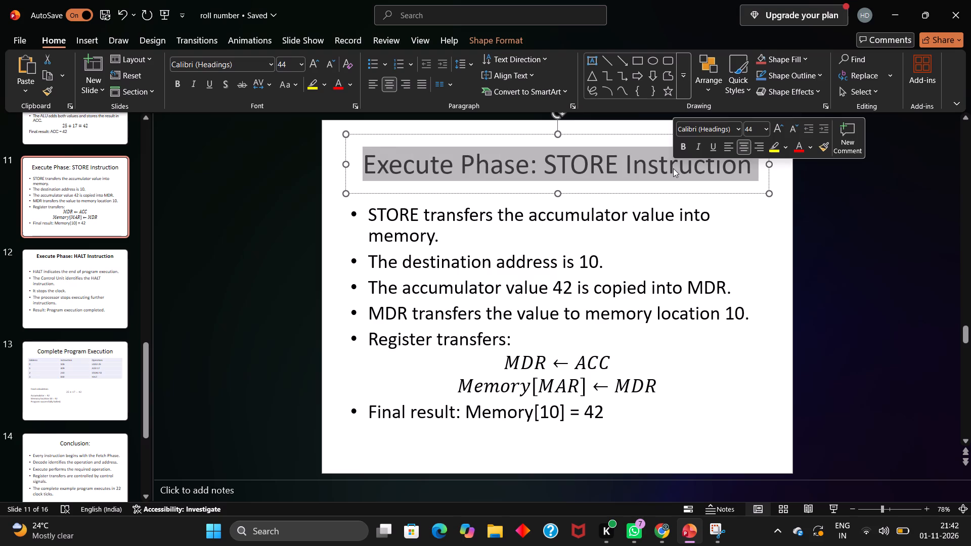
left_click(678, 149)
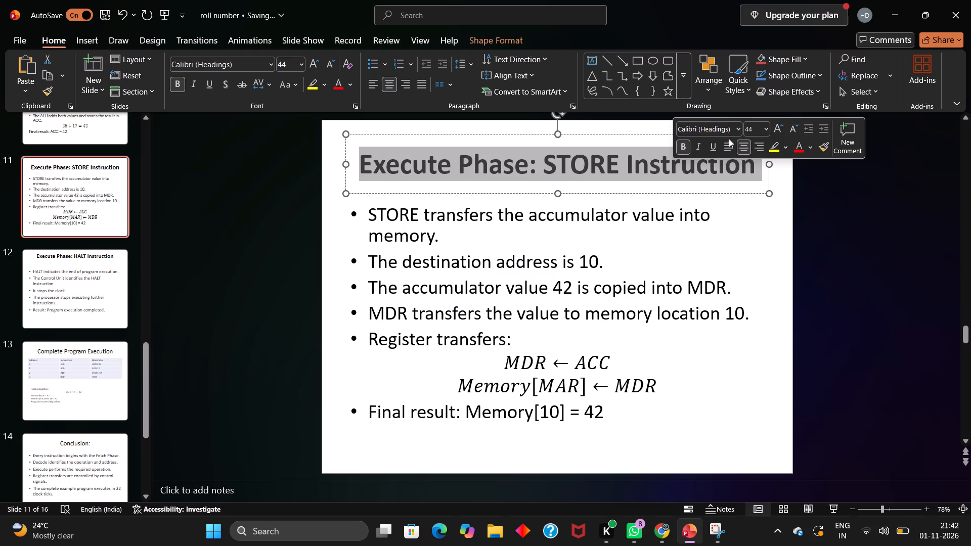
left_click(739, 126)
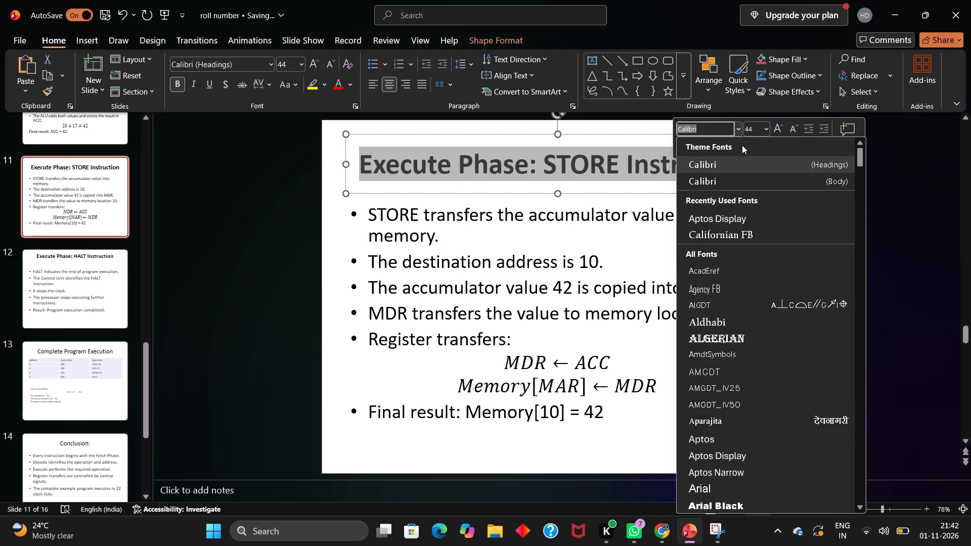
left_click(749, 229)
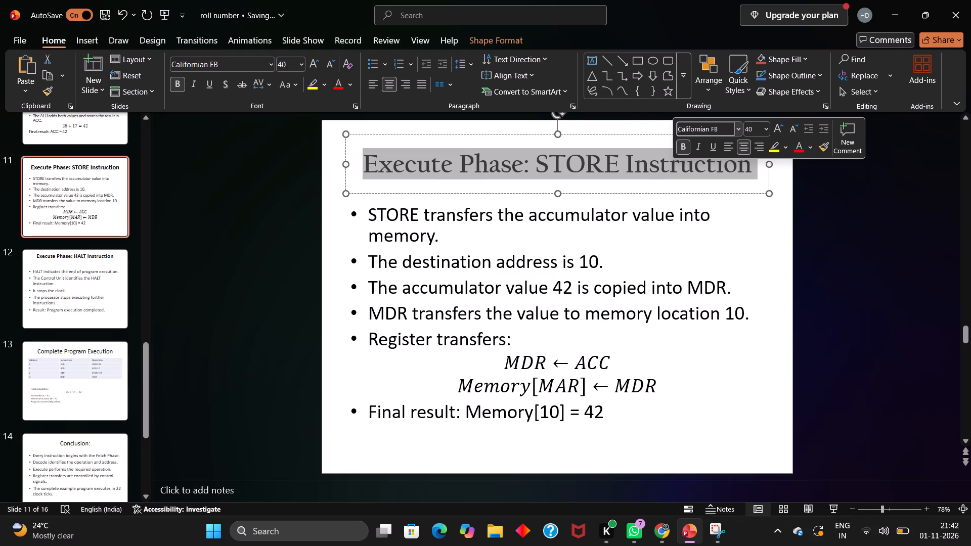
left_click(793, 150)
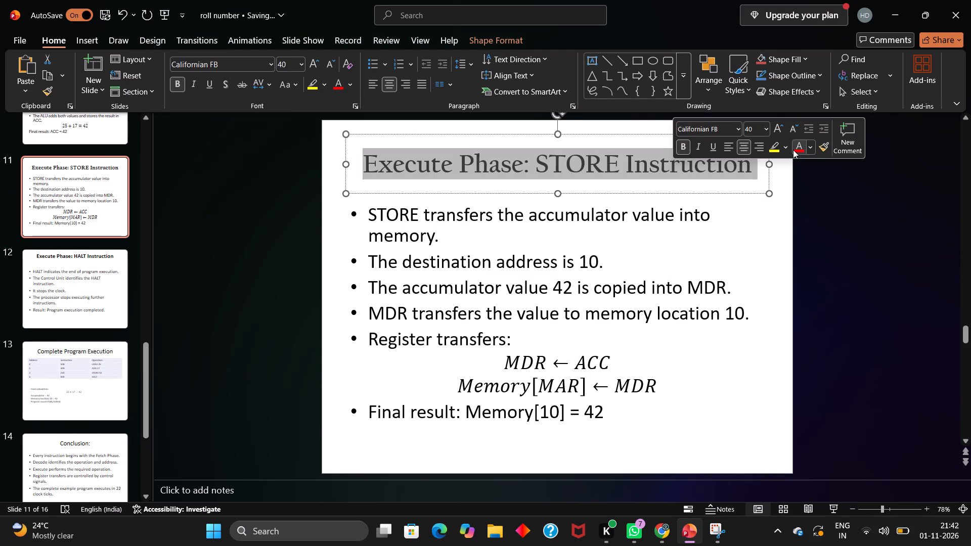
left_click(825, 233)
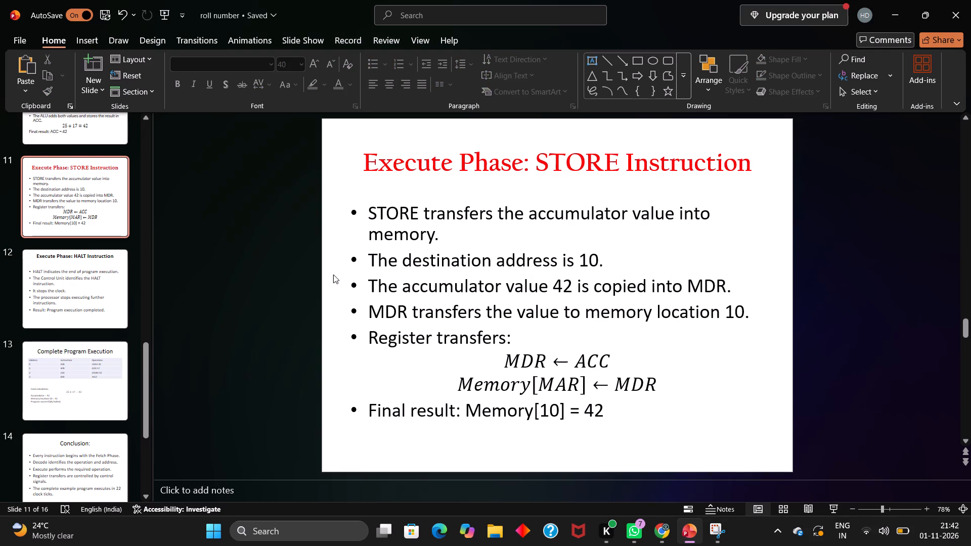
Change the "Execute Phase: HALT Instruction" title on slide 12 to red Californian FB.
left_click(97, 311)
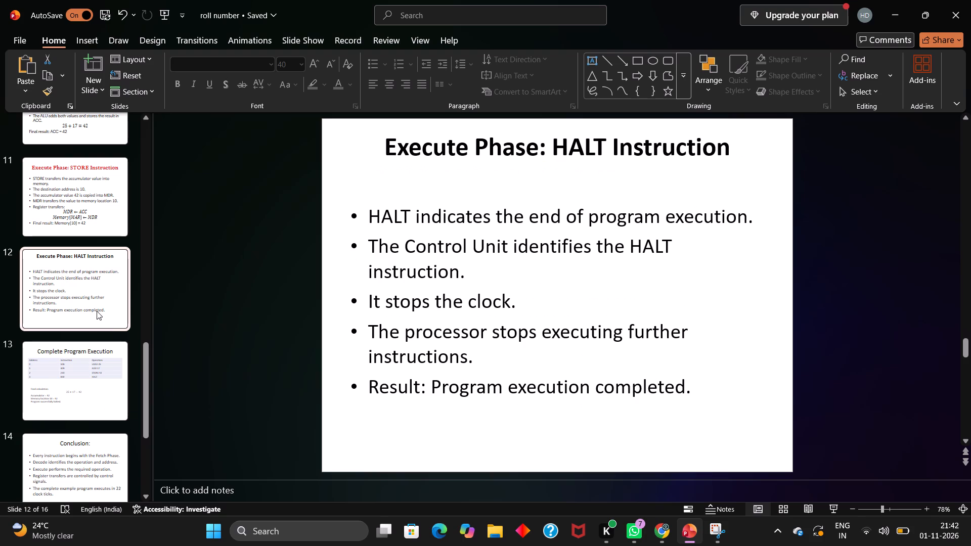
left_click(473, 167)
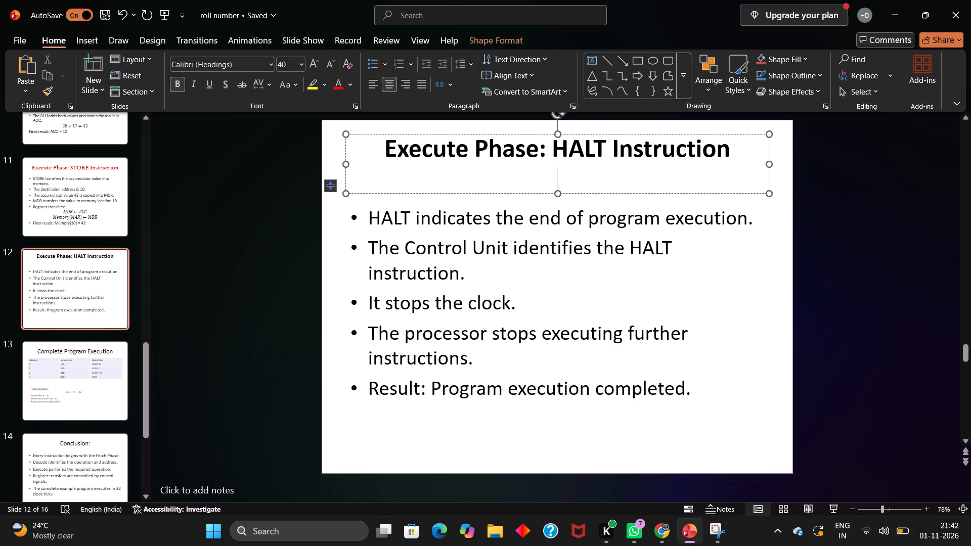
left_click_drag(384, 142, 654, 146)
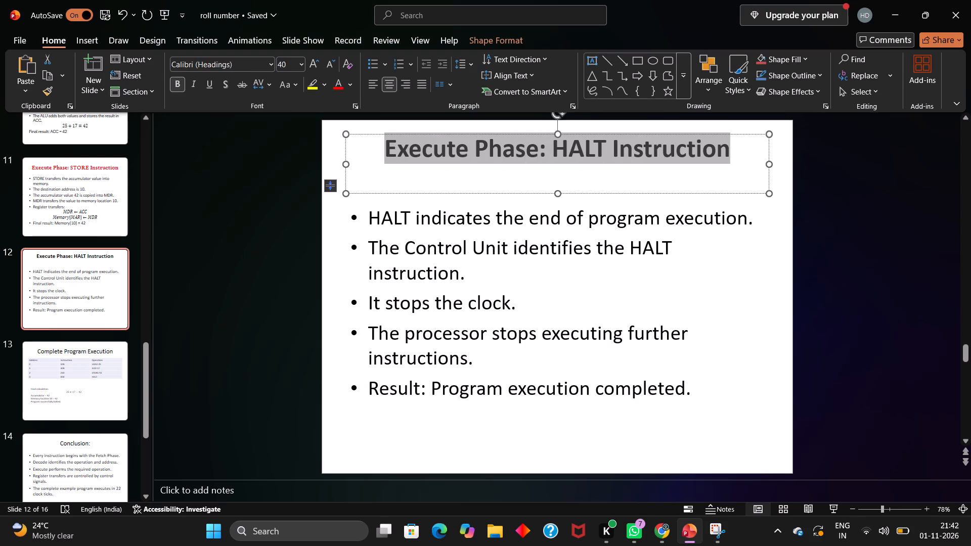
left_click_drag(654, 146, 677, 146)
left_click(742, 108)
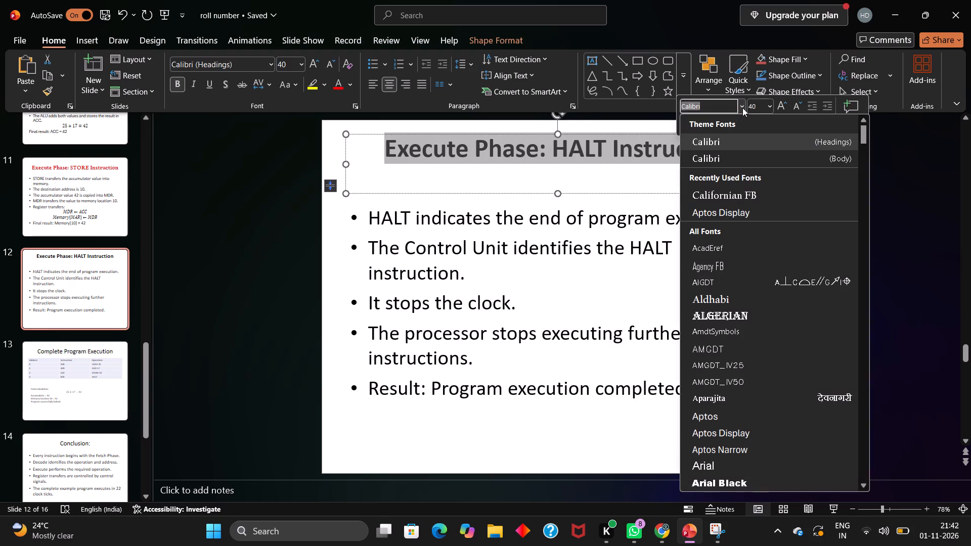
left_click(726, 195)
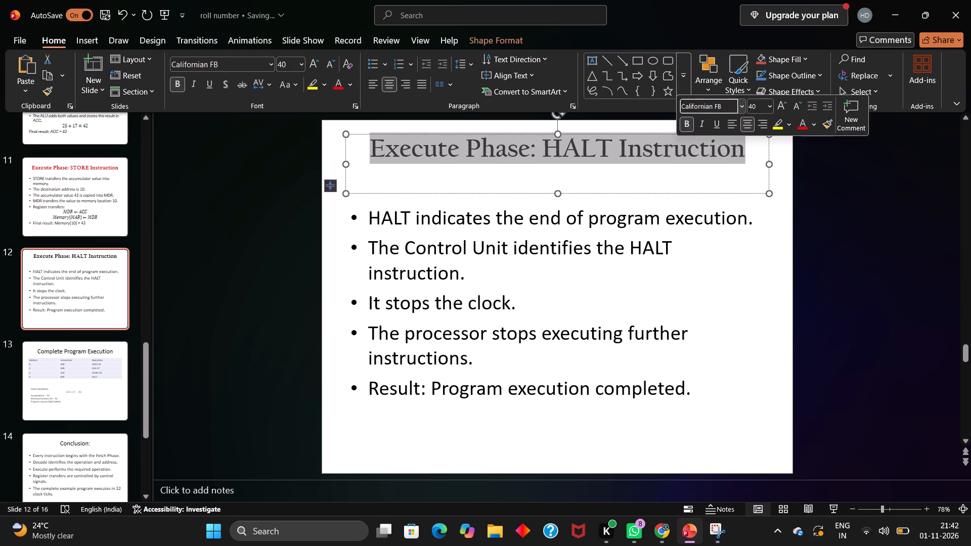
left_click(796, 129)
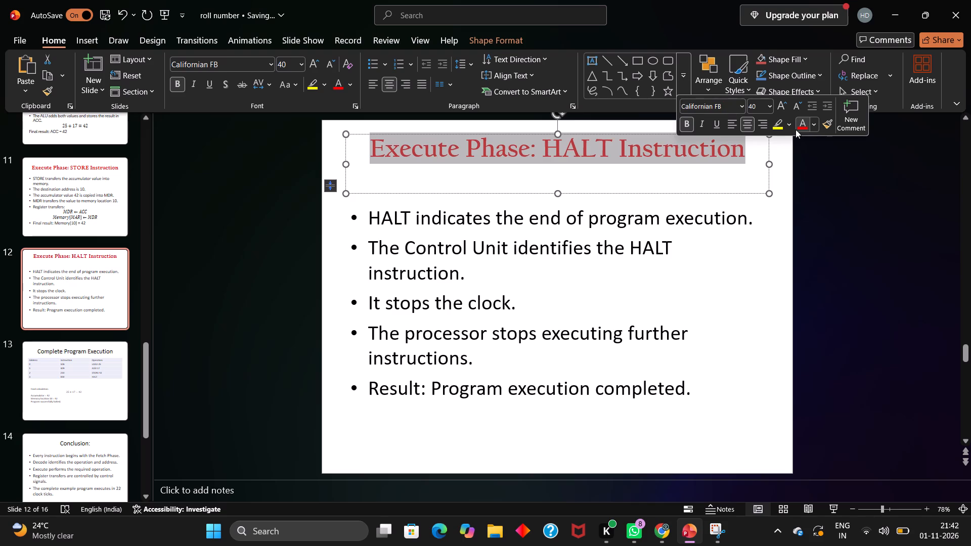
left_click(843, 245)
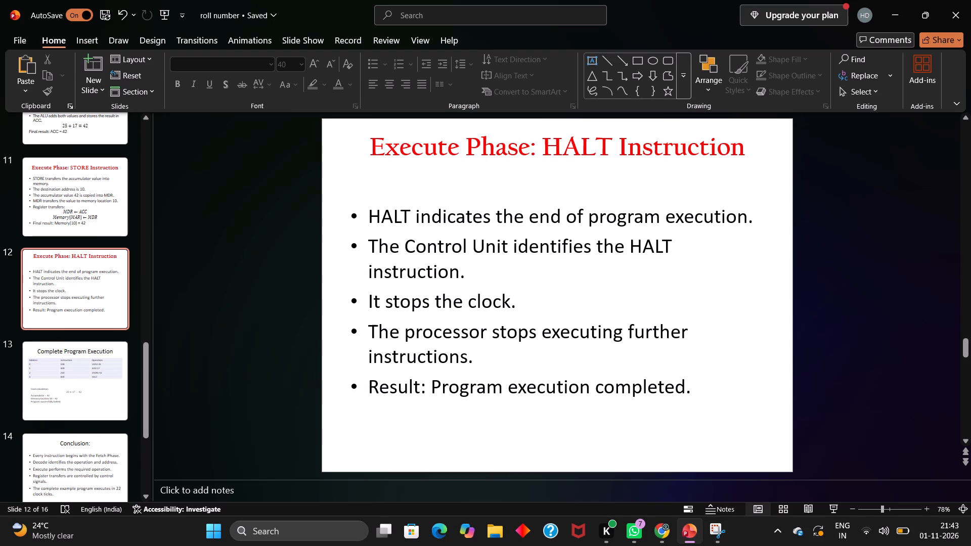
Change the font of all the body bullets on the "Execute Phase: HALT Instruction" slide to Aptos Display.
left_click(627, 275)
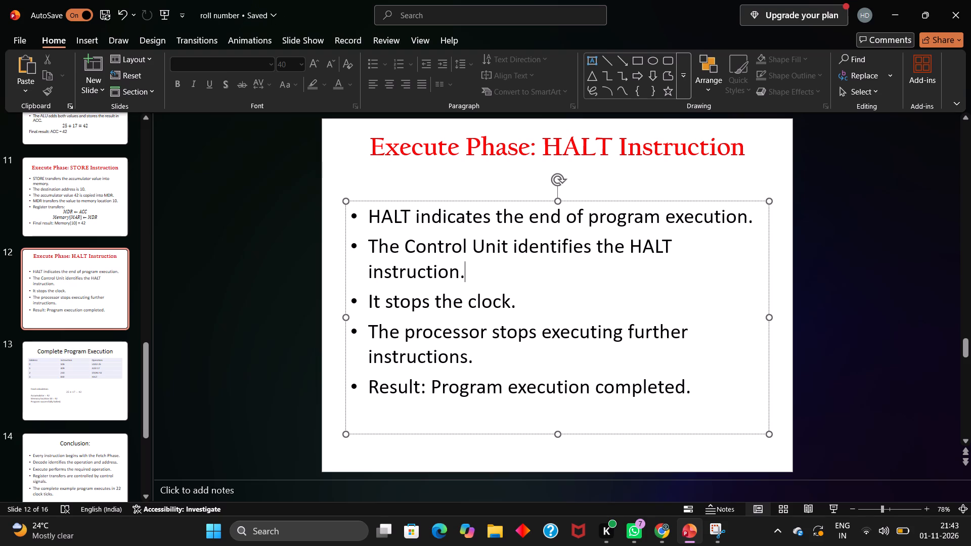
left_click_drag(373, 212, 635, 316)
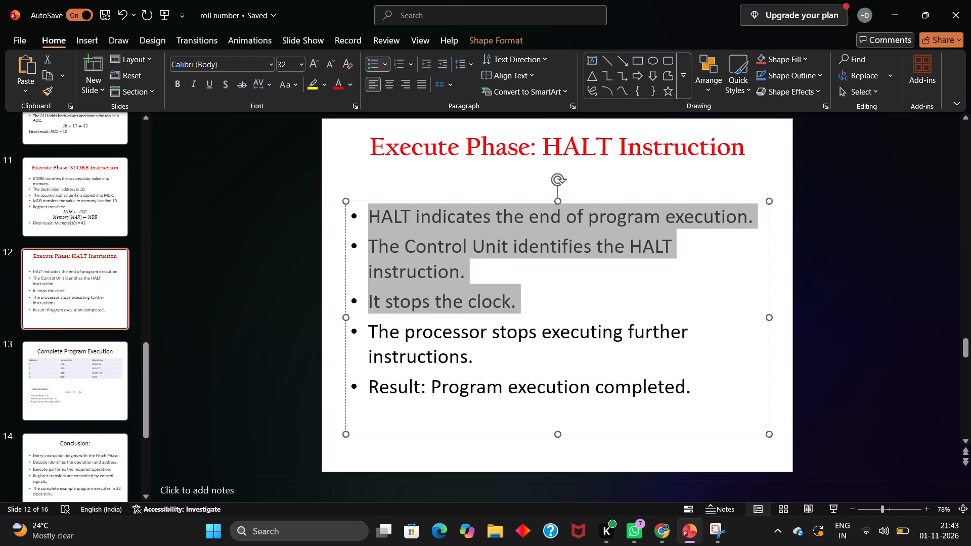
left_click_drag(635, 316, 690, 417)
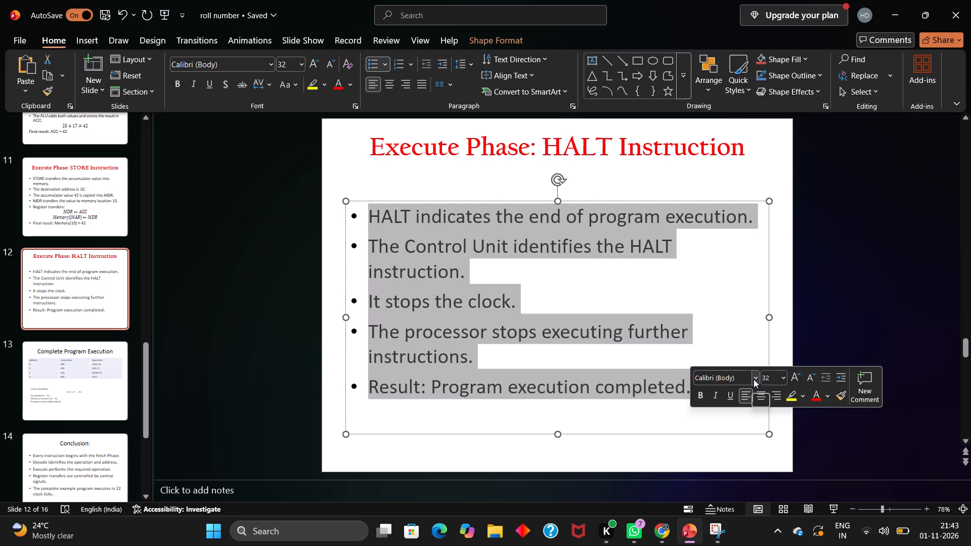
left_click(754, 379)
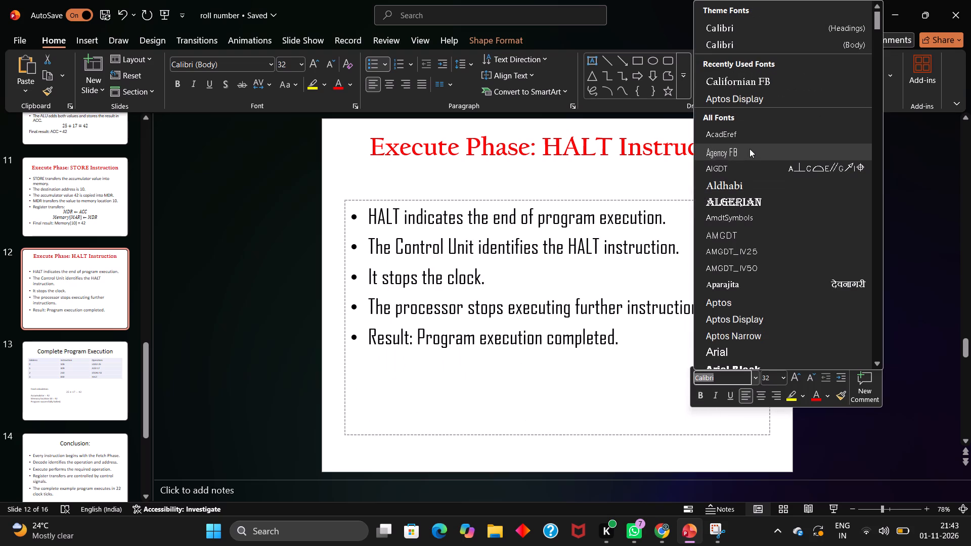
left_click(771, 105)
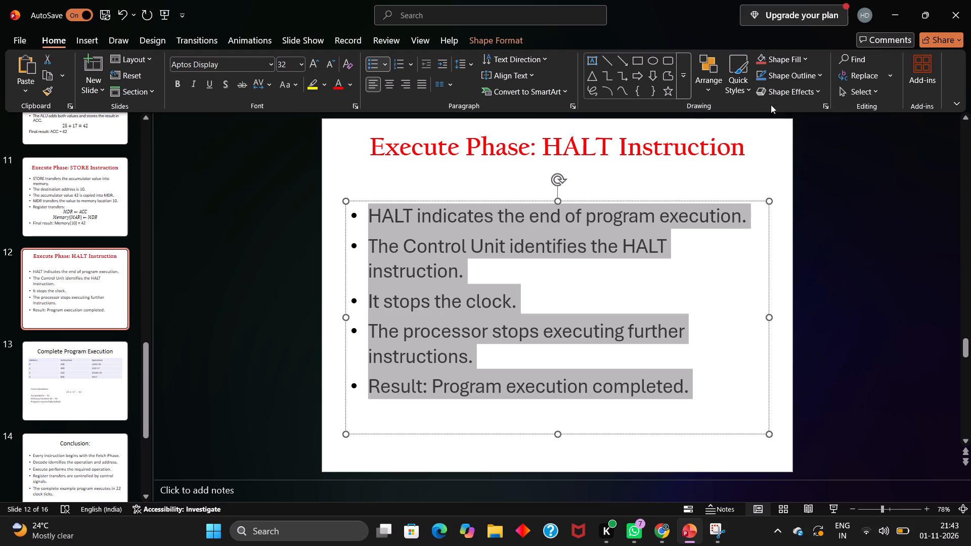
left_click(872, 238)
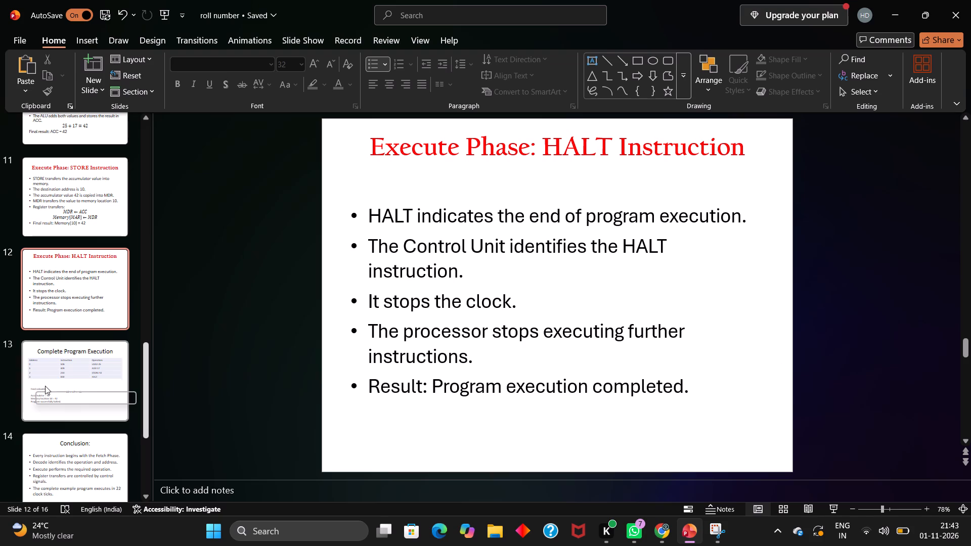
Format the "Complete Program Execution" title on slide 13 in bold red Californian FB.
left_click(62, 394)
left_click(99, 394)
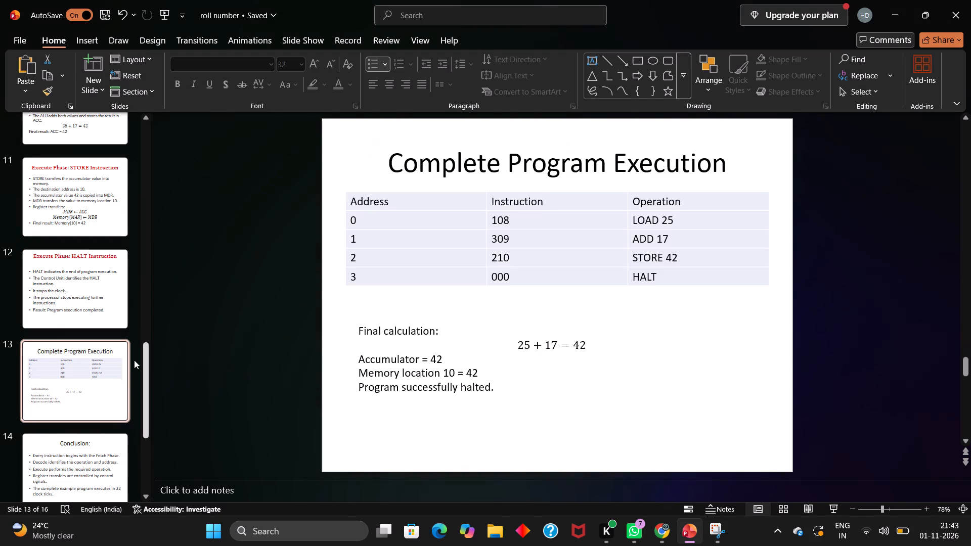
left_click(406, 165)
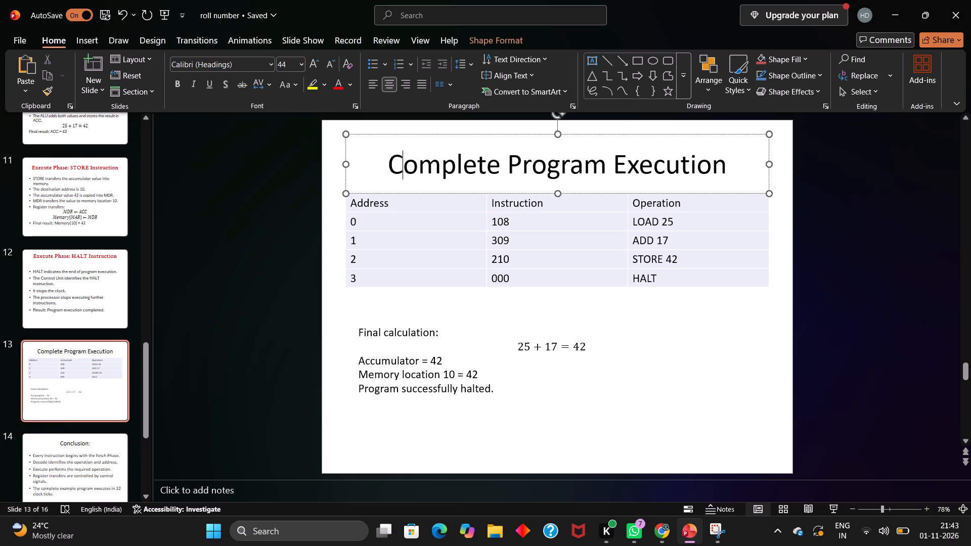
left_click_drag(389, 165, 611, 161)
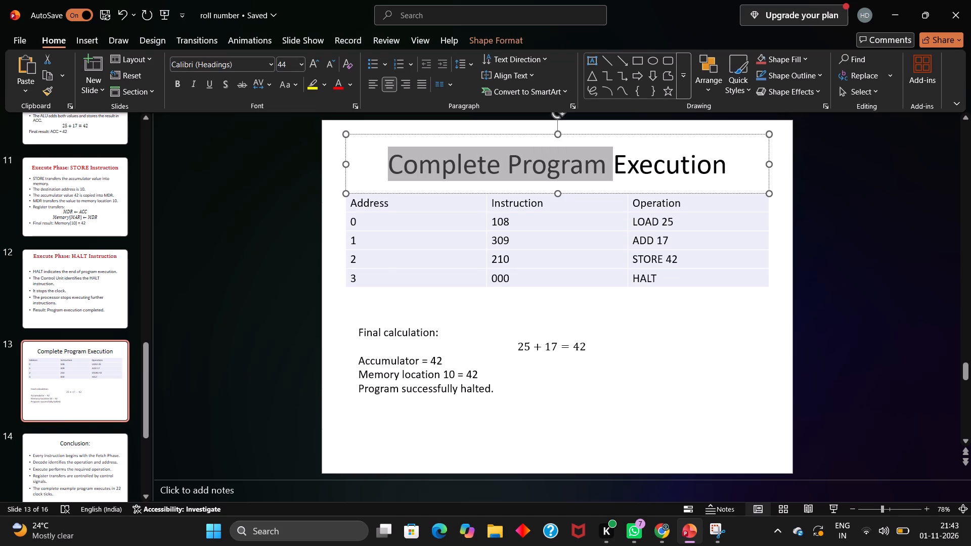
left_click_drag(611, 161, 681, 157)
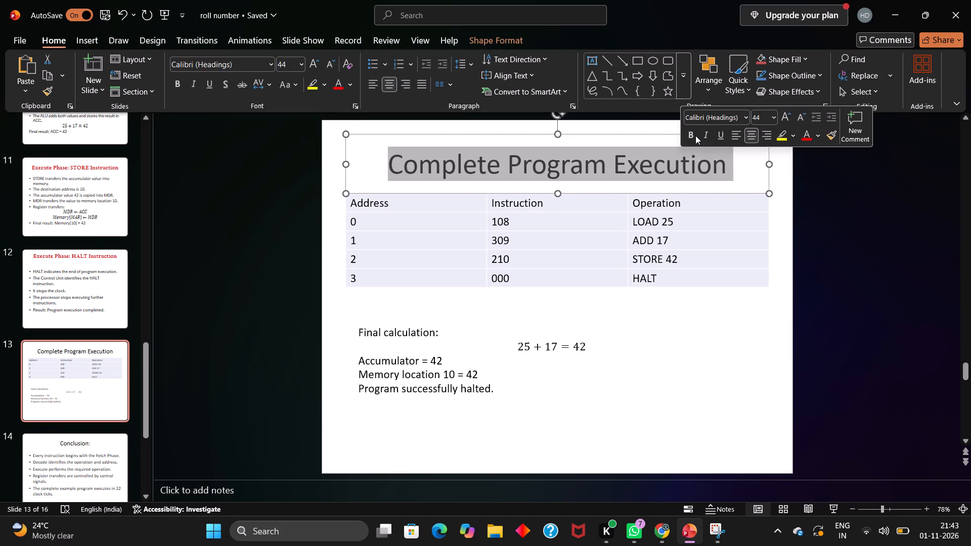
left_click(695, 135)
left_click(746, 122)
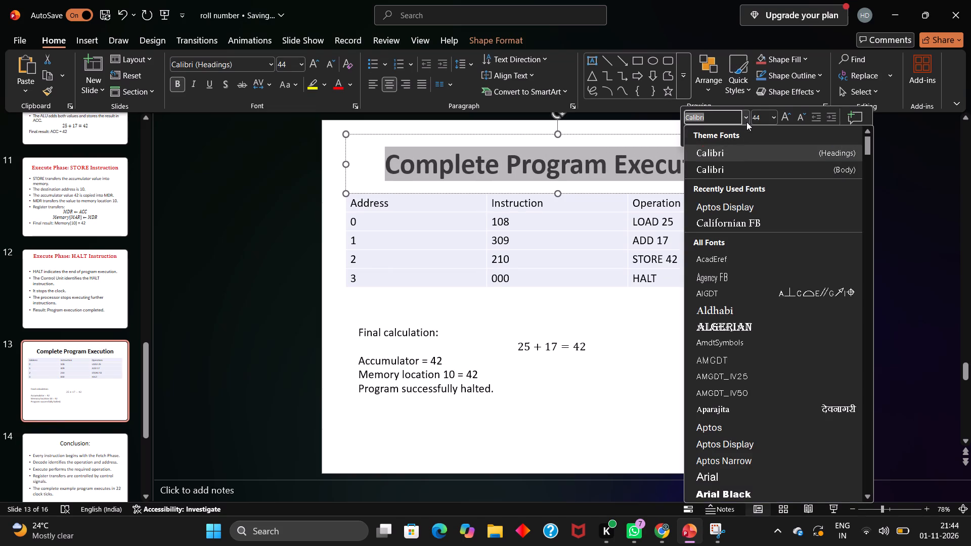
left_click(734, 220)
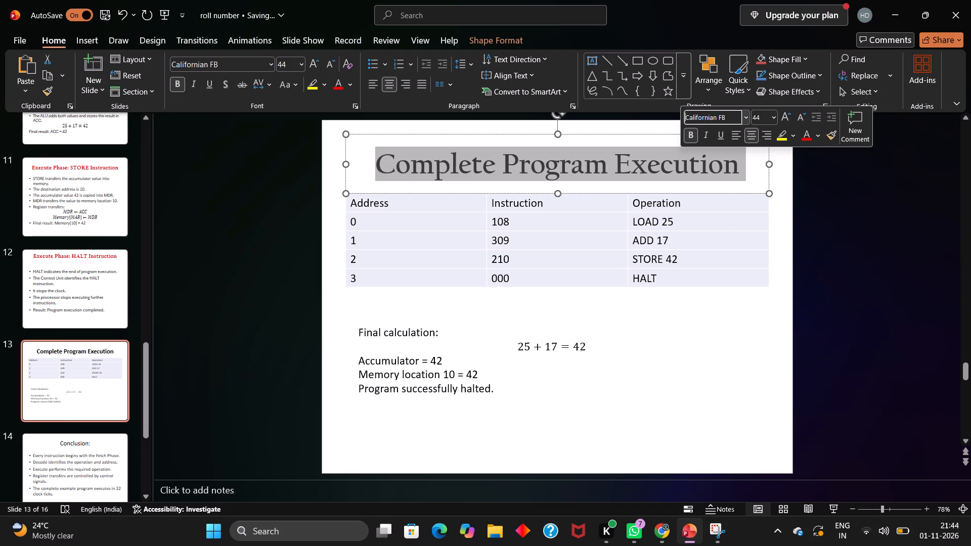
left_click(802, 138)
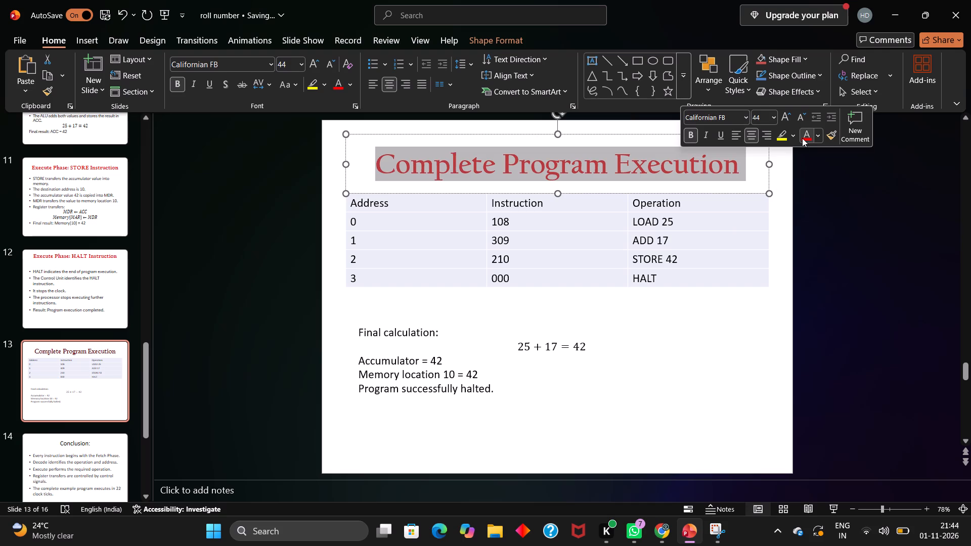
left_click(864, 287)
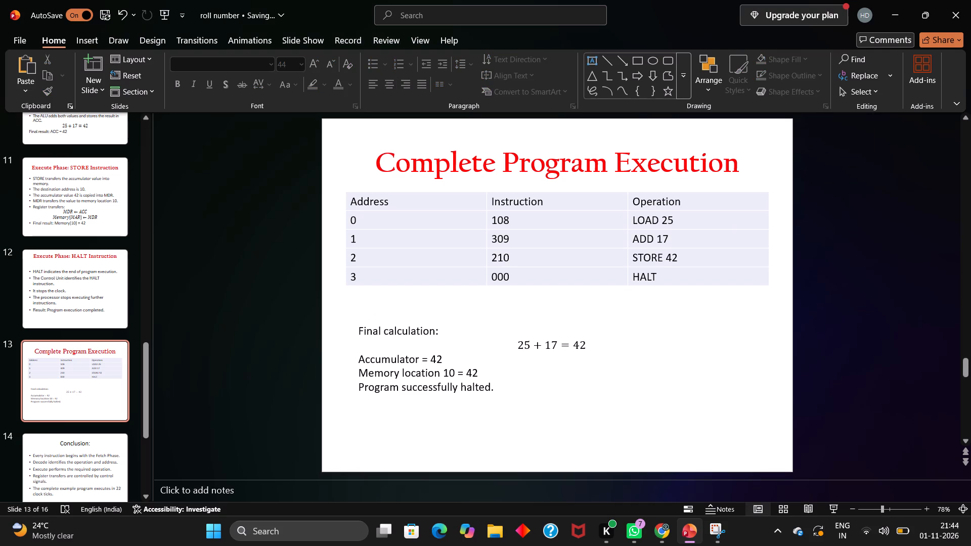
Change the font of the final calculation text block below the table on slide 13 to Aptos Display.
left_click(395, 369)
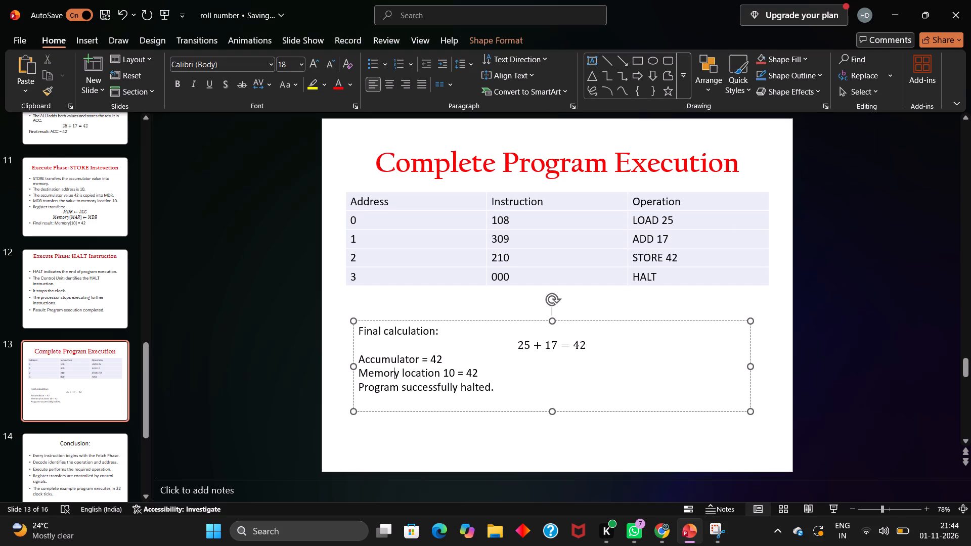
left_click_drag(360, 333, 495, 392)
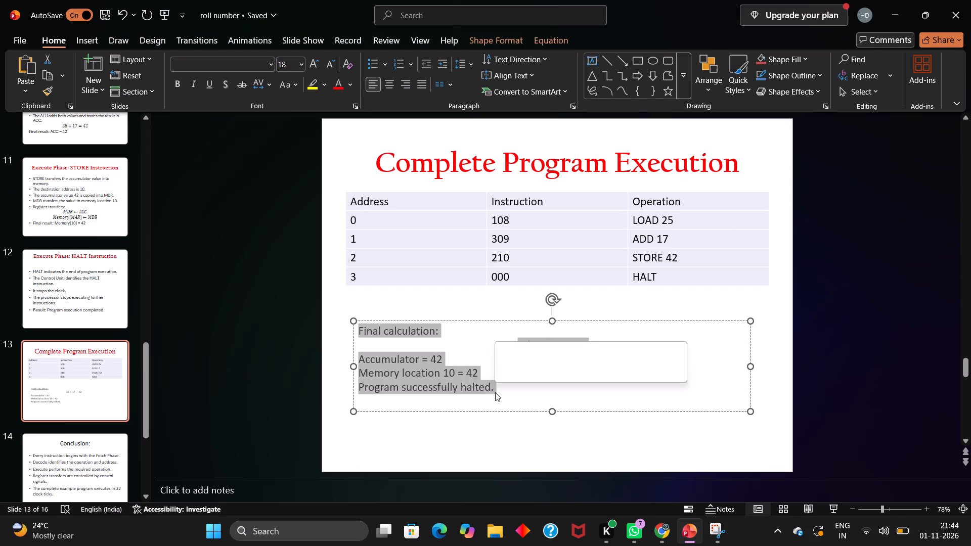
left_click(561, 353)
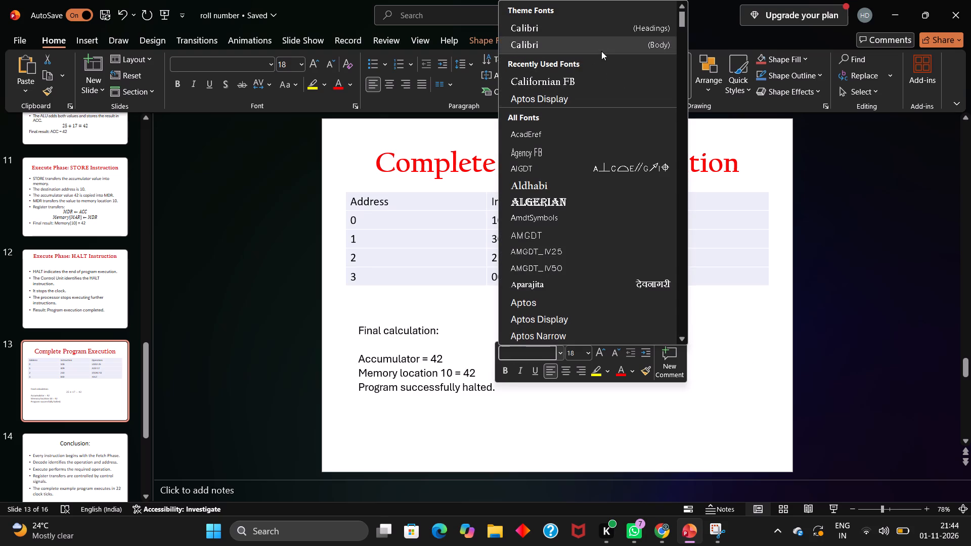
left_click(580, 100)
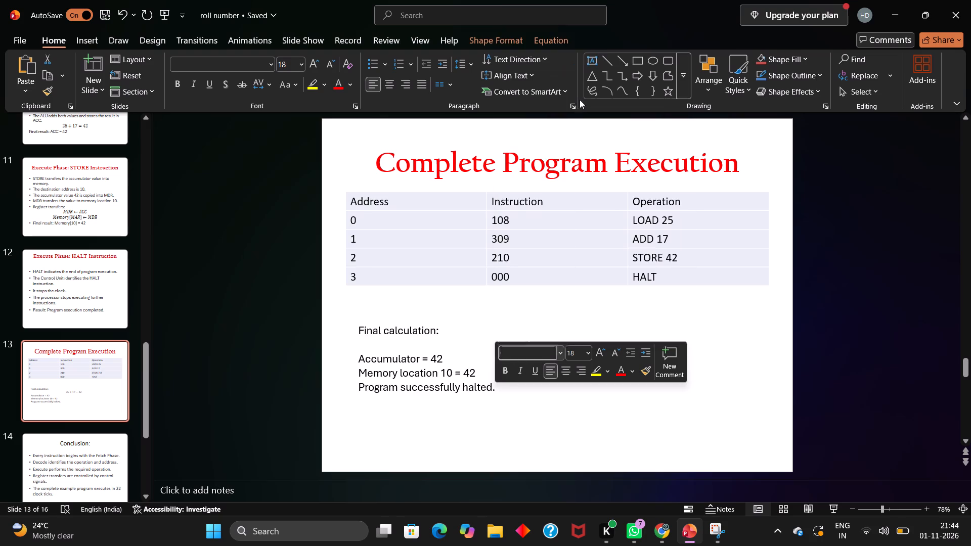
left_click(837, 305)
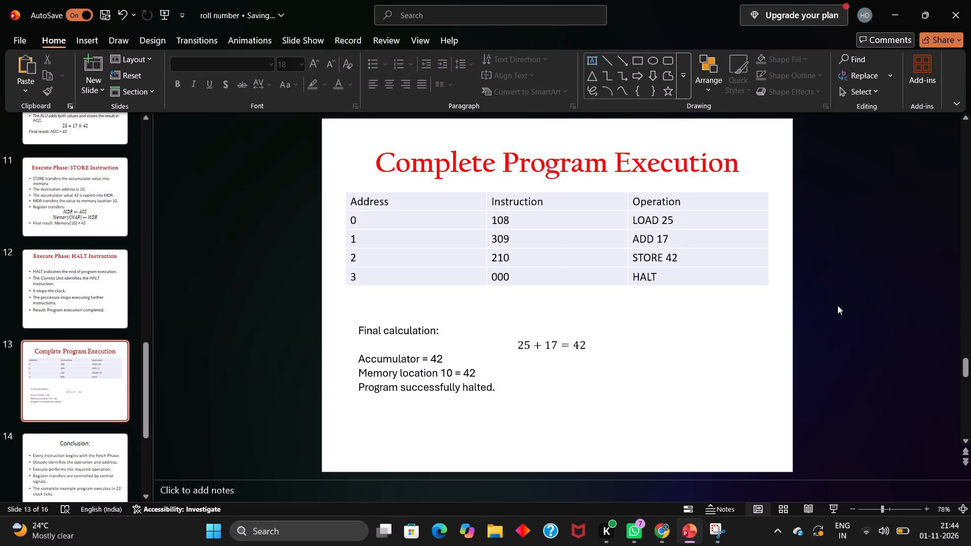
Format the "Conclusion:" title on slide 14 in bold red Californian FB.
left_click(81, 459)
left_click(450, 233)
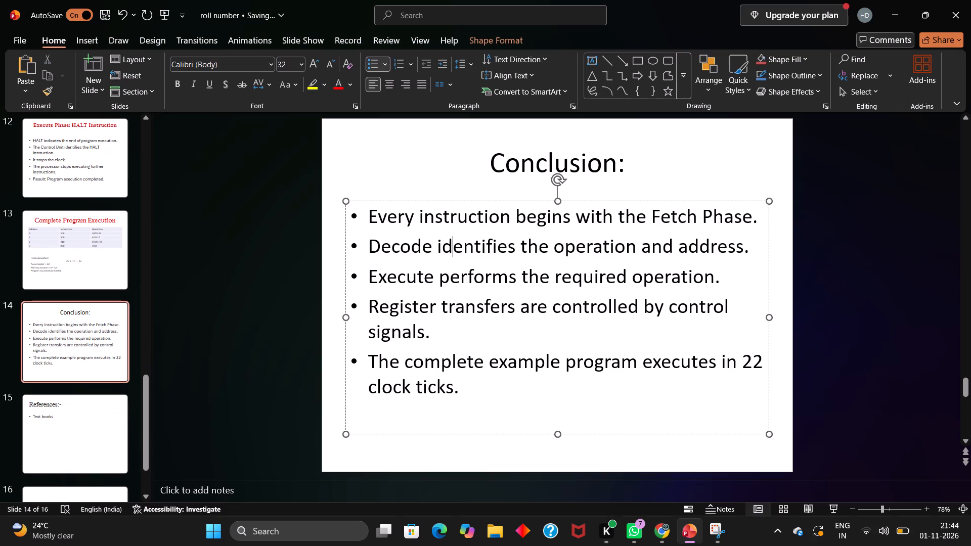
left_click(525, 148)
left_click_drag(490, 166, 531, 166)
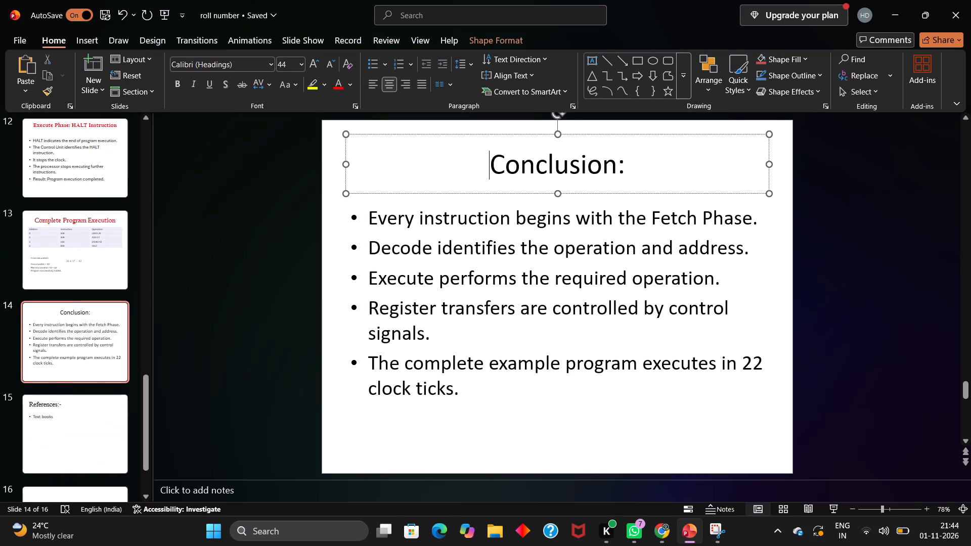
left_click_drag(531, 166, 630, 177)
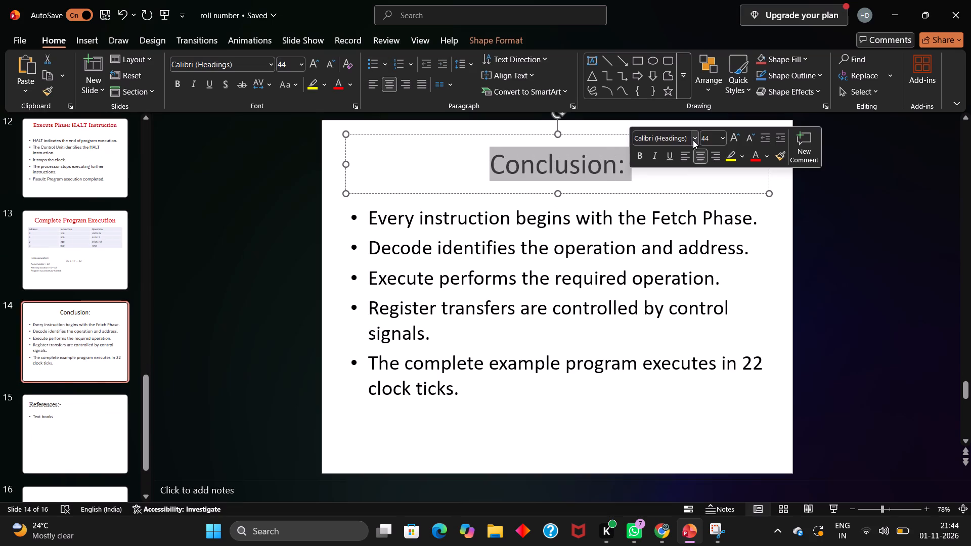
left_click(692, 141)
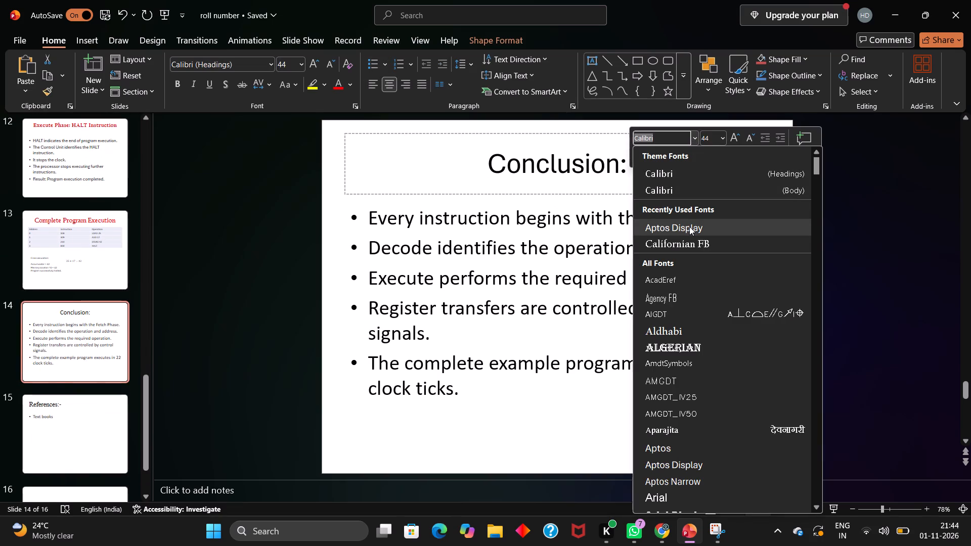
left_click(693, 237)
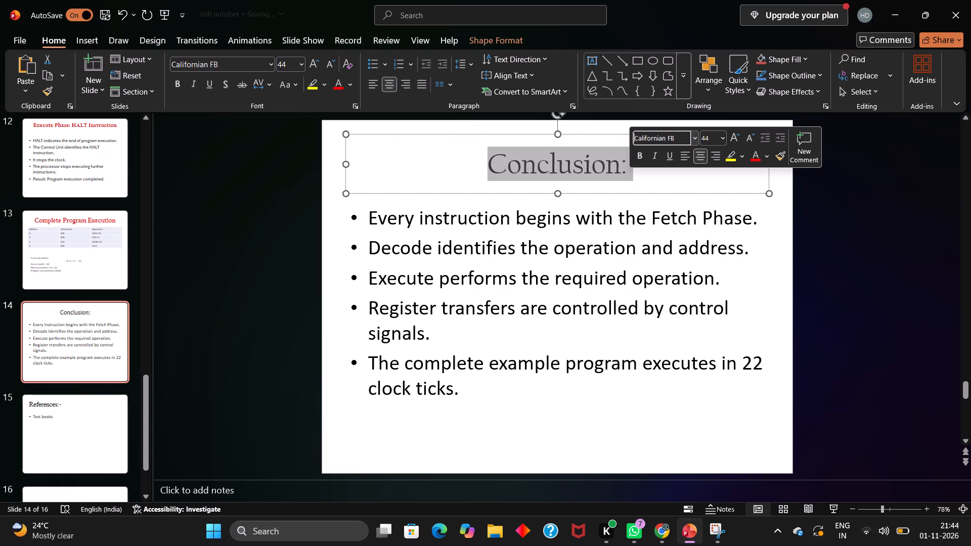
left_click(645, 157)
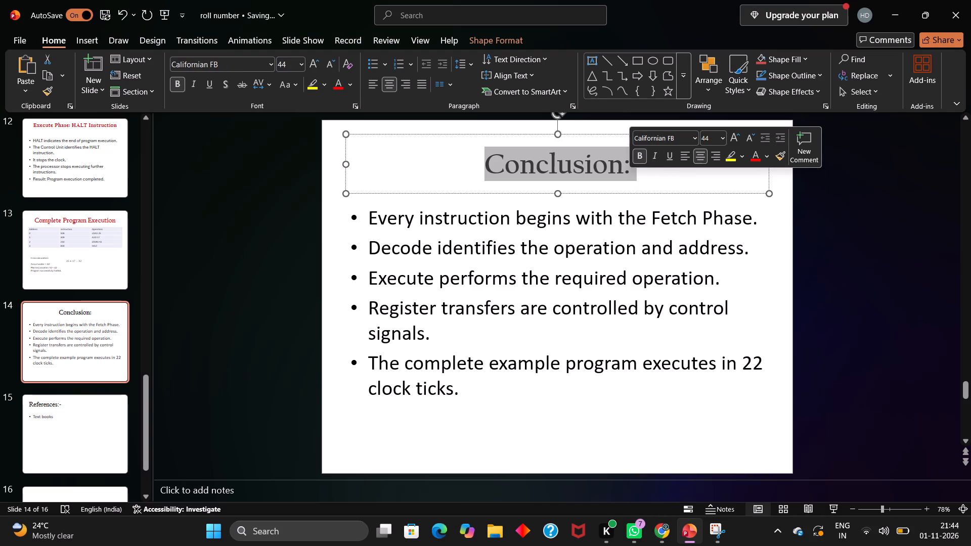
left_click(754, 160)
Change the font of all the body bullets on the "Conclusion:" slide to Aptos Display.
left_click(720, 261)
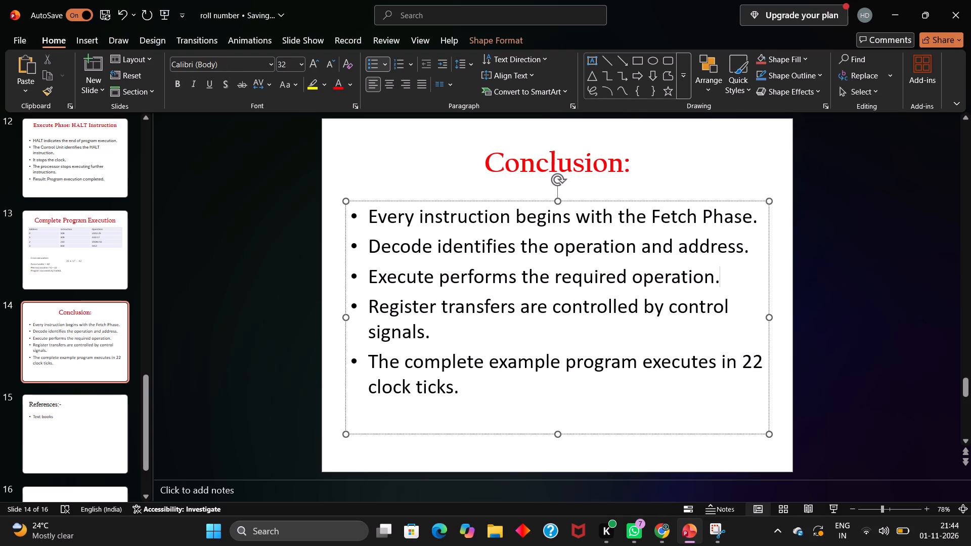
left_click_drag(360, 219, 427, 379)
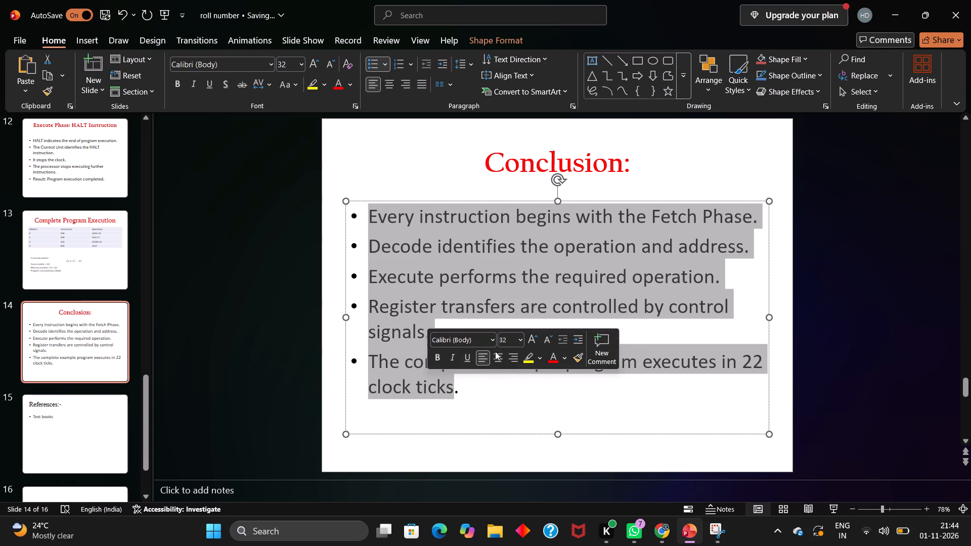
left_click(492, 343)
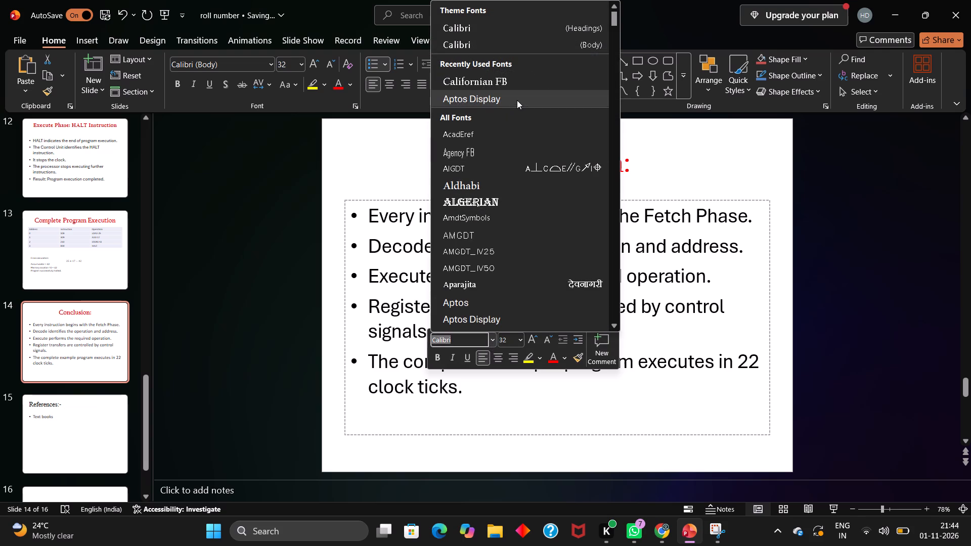
left_click(517, 100)
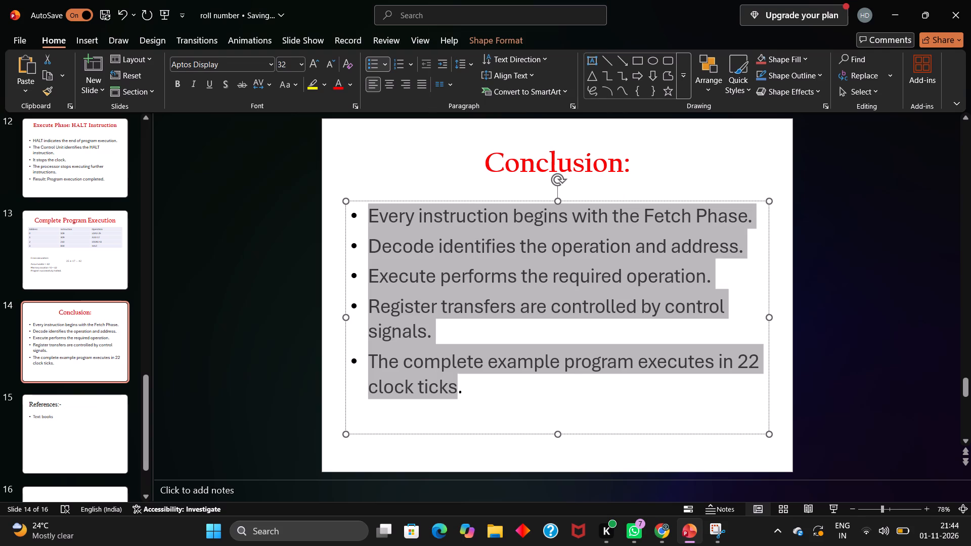
left_click(588, 415)
Replace the "Text books" bullet on the "References:-" slide with "Youtube".
left_click(106, 421)
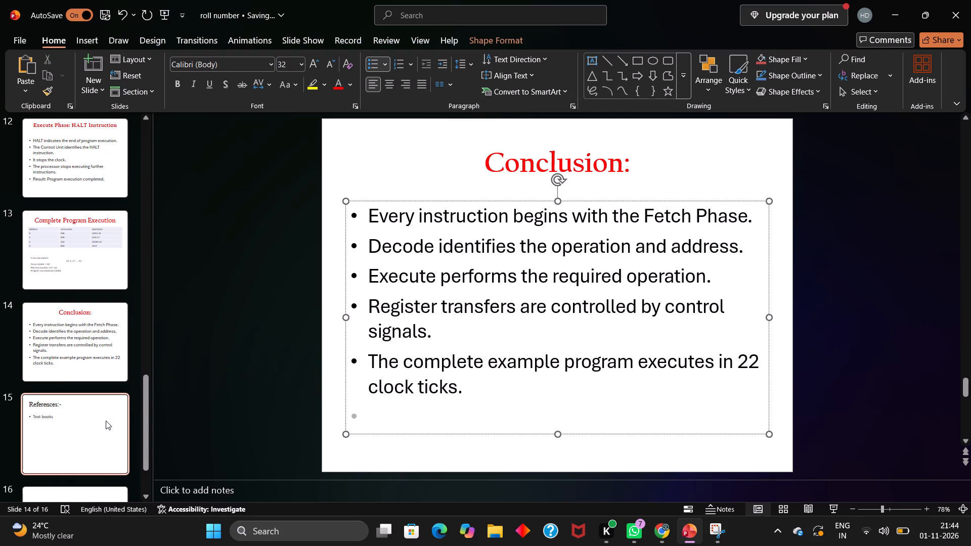
left_click(460, 219)
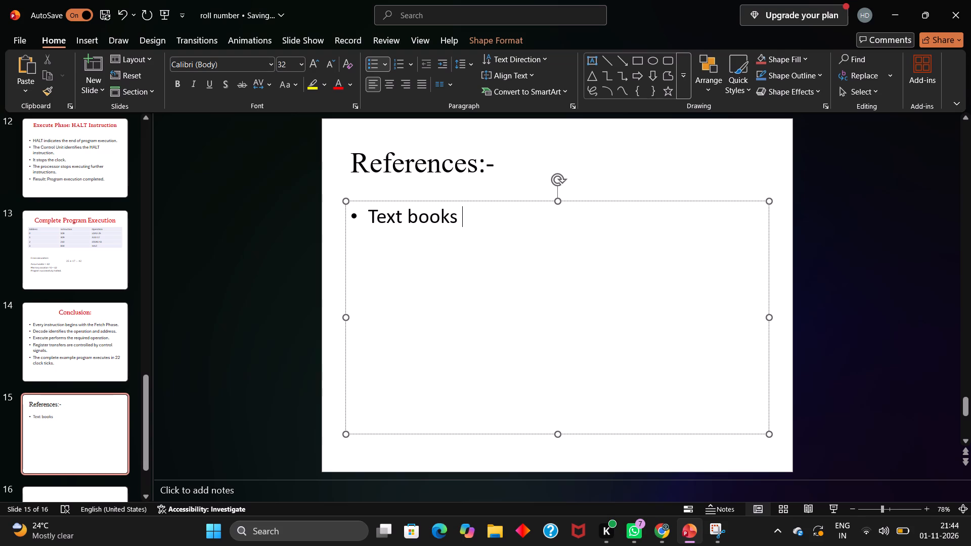
key("BackSpace")
key("BackSpace")
key("BackSpace")
key("BackSpace")
key("BackSpace")
key("BackSpace")
key("BackSpace")
key("BackSpace")
key("BackSpace")
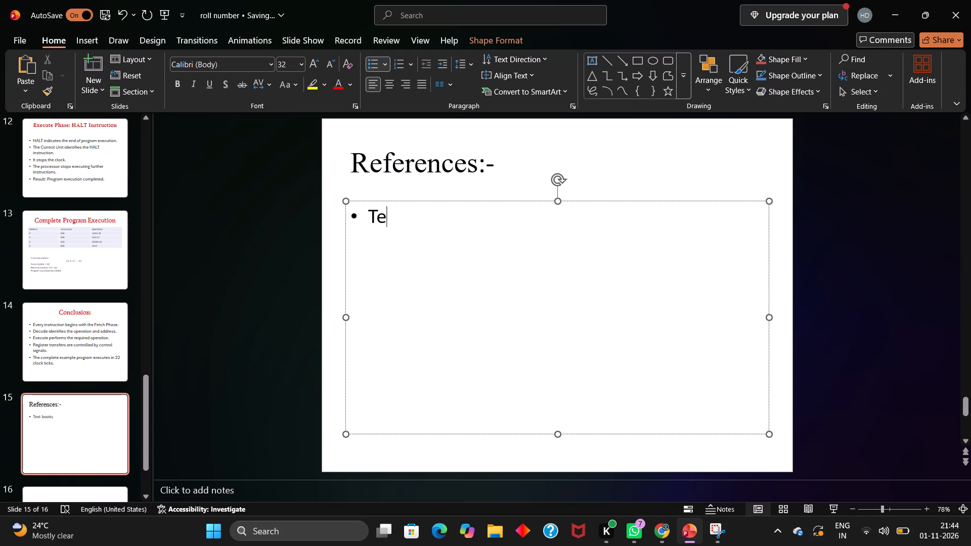
key("BackSpace")
key("BackSpace")
type("Youtube")
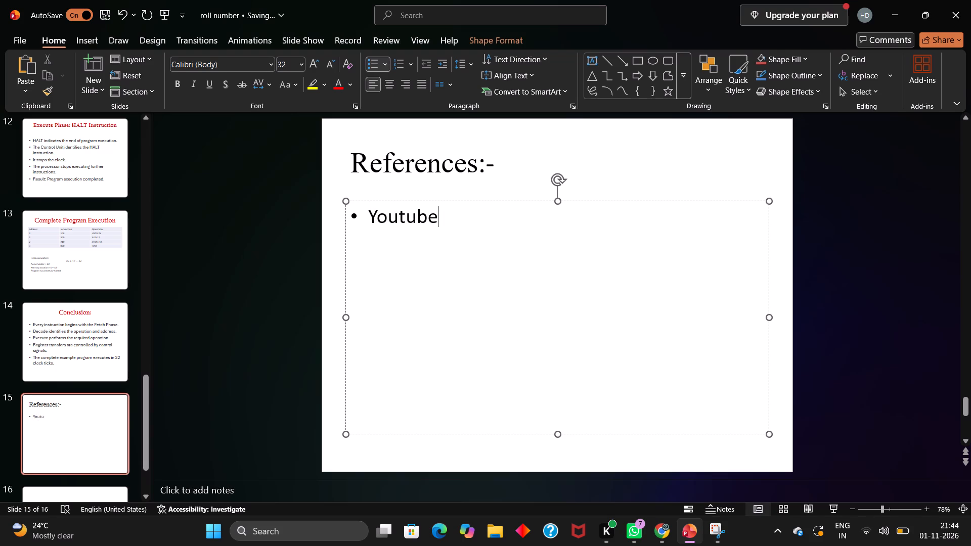
Share the "roll number" presentation by copying its link to the clipboard.
scroll(96, 434, "down", 1)
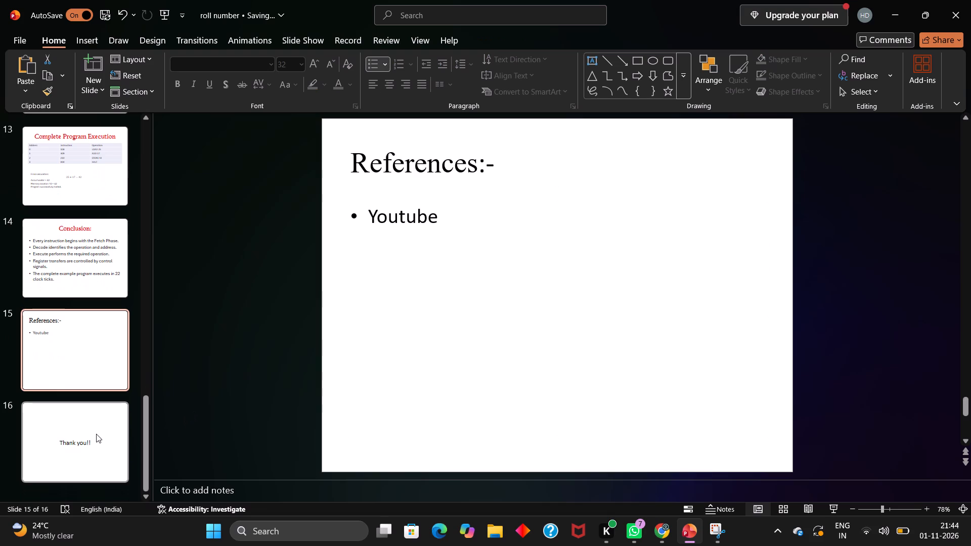
left_click(96, 434)
scroll(23, 242, "up", 6)
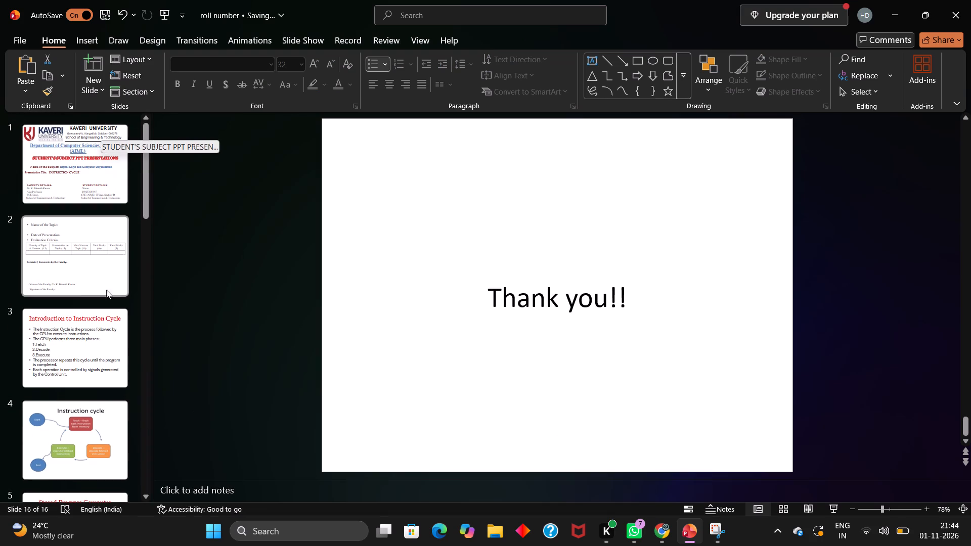
left_click(26, 38)
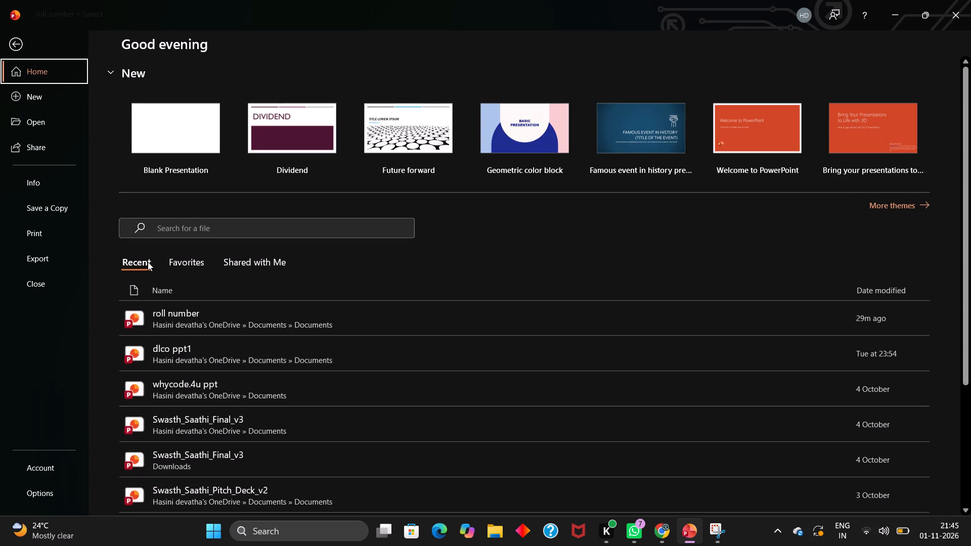
left_click(67, 211)
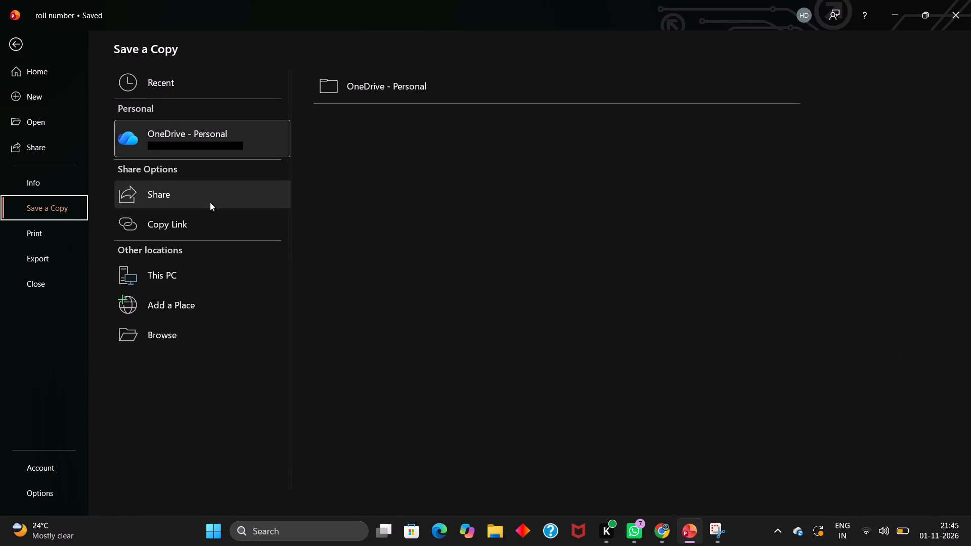
left_click(210, 202)
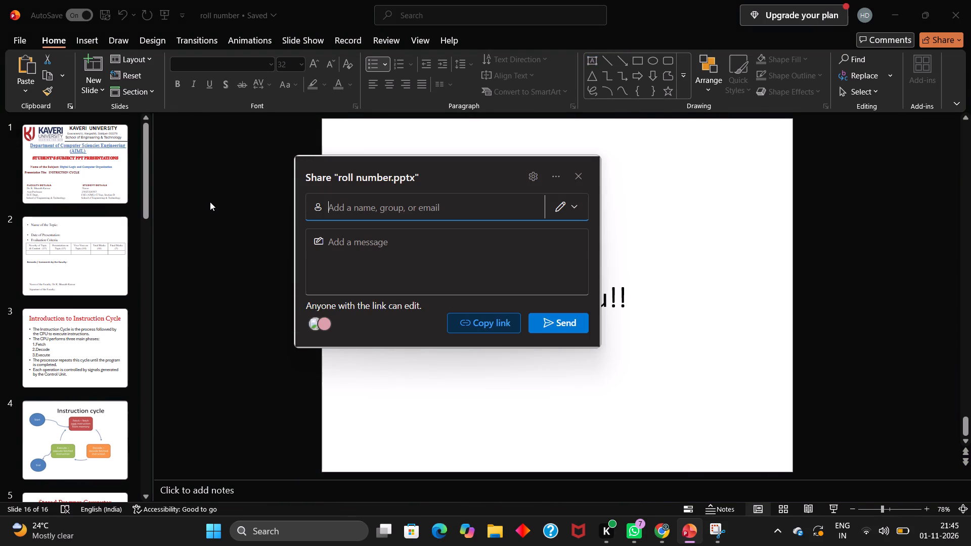
left_click(491, 325)
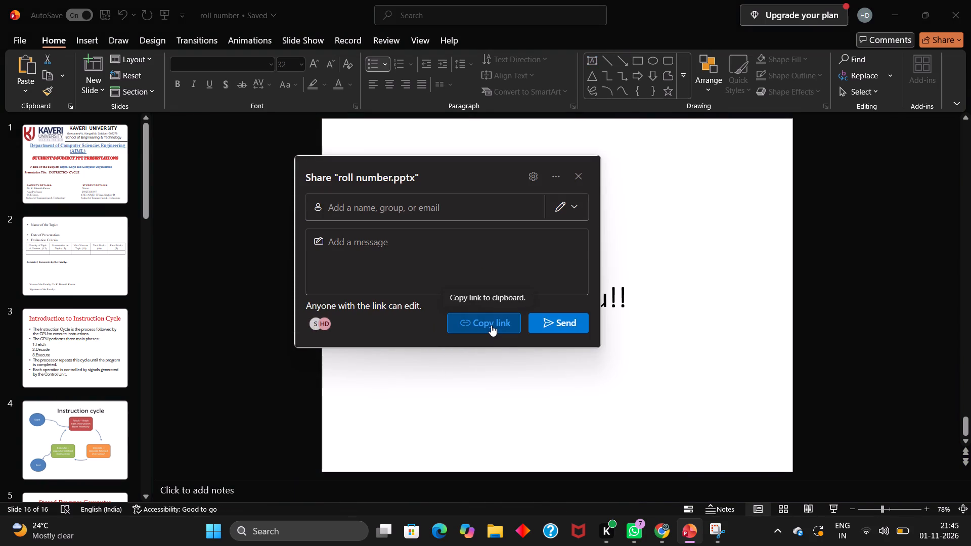
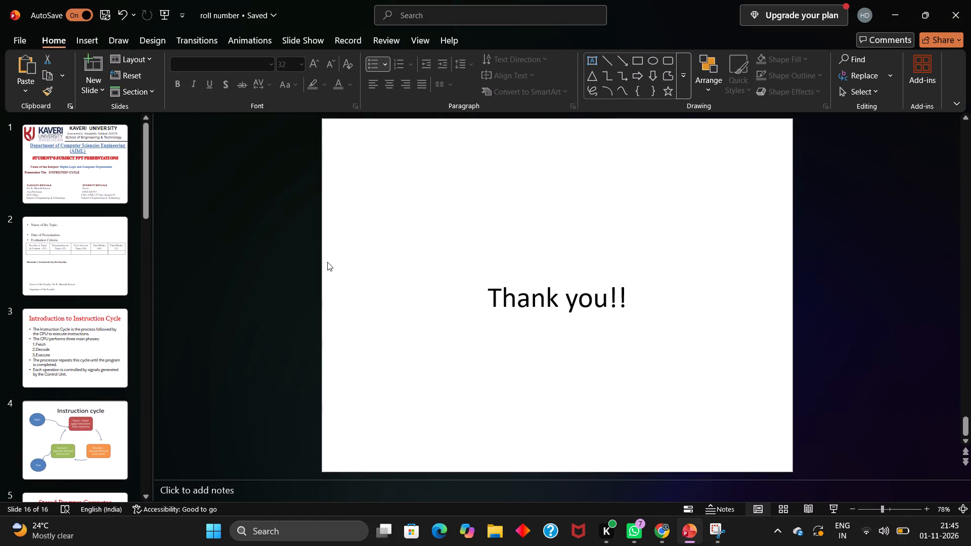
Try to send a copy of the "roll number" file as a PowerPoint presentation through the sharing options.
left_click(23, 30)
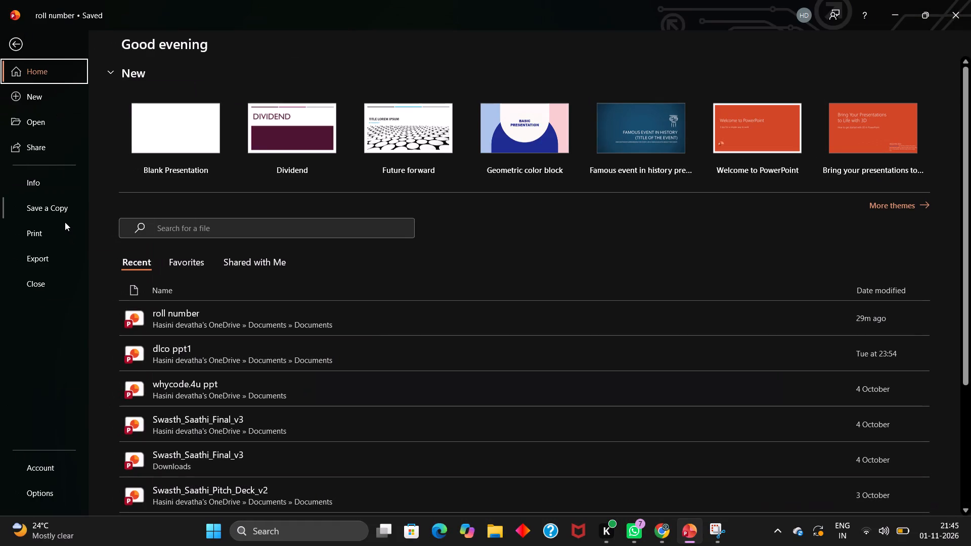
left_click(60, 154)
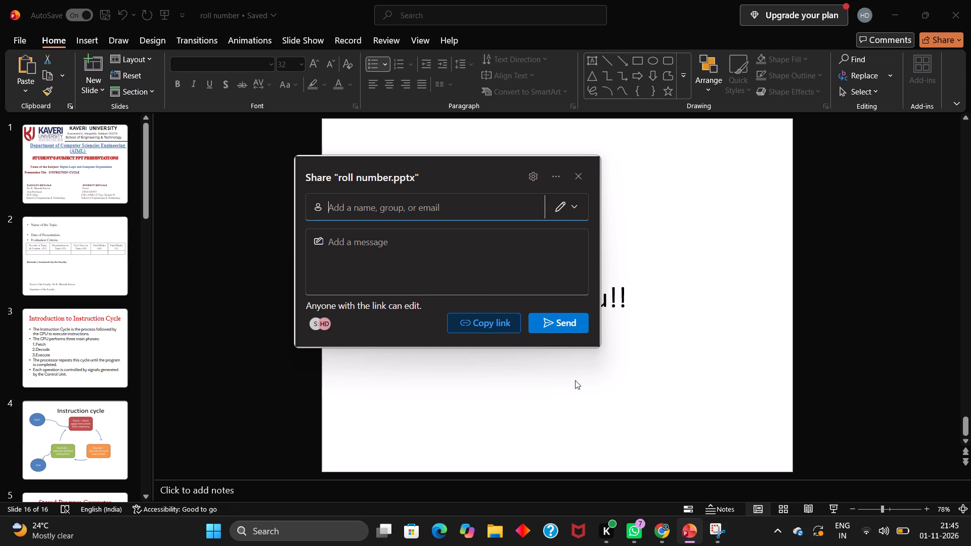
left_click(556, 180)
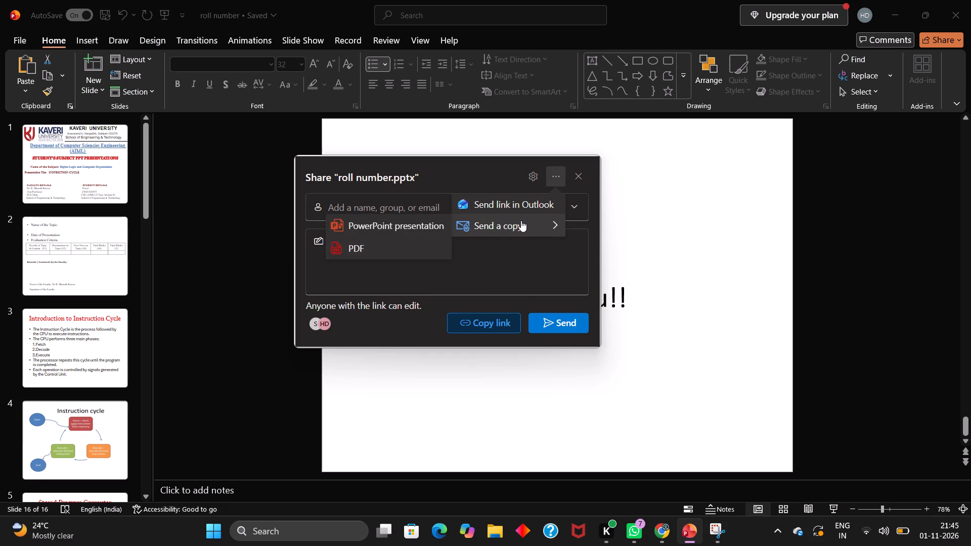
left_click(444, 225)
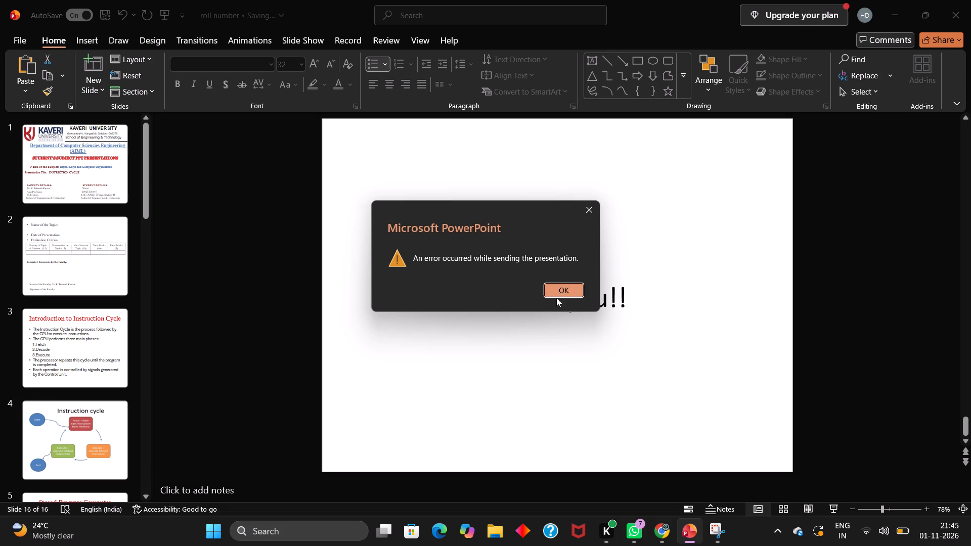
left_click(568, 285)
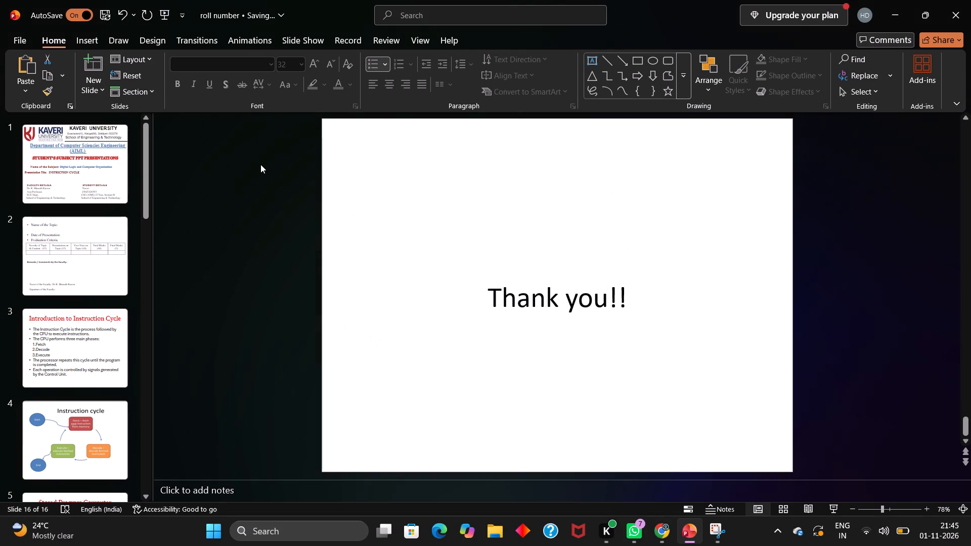
Start saving a copy of the "roll number" presentation to the Documents folder on this PC.
left_click(13, 45)
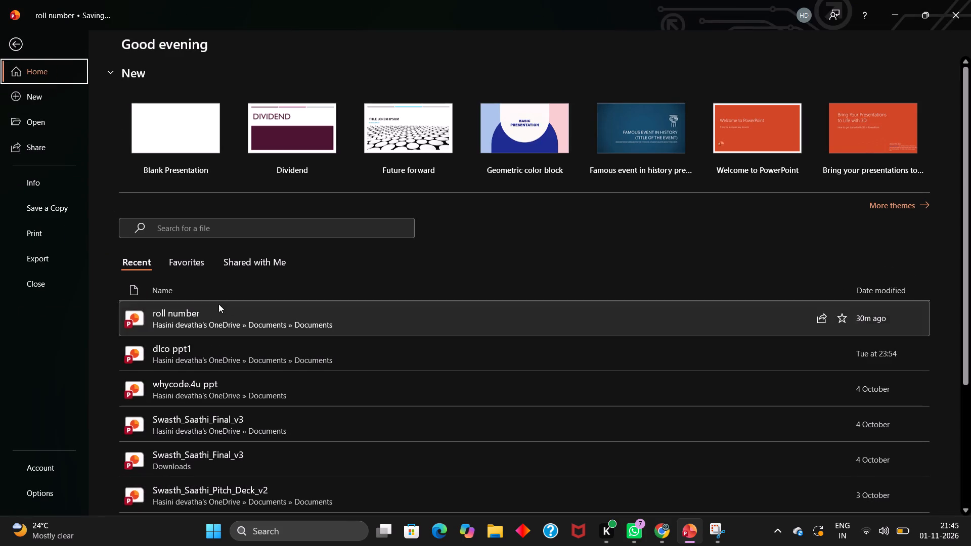
left_click(63, 205)
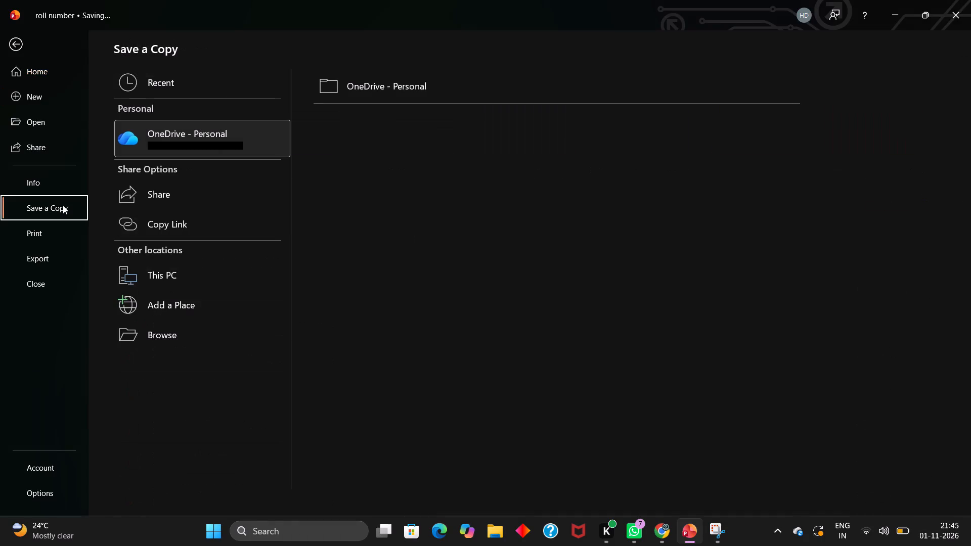
left_click(168, 260)
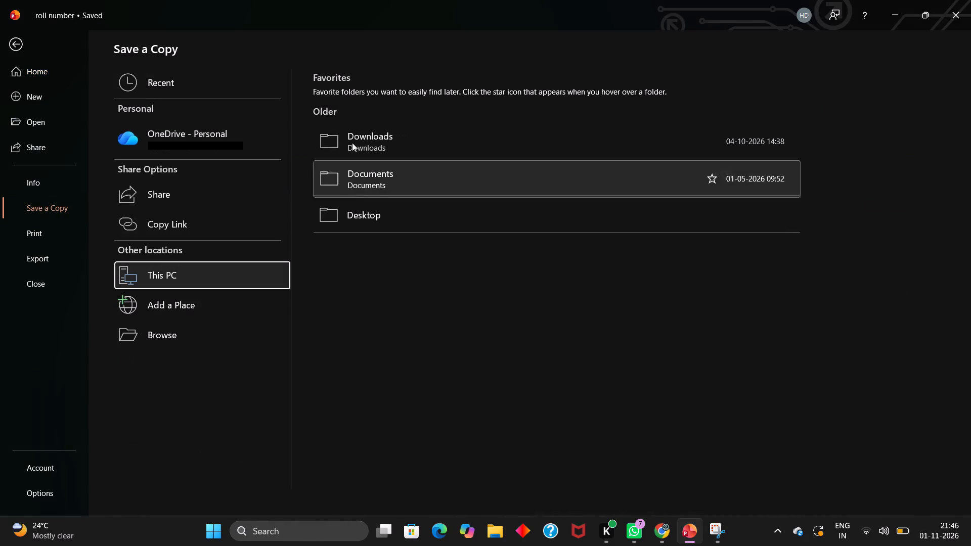
left_click(390, 174)
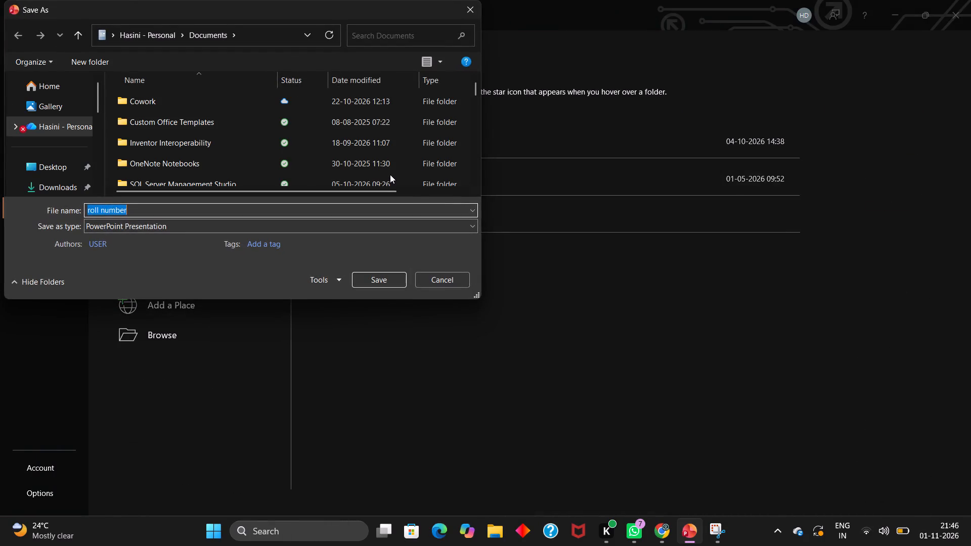
Save the presentation in the Documents folder as a PowerPoint Presentation under the file name dlco2.
key("BackSpace")
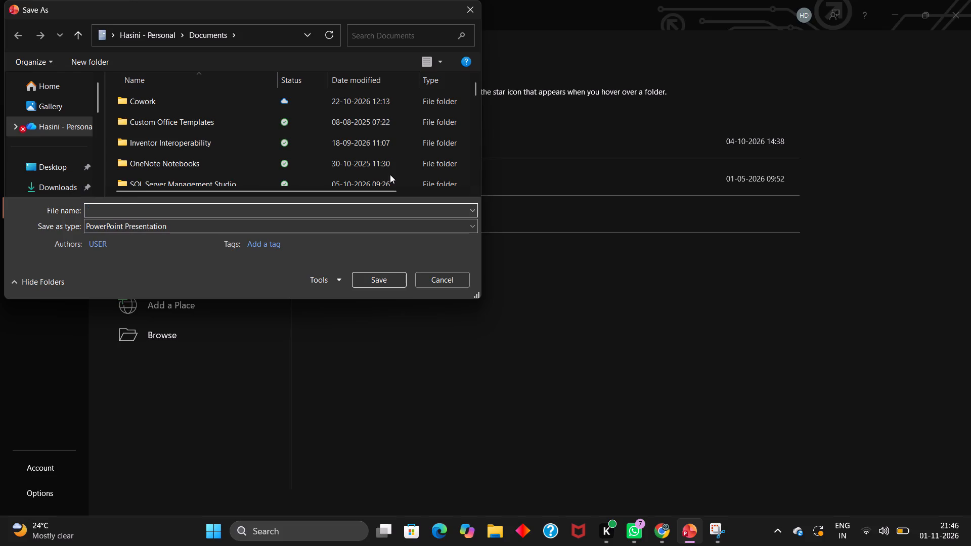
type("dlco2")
Complete saving the dlco2 copy of the presentation in the Documents folder as a PowerPoint Presentation.
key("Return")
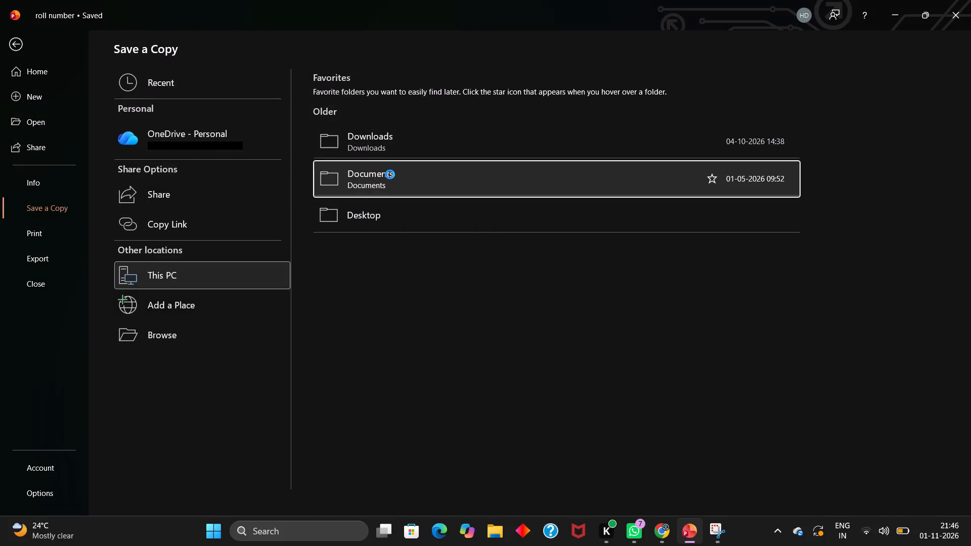
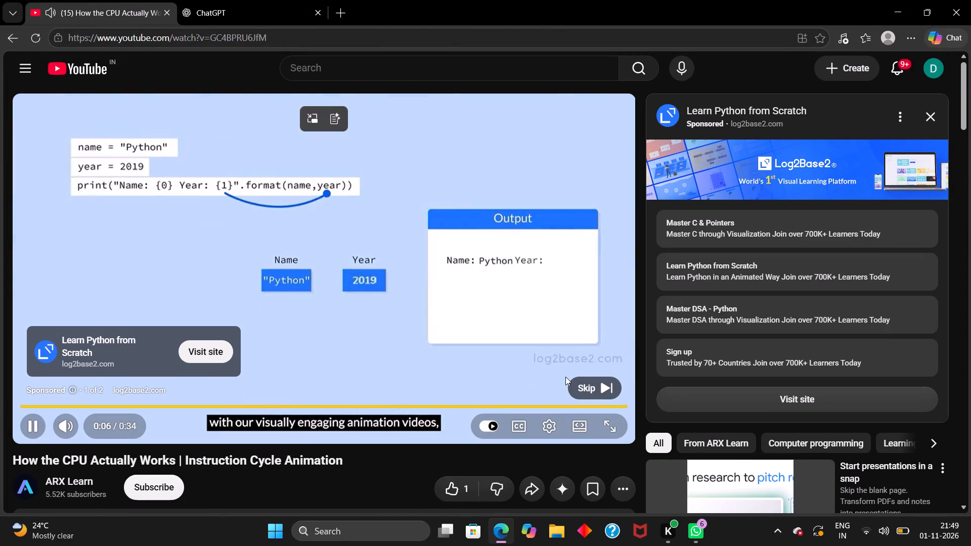
Skip the sponsored ad before the "How the CPU Actually Works | Instruction Cycle Animation" video.
left_click(580, 381)
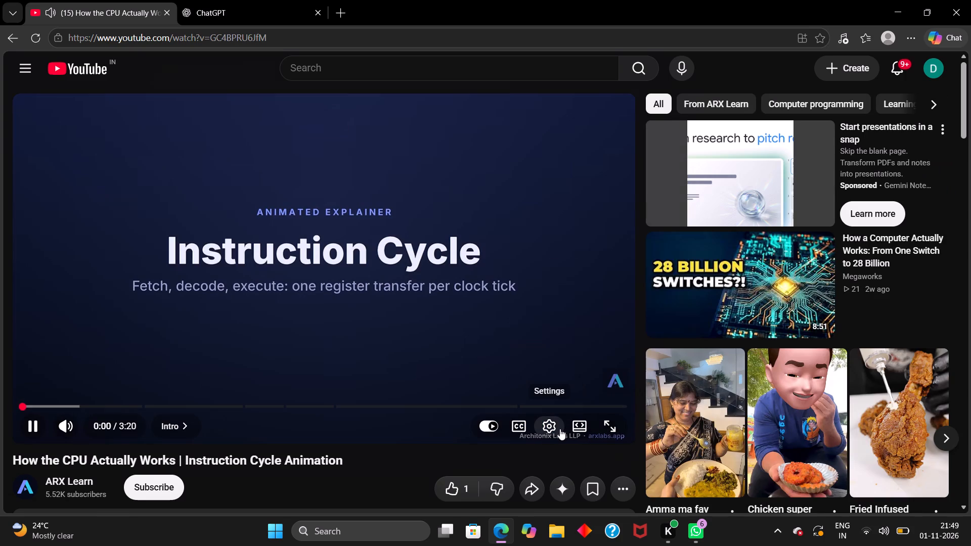
Open the player settings for the Instruction Cycle Animation video.
left_click(560, 429)
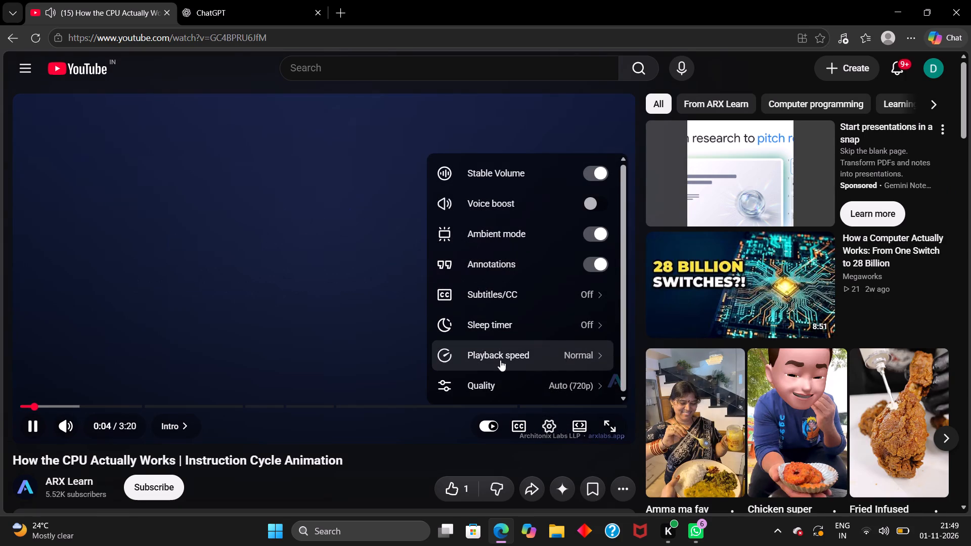
Expand the description of the Instruction Cycle Animation video and read its learning points and chapter list.
left_click(329, 342)
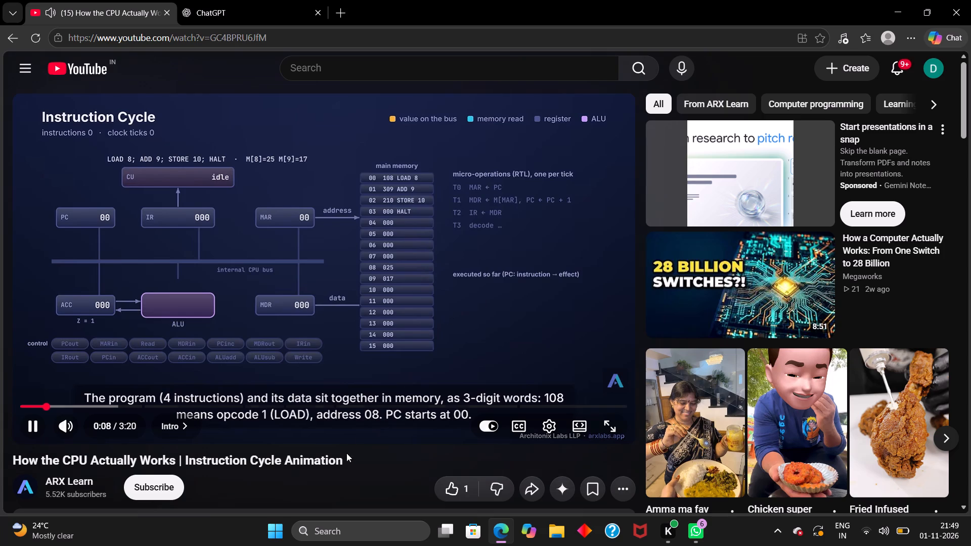
scroll(354, 448, "down", 1)
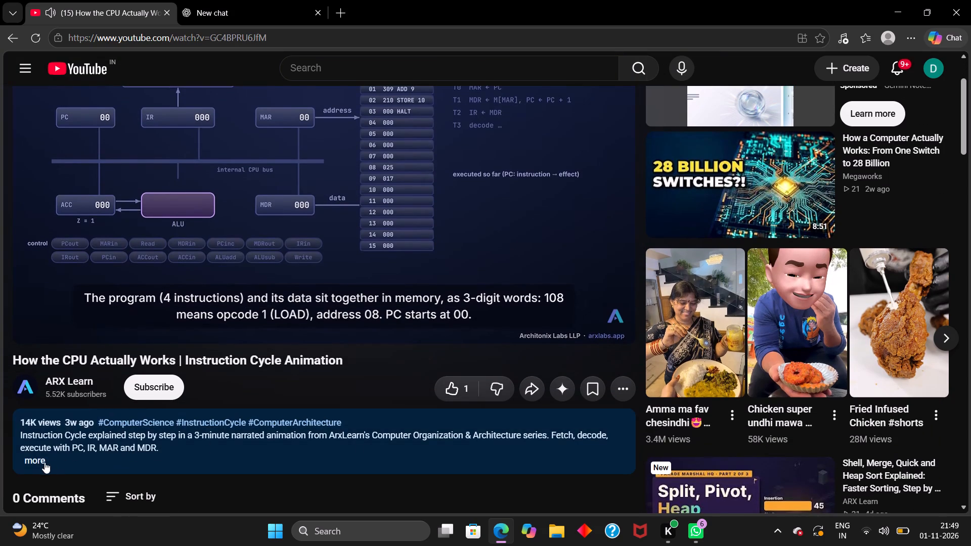
scroll(161, 452, "down", 2)
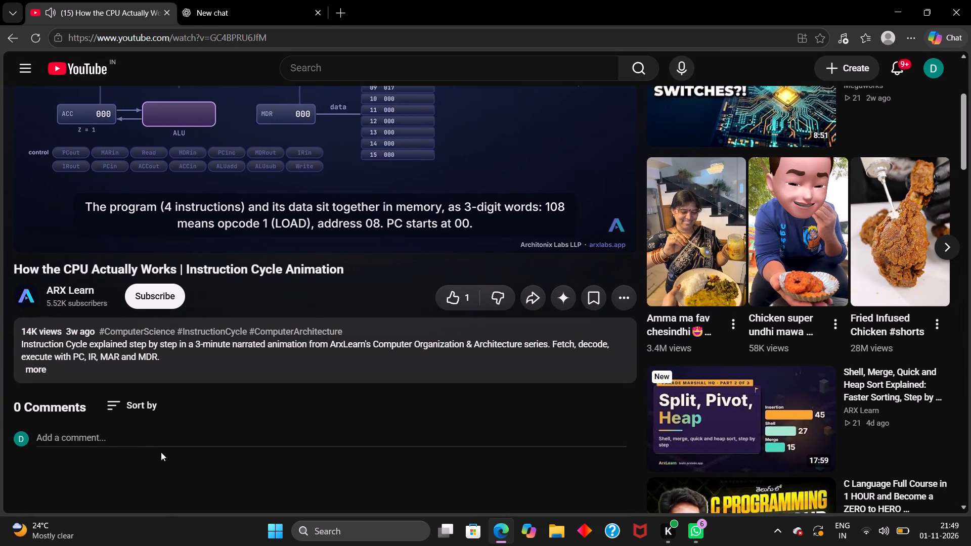
scroll(161, 452, "up", 1)
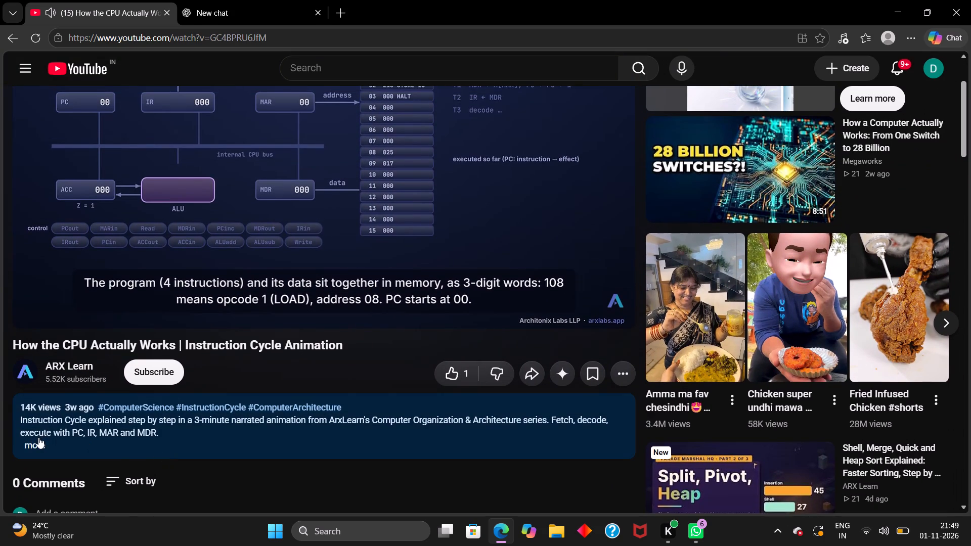
left_click(38, 437)
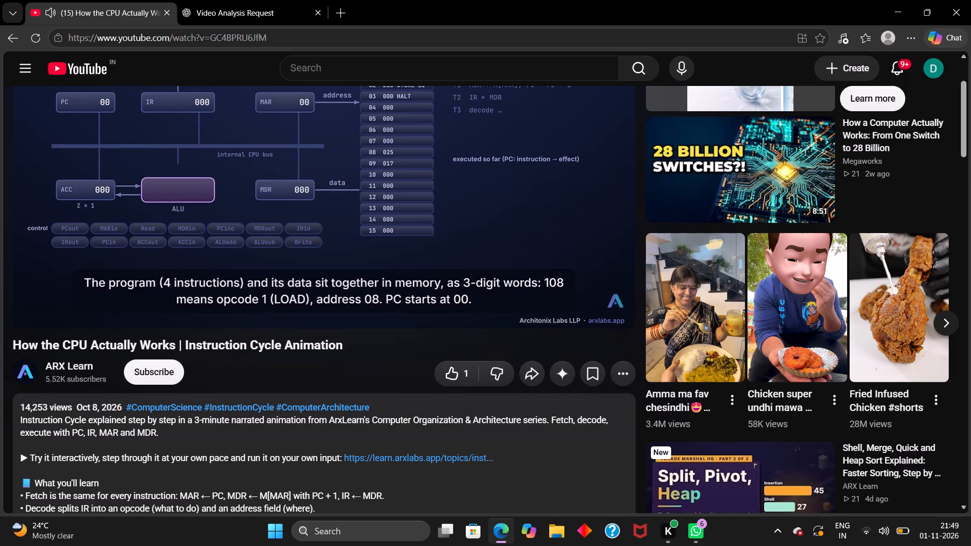
scroll(151, 455, "down", 4)
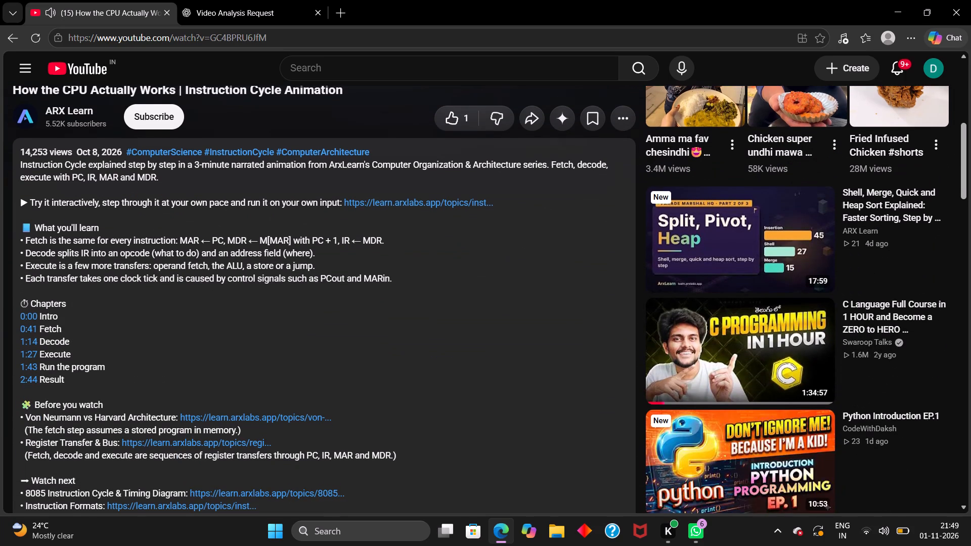
scroll(151, 455, "up", 5)
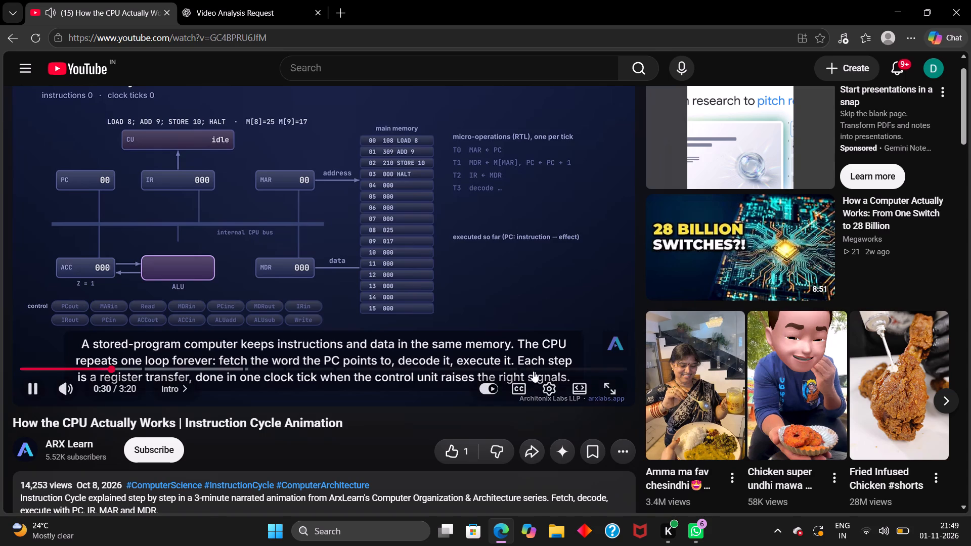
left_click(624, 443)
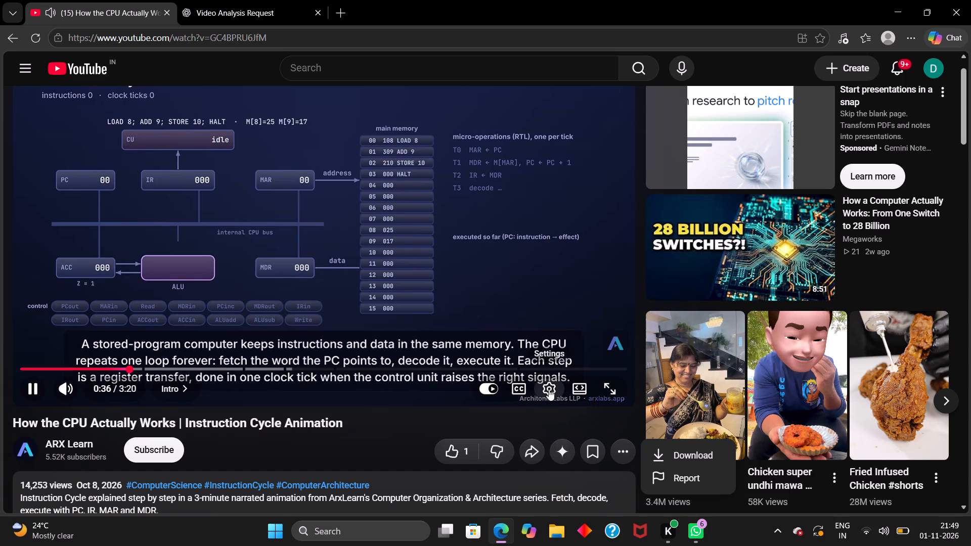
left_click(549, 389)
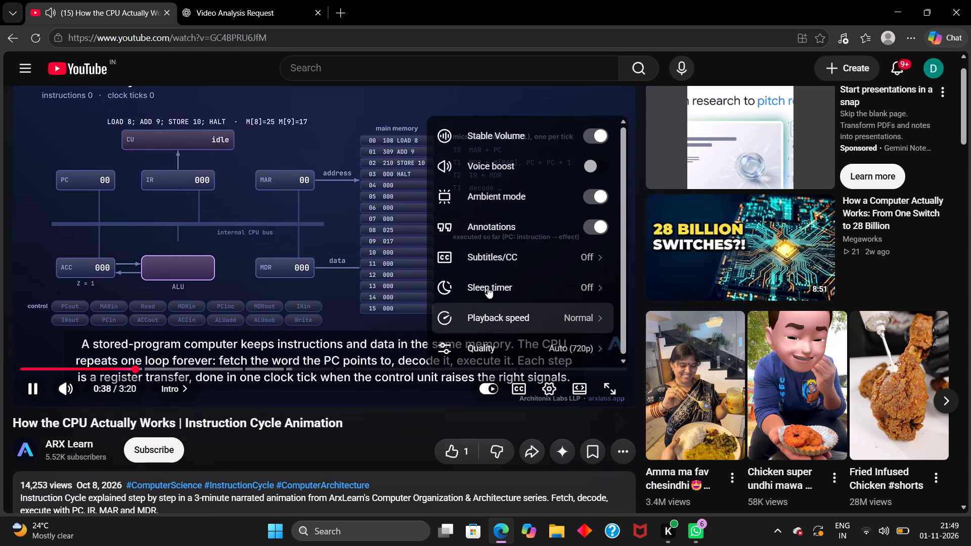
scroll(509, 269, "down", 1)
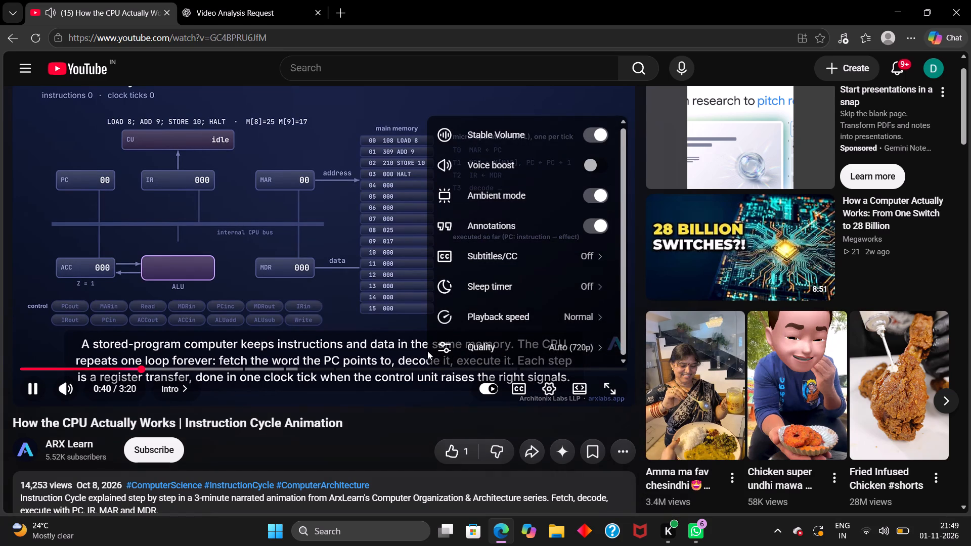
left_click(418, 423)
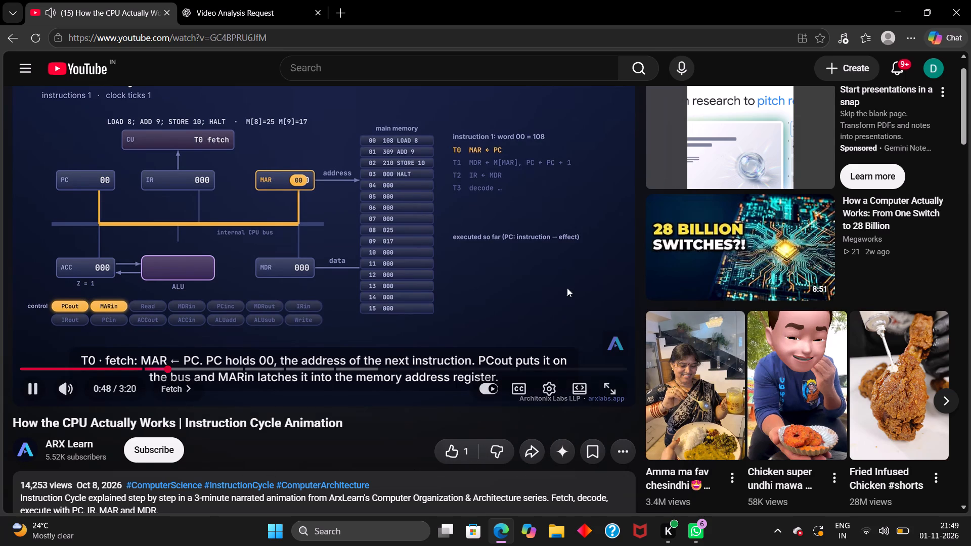
Switch the Instruction Cycle video to full screen, rewind it to the beginning and play it.
left_click(591, 256)
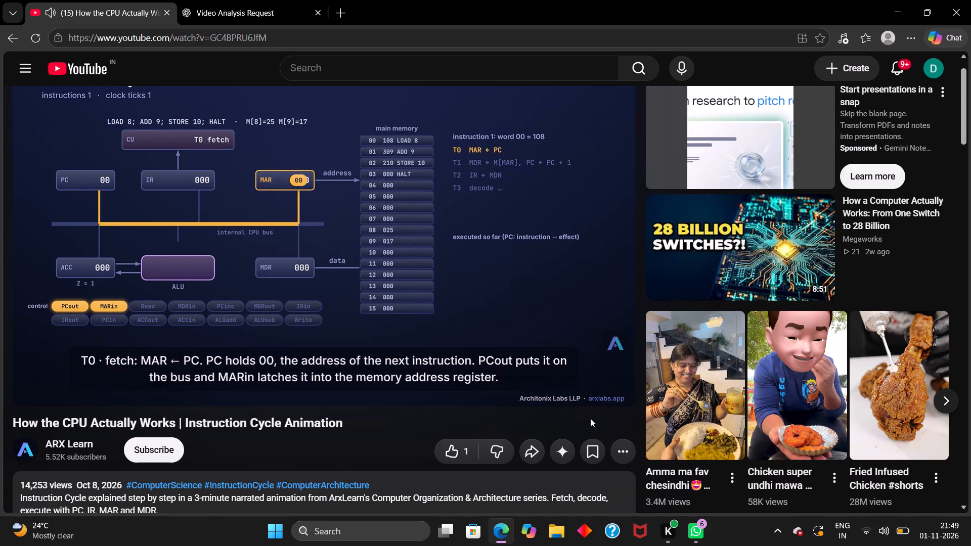
left_click(613, 398)
key("Left")
key("Left")
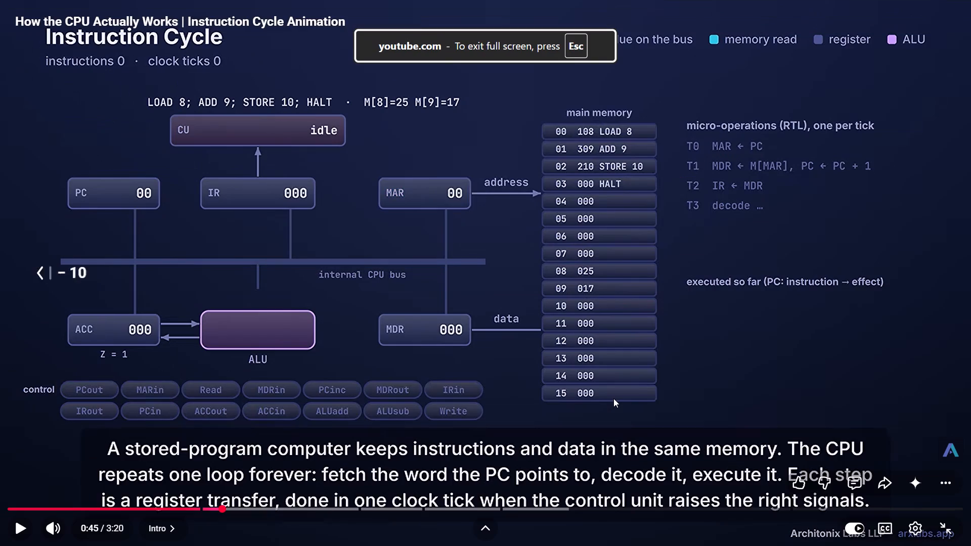
key("Left")
key("Left")
key("Left")
key("Left")
key("Left")
key("Left")
key("Left")
key("Left")
key("Left")
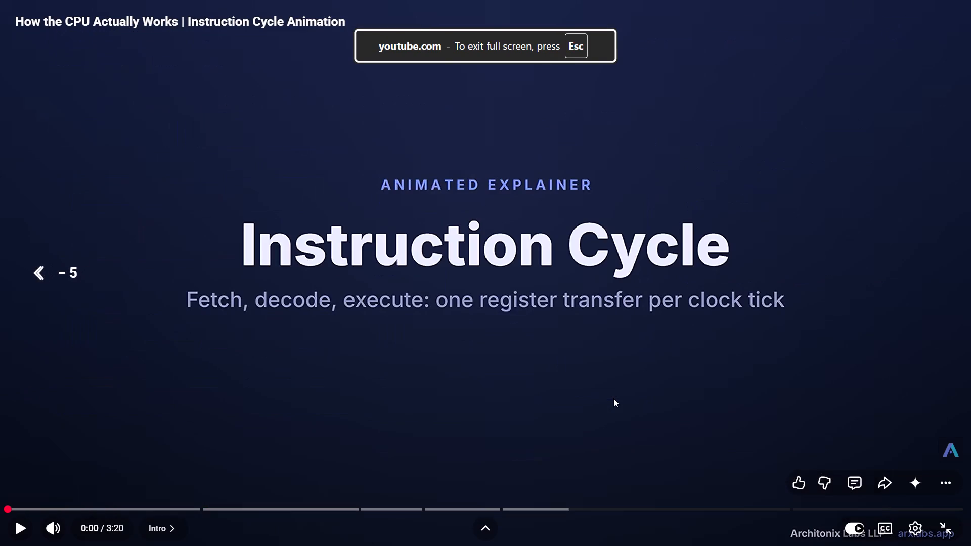
key("space")
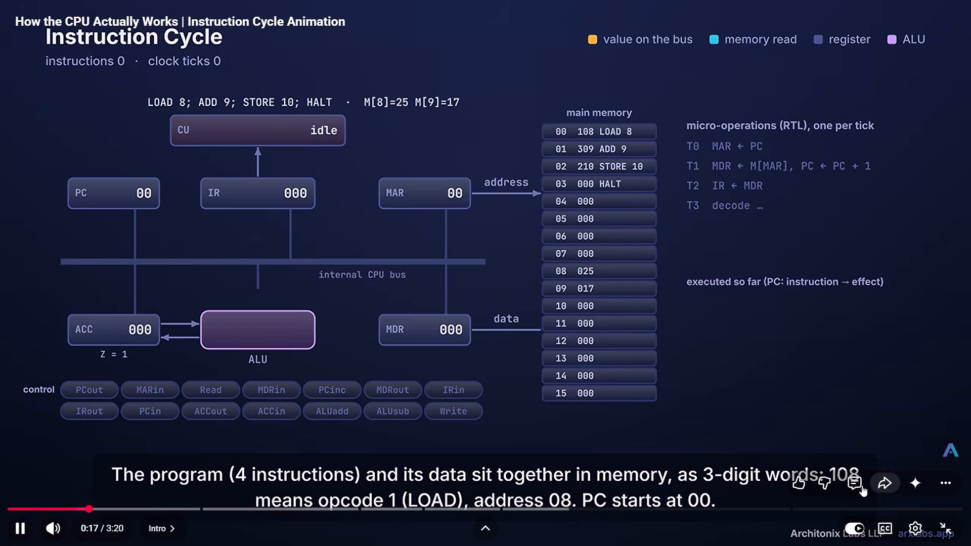
Turn on the video's English subtitles and rewind it by 10 seconds.
left_click(883, 526)
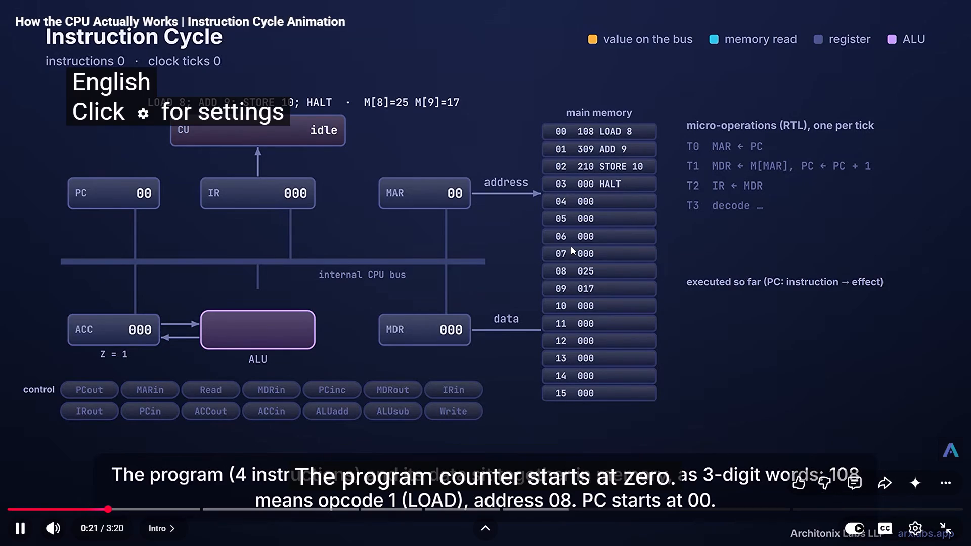
key("Left")
key("Left")
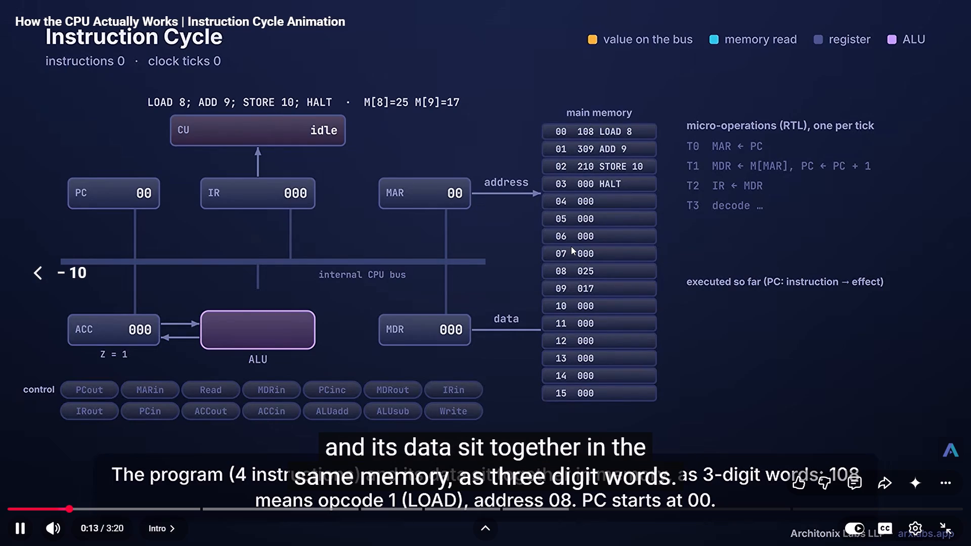
Pause the video and leave full-screen viewing.
left_click(479, 296)
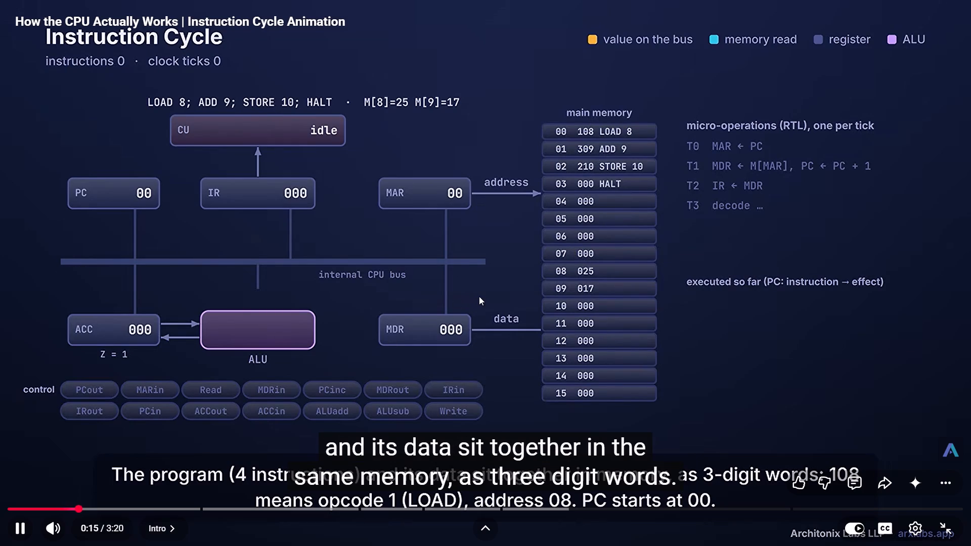
key("Escape")
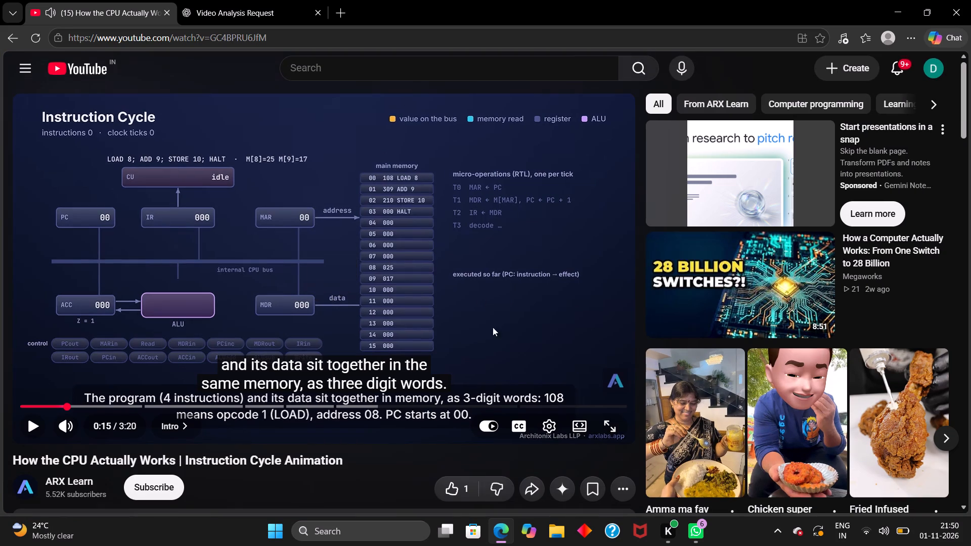
left_click(438, 368)
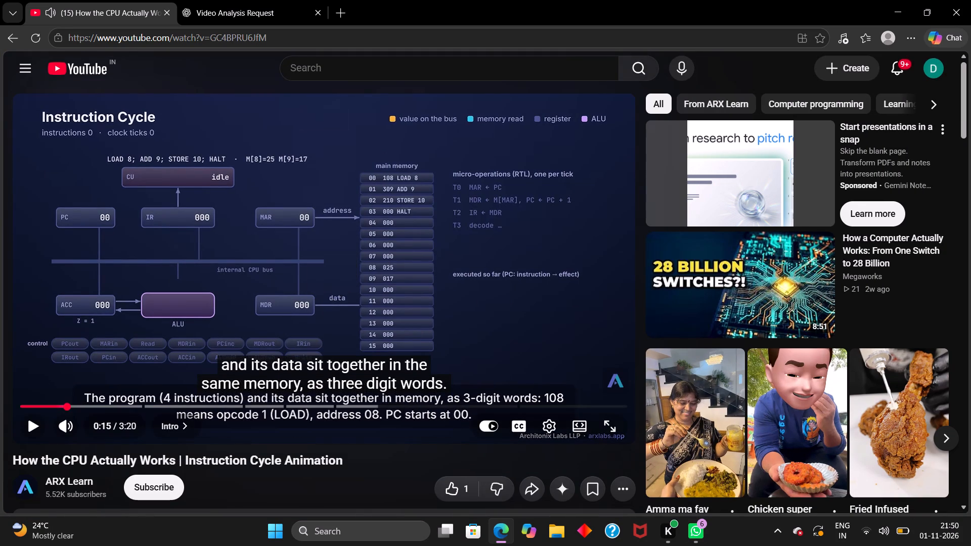
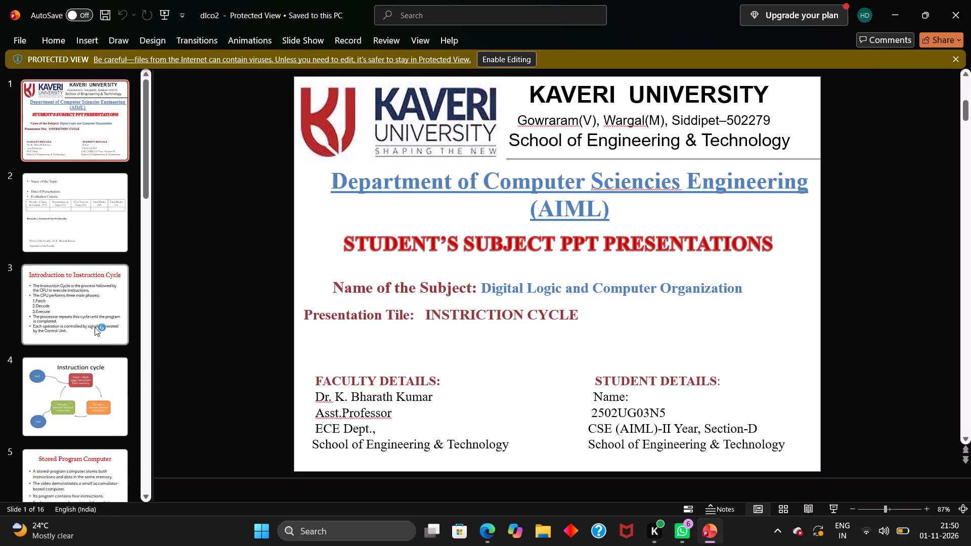
Review the Introduction to Instruction Cycle slide and the Instruction cycle diagram slide in the dlco2 presentation.
left_click(80, 307)
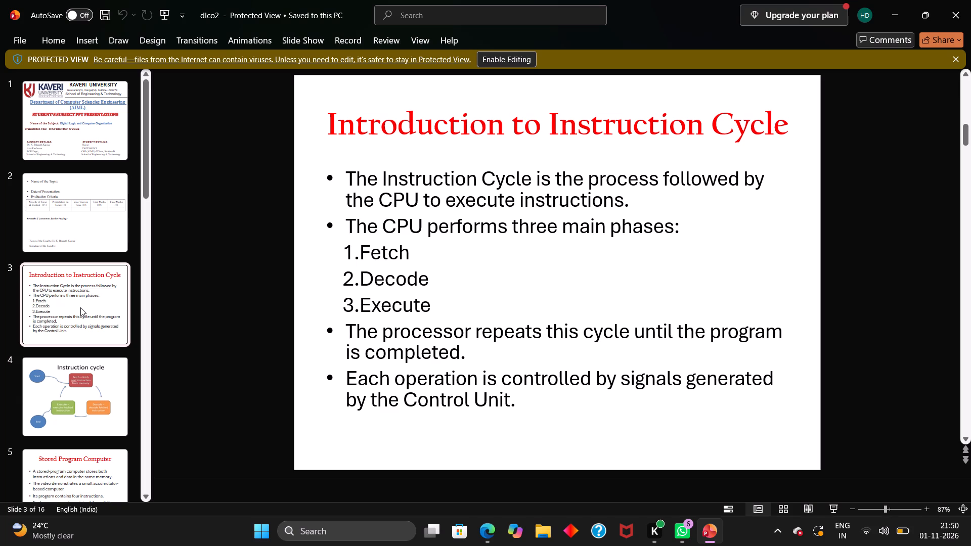
left_click(89, 386)
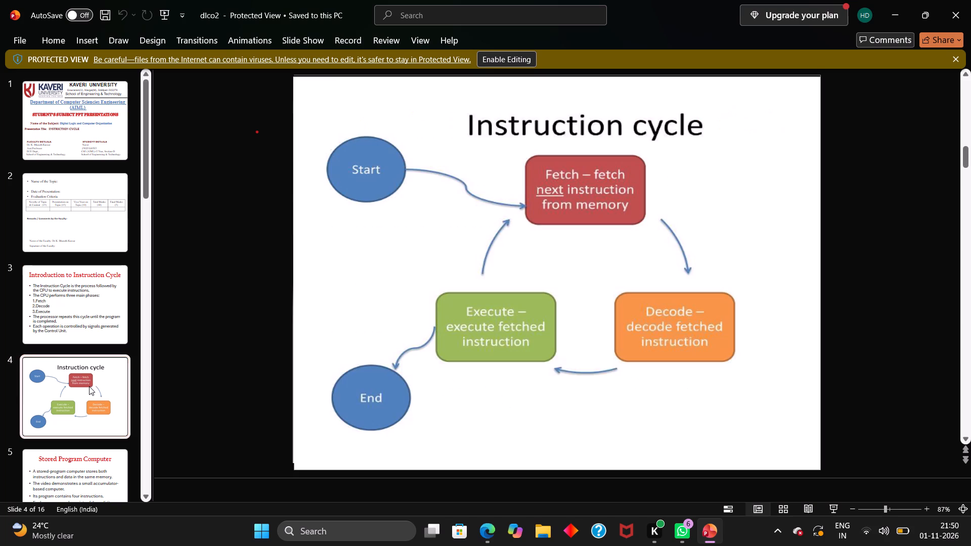
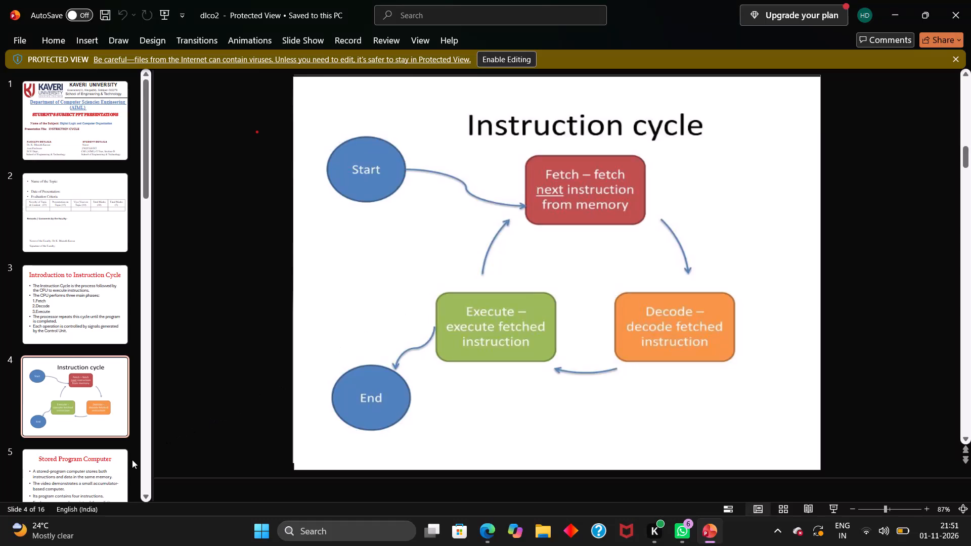
Enable editing and delete the bullet about the video demonstrating a small accumulator-based computer from the Stored Program Computer slide.
left_click(90, 468)
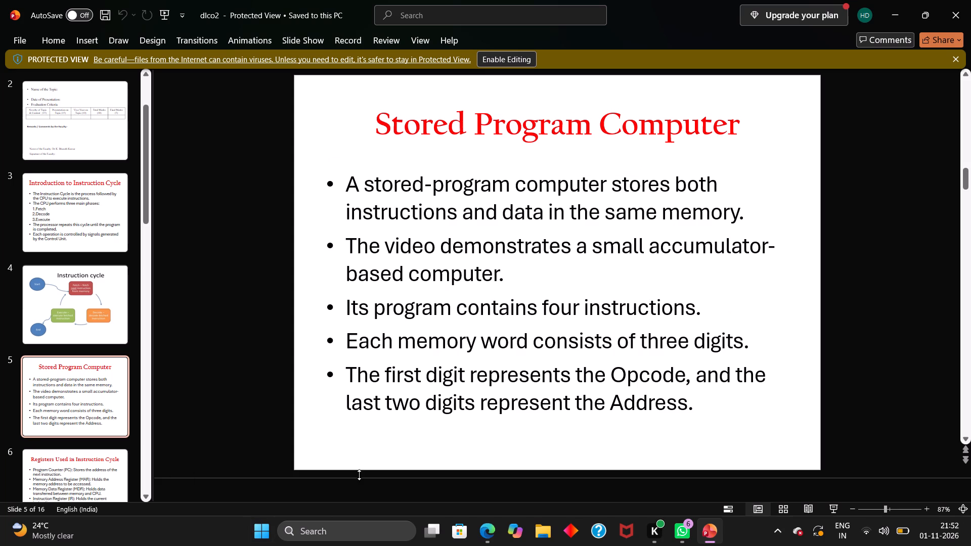
left_click(457, 275)
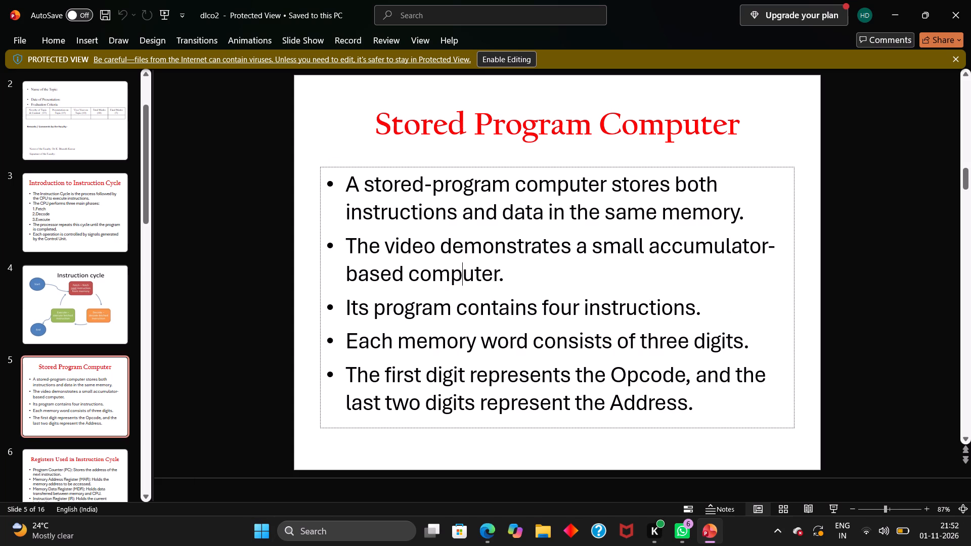
left_click_drag(513, 283, 380, 257)
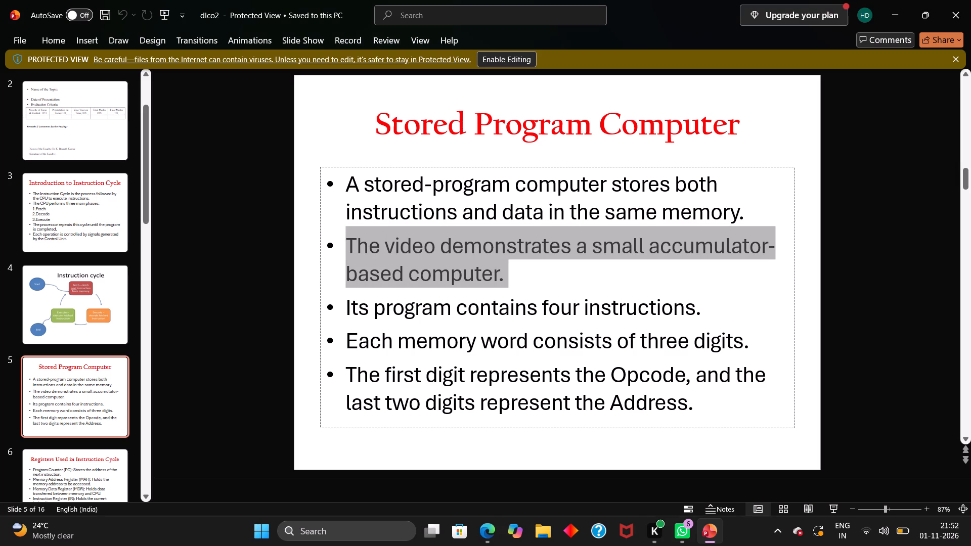
left_click_drag(380, 257, 369, 250)
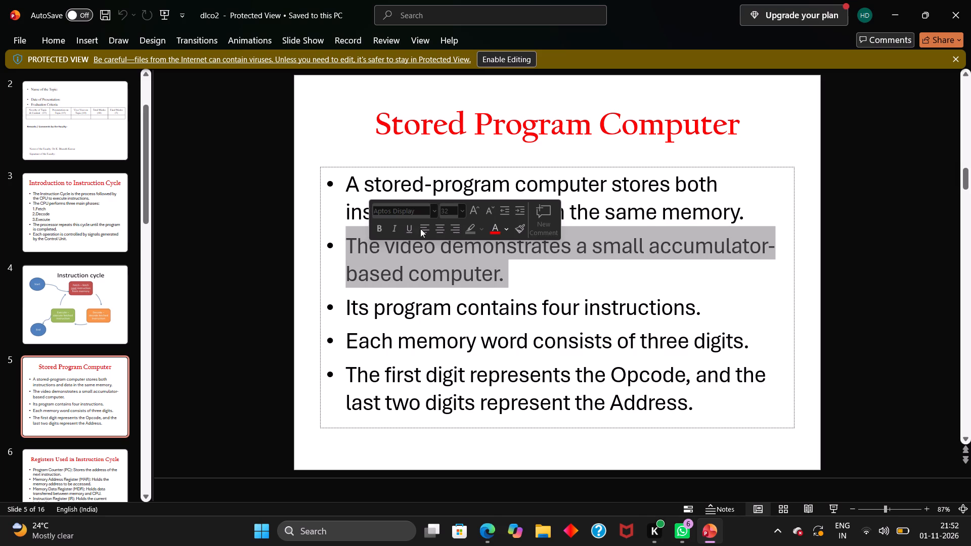
key("BackSpace")
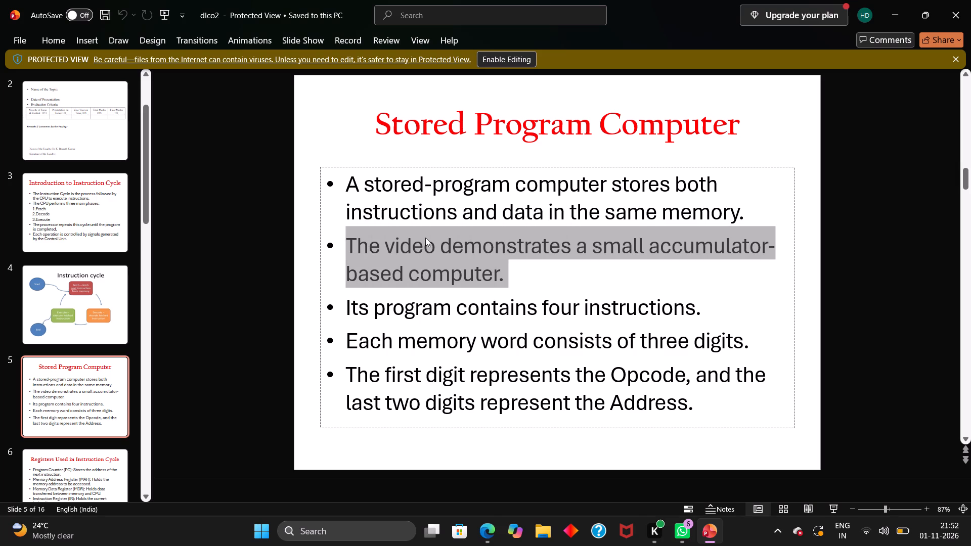
key("Delete")
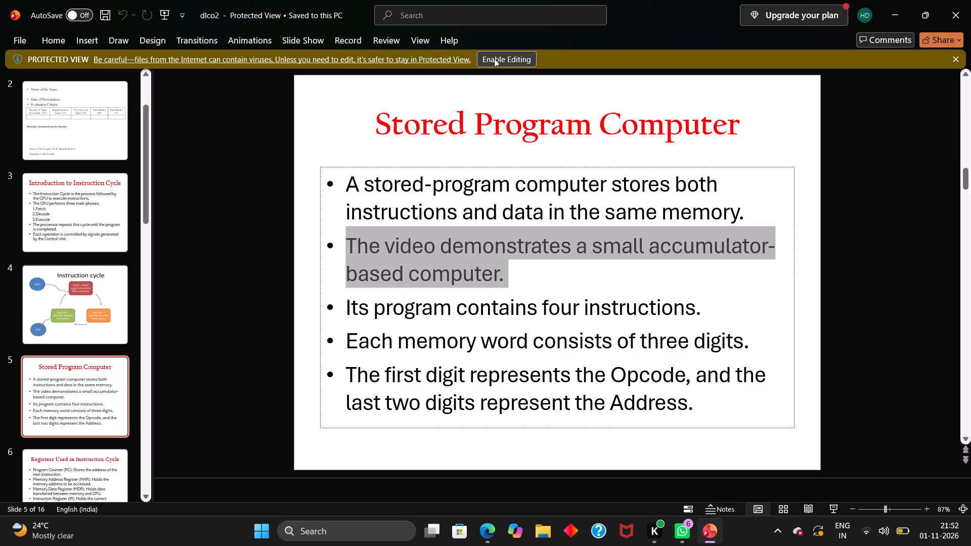
left_click(494, 59)
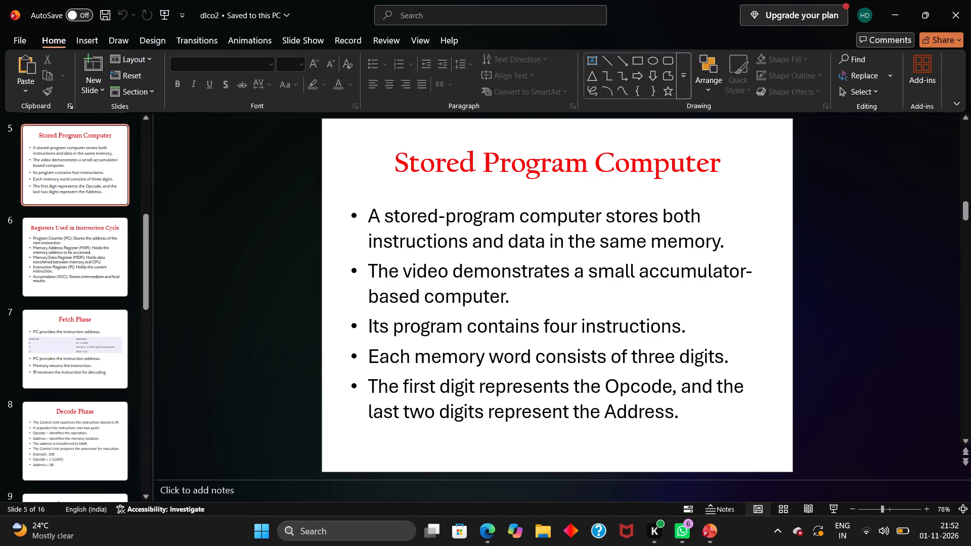
left_click_drag(364, 267, 511, 291)
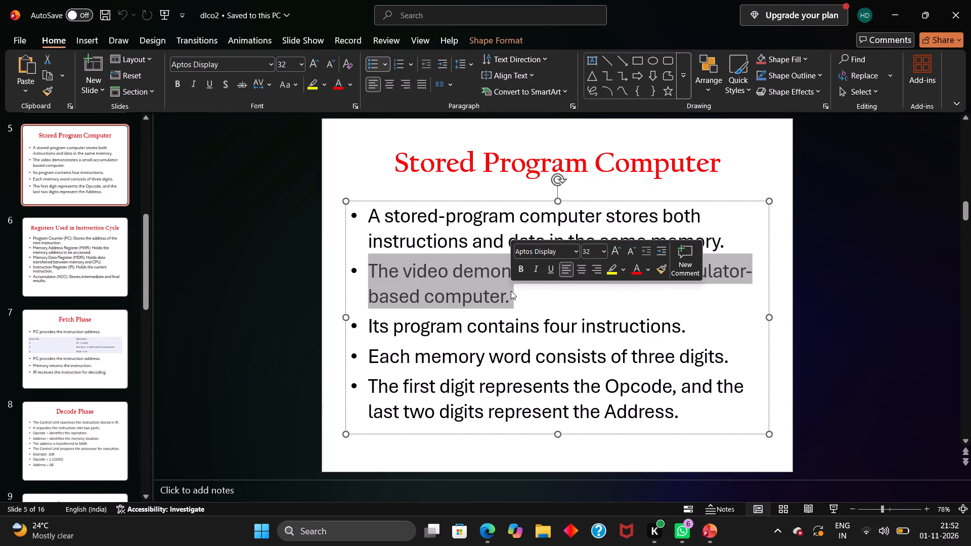
key("BackSpace")
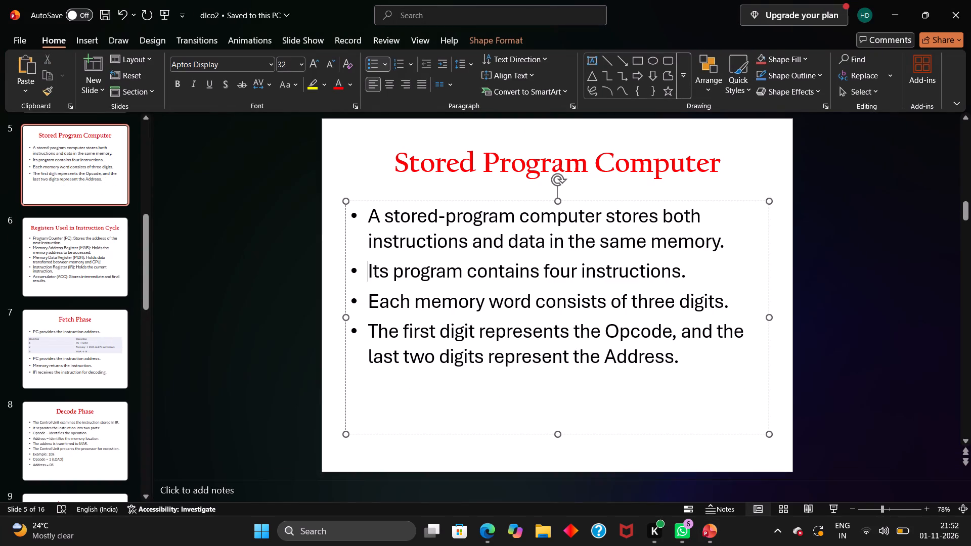
left_click(595, 406)
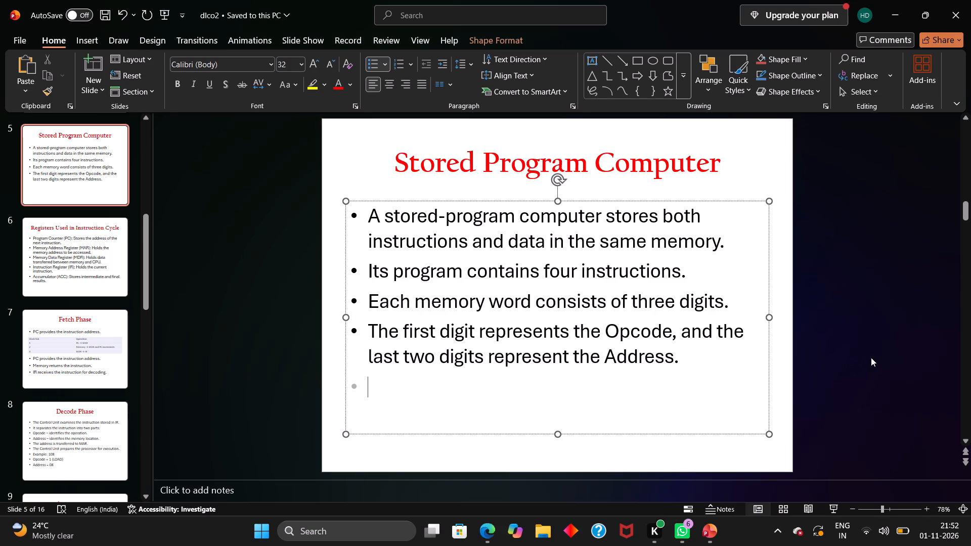
left_click(871, 357)
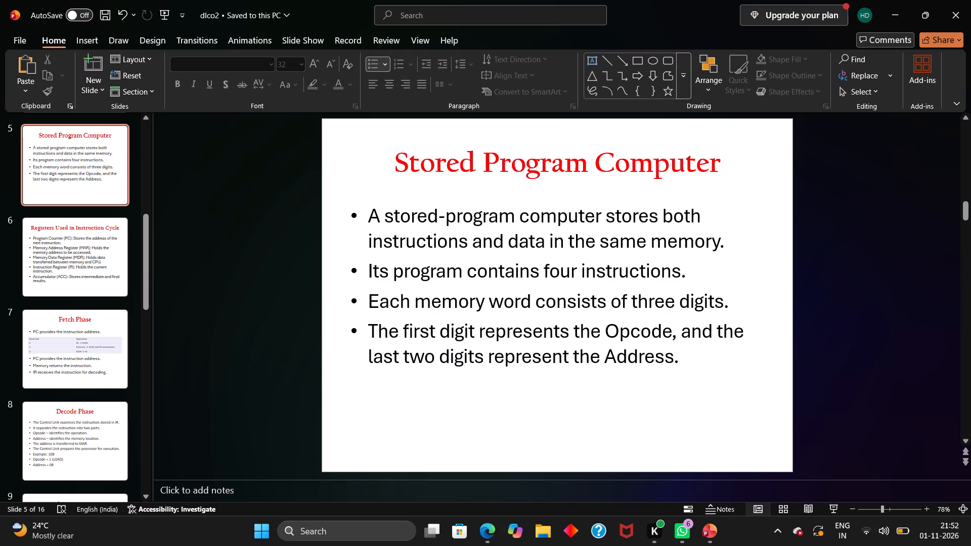
Review the Fetch Phase slide with its clock tick and operation table.
left_click(78, 383)
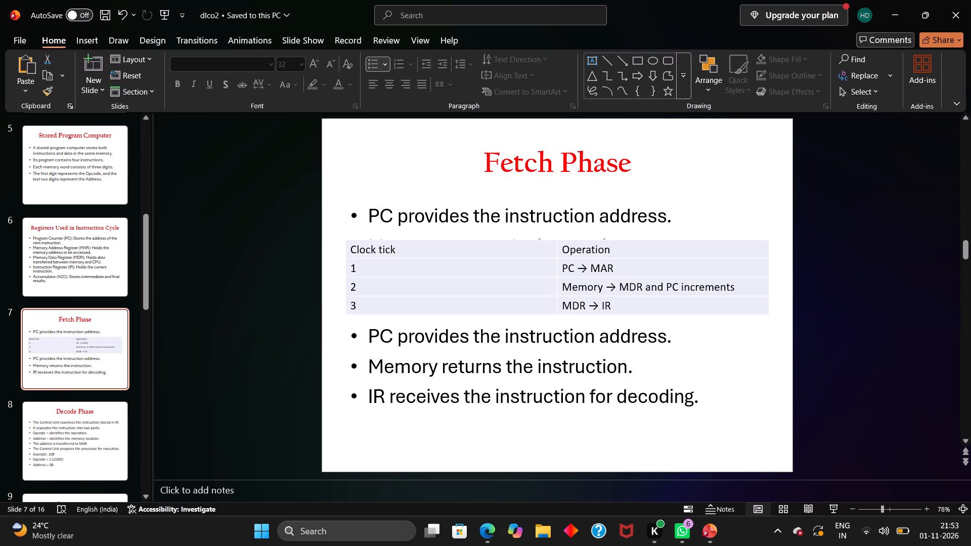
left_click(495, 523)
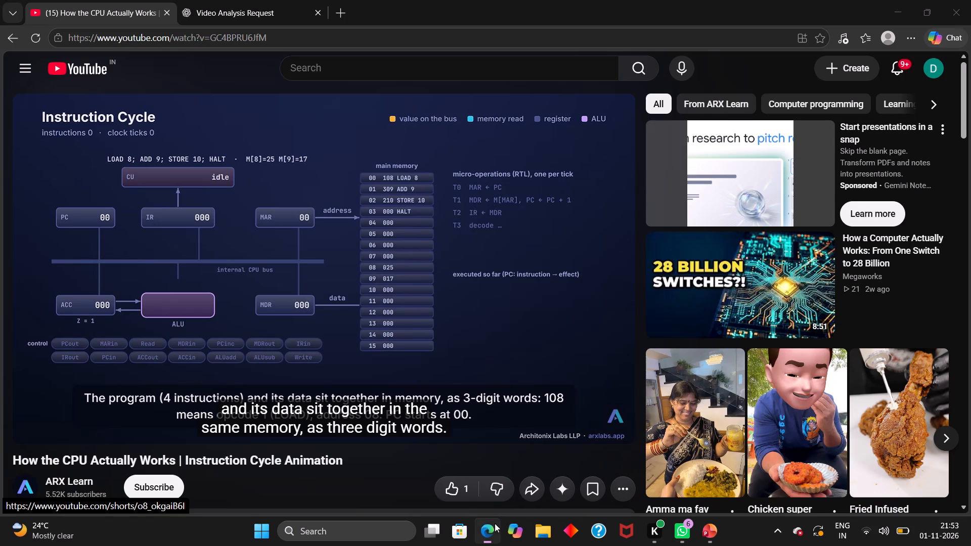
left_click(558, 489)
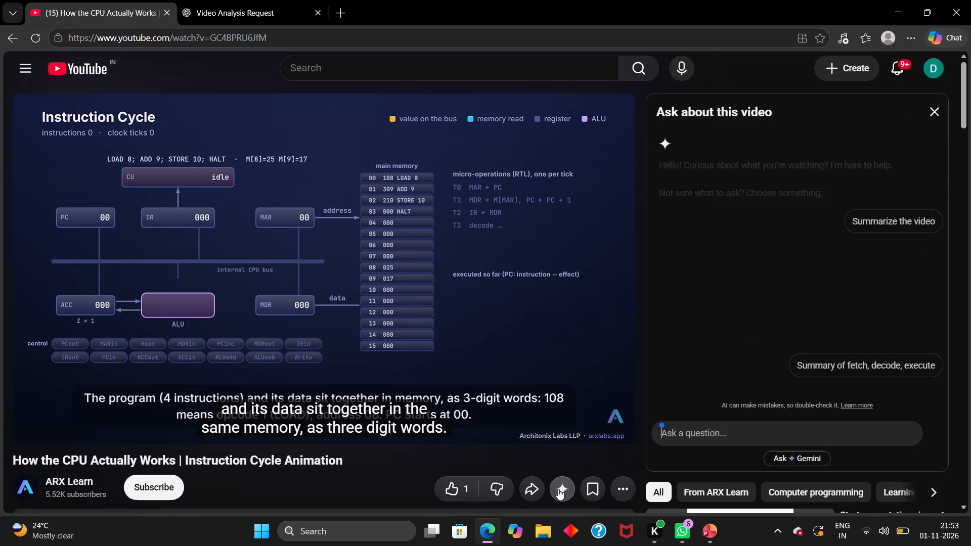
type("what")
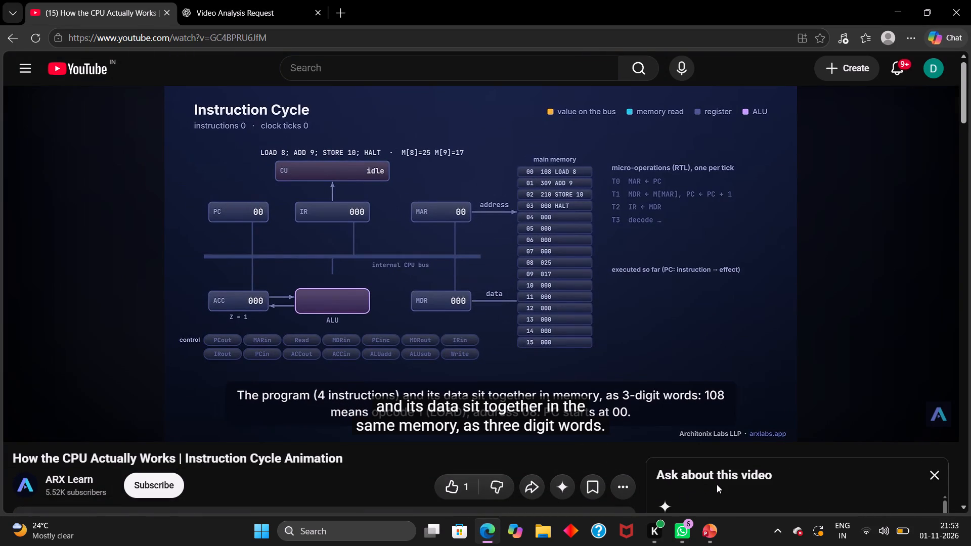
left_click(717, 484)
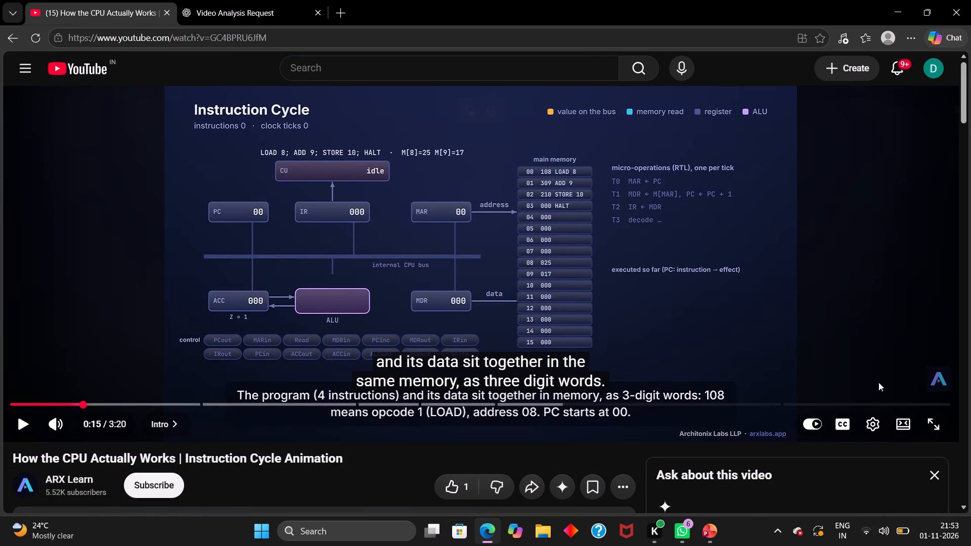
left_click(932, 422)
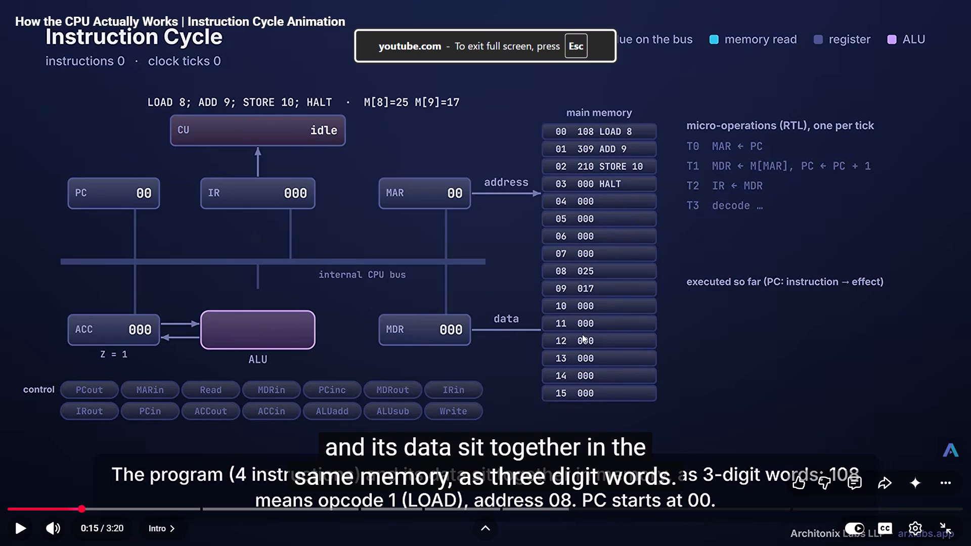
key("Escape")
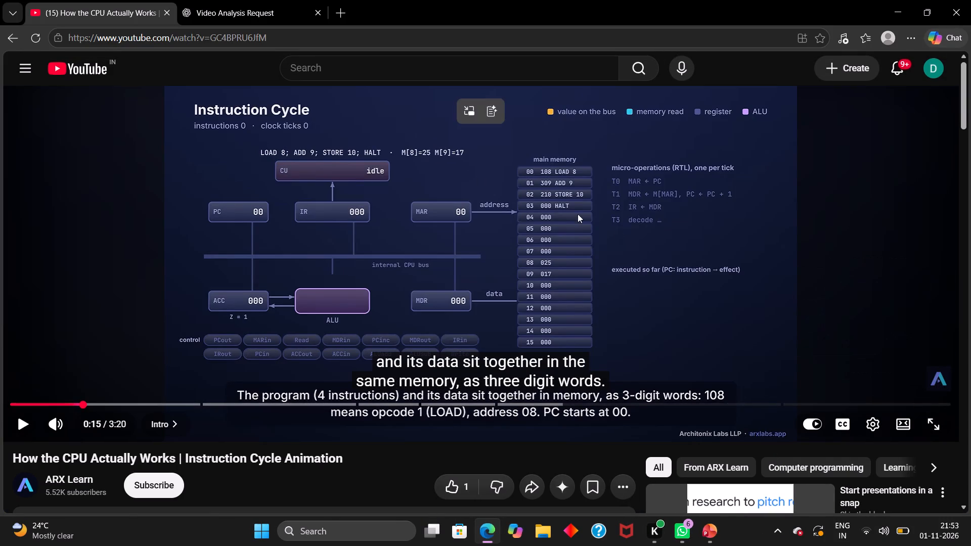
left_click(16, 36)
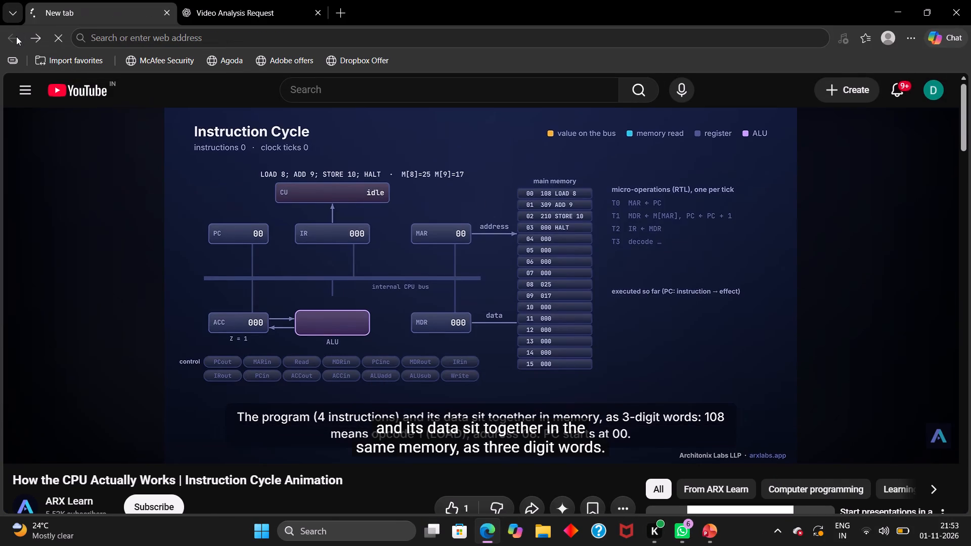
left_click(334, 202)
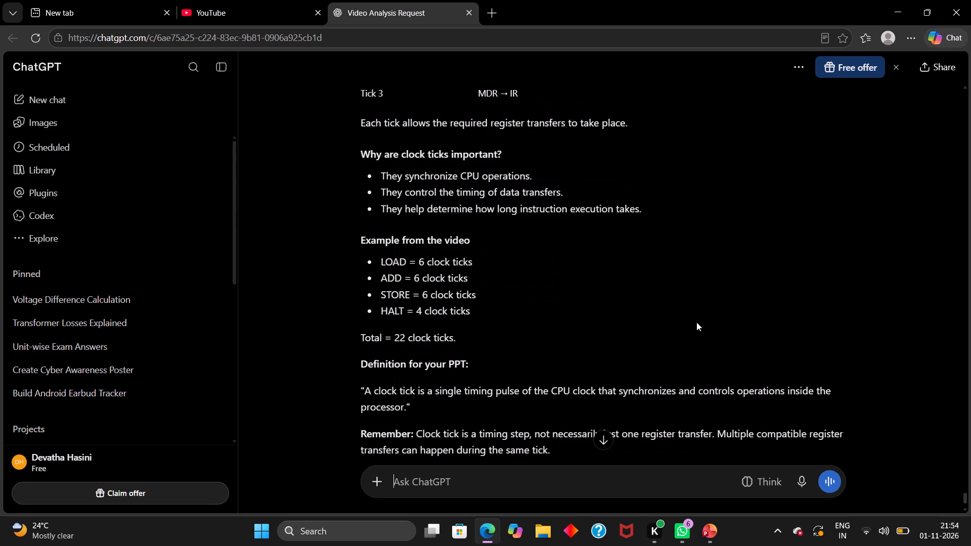
Switch back to PowerPoint and review the Registers Used in Instruction Cycle and Stored Program Computer slides.
left_click(720, 541)
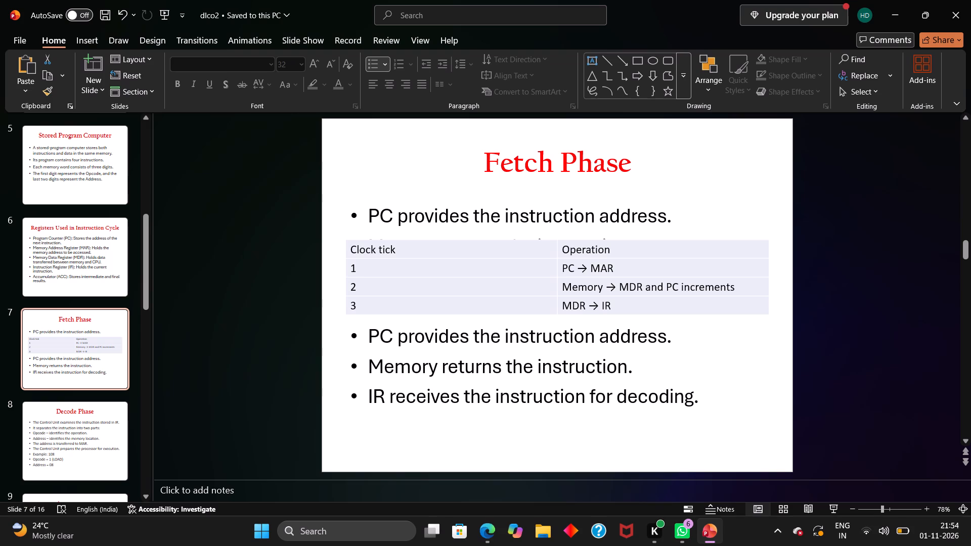
left_click(86, 284)
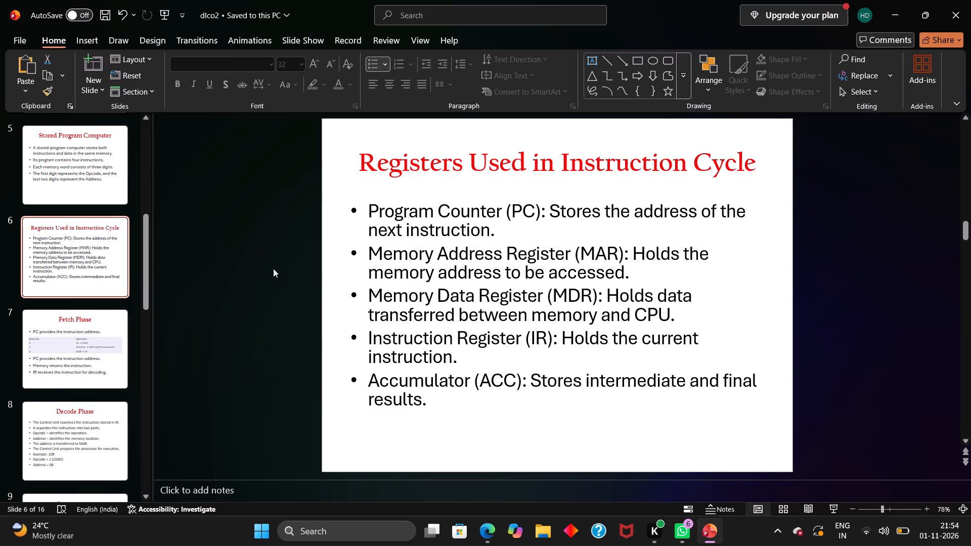
left_click(74, 178)
scroll(74, 178, "up", 1)
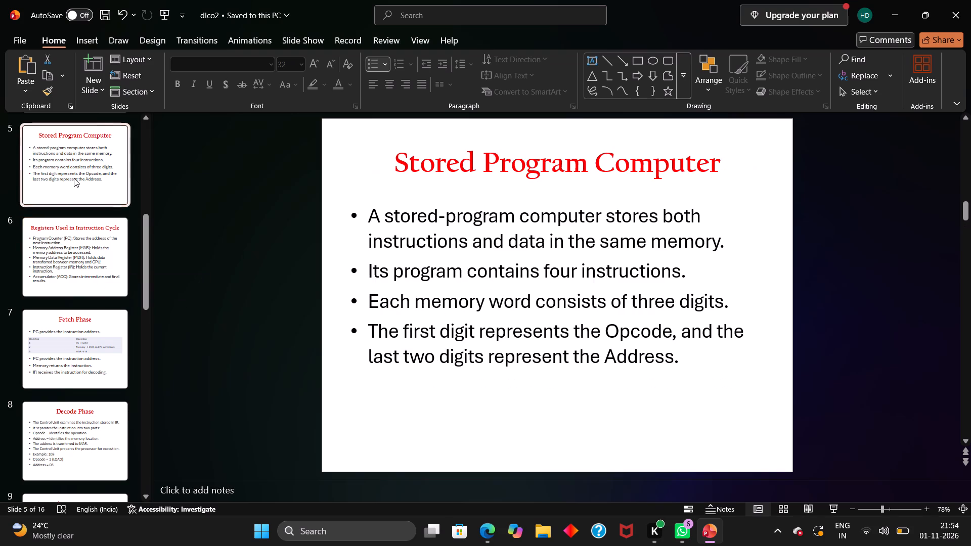
scroll(74, 178, "up", 1)
scroll(91, 416, "down", 1)
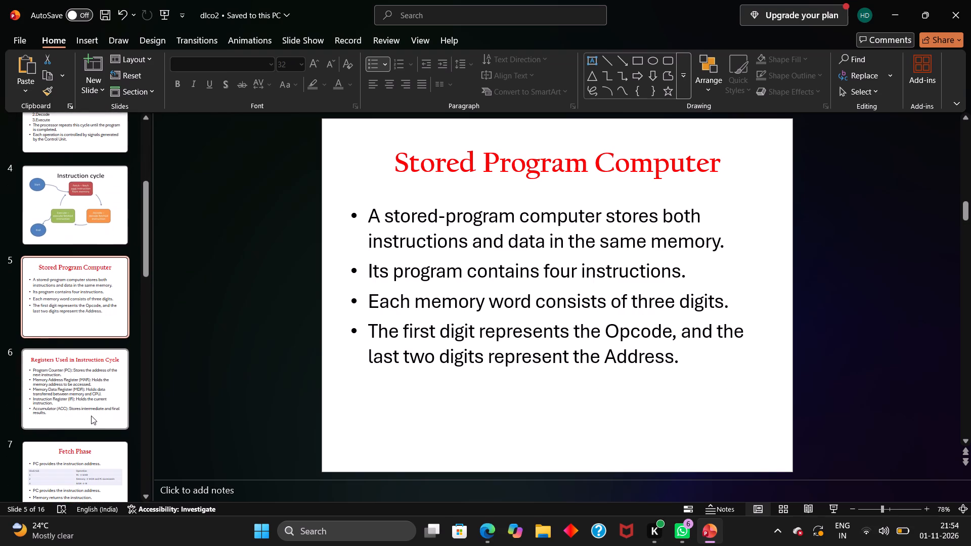
left_click(84, 325)
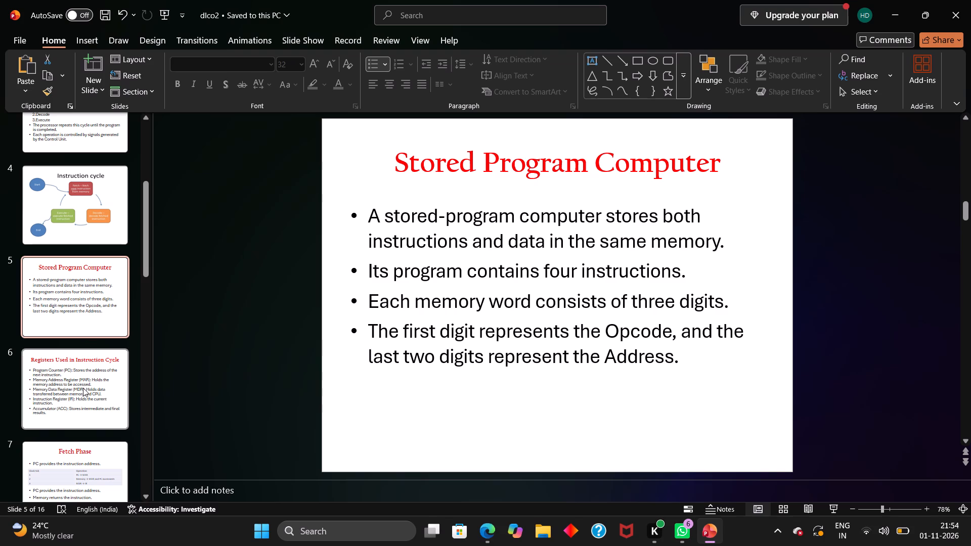
left_click(82, 388)
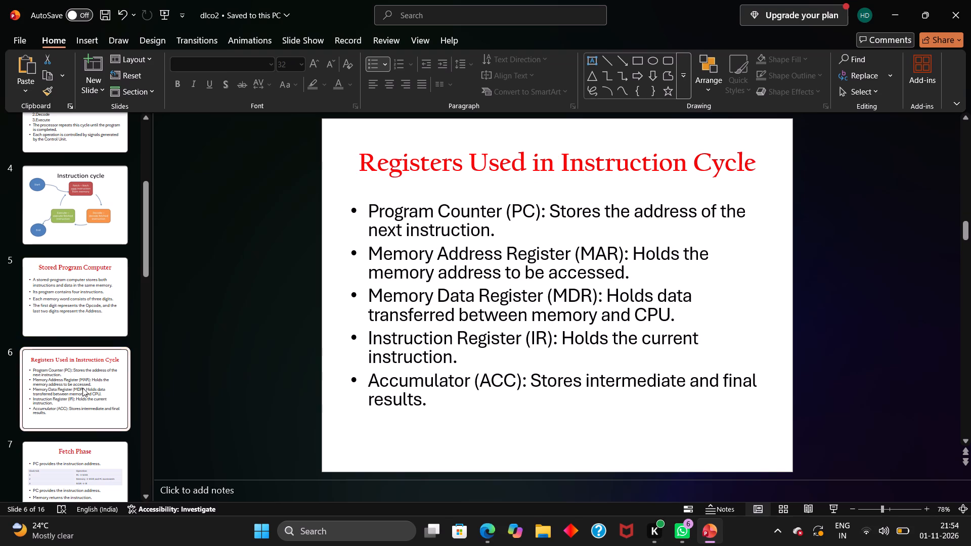
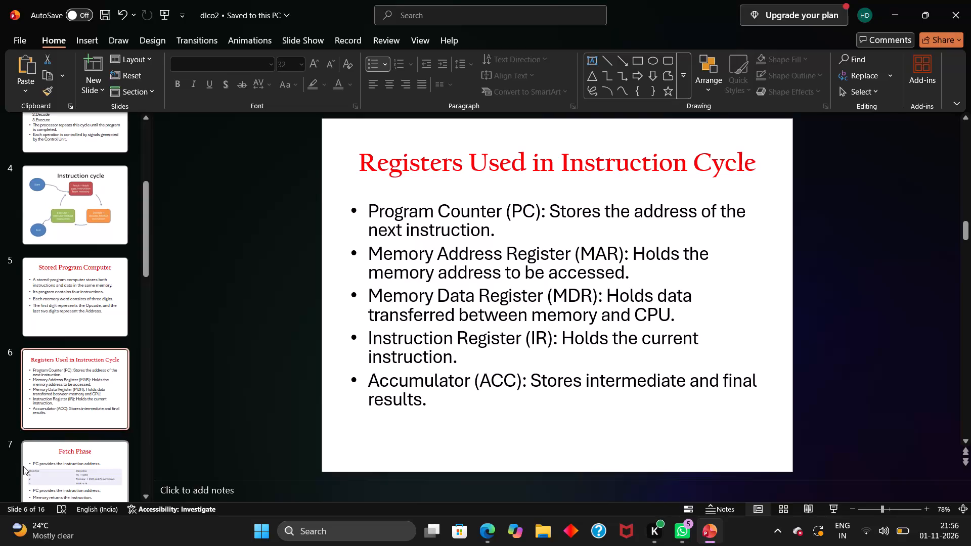
Review the Fetch Phase slide and the Decode Phase slide.
left_click(23, 466)
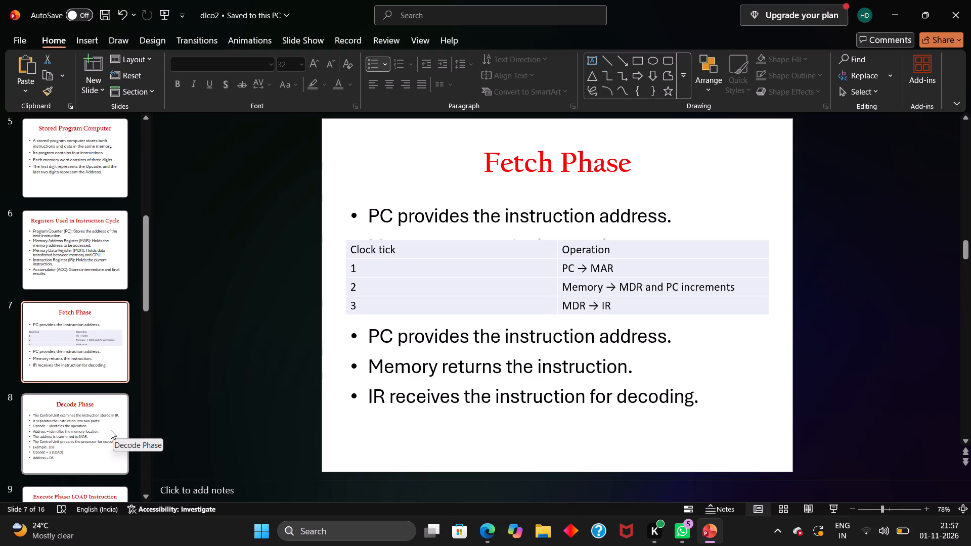
left_click(84, 462)
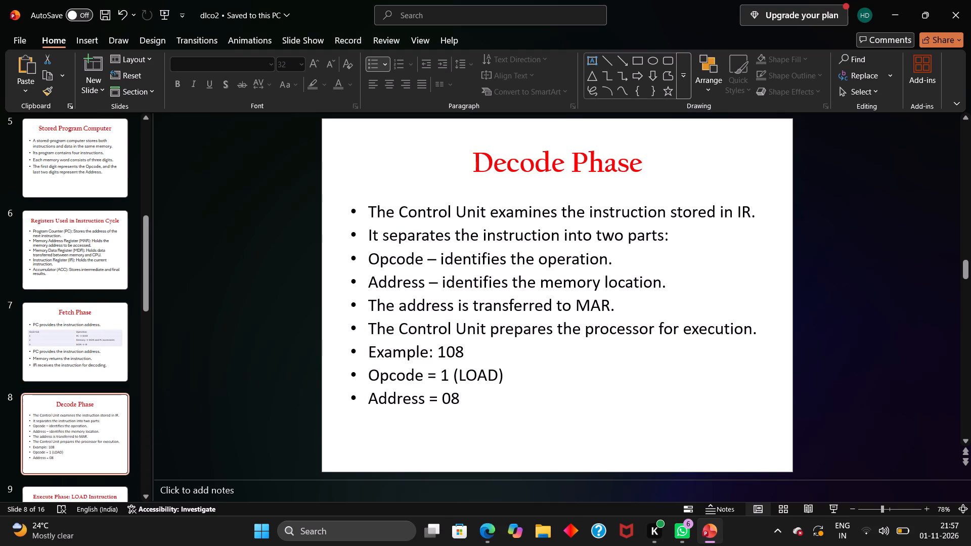
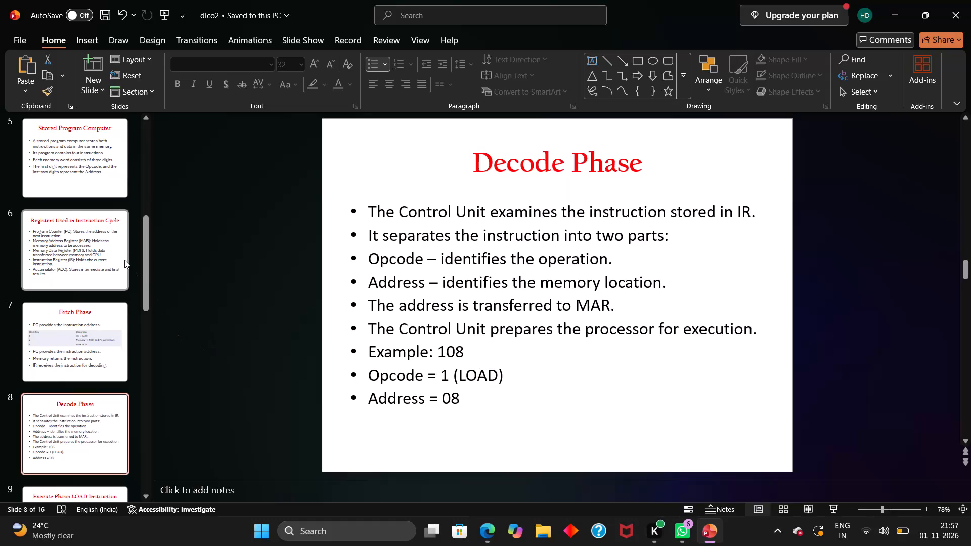
Correct the misspelled presentation title on the first slide so it reads INSTRUCTION CYCLE.
scroll(124, 260, "up", 9)
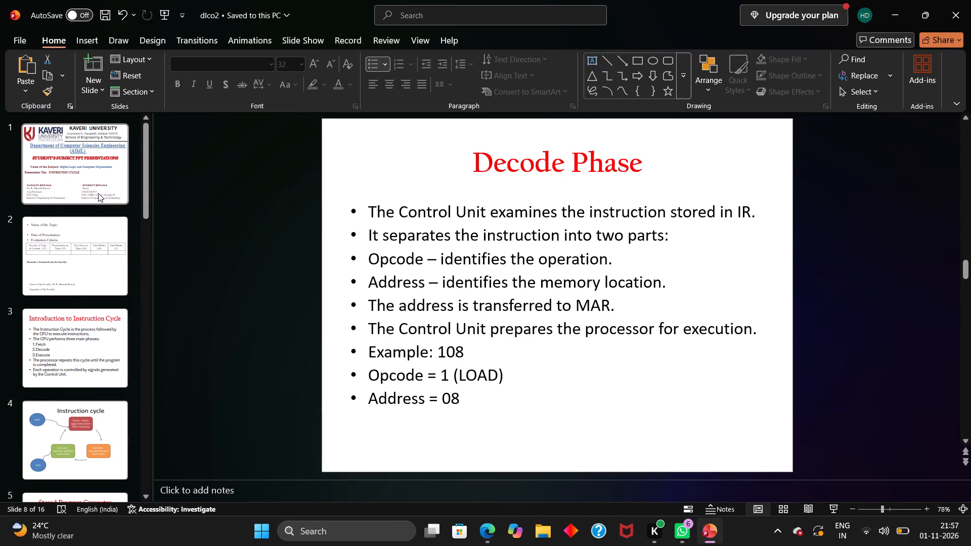
left_click(98, 191)
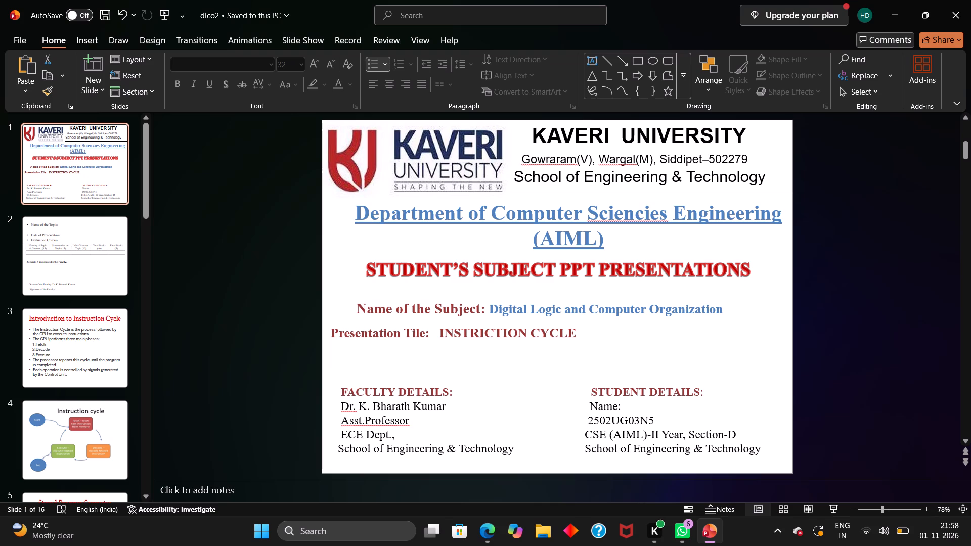
left_click(482, 336)
key("BackSpace")
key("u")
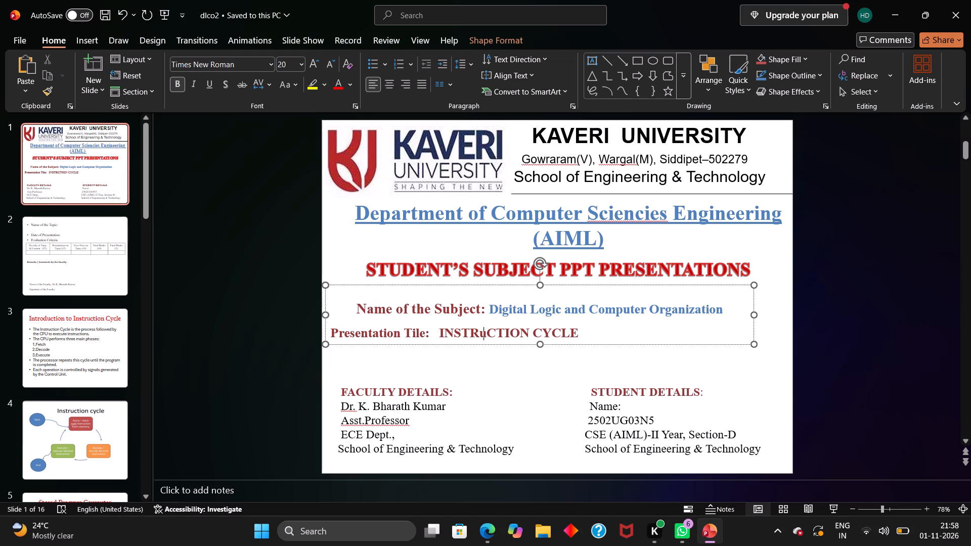
key("BackSpace")
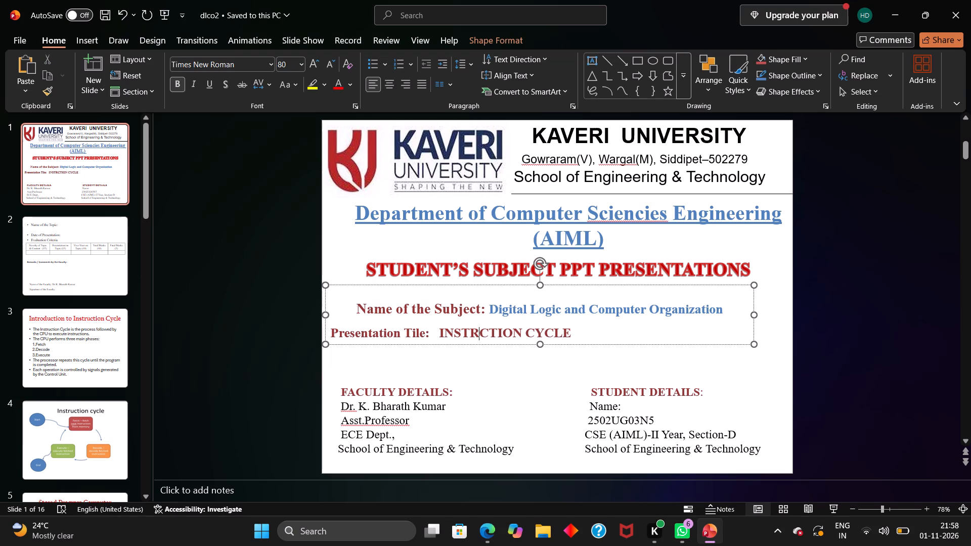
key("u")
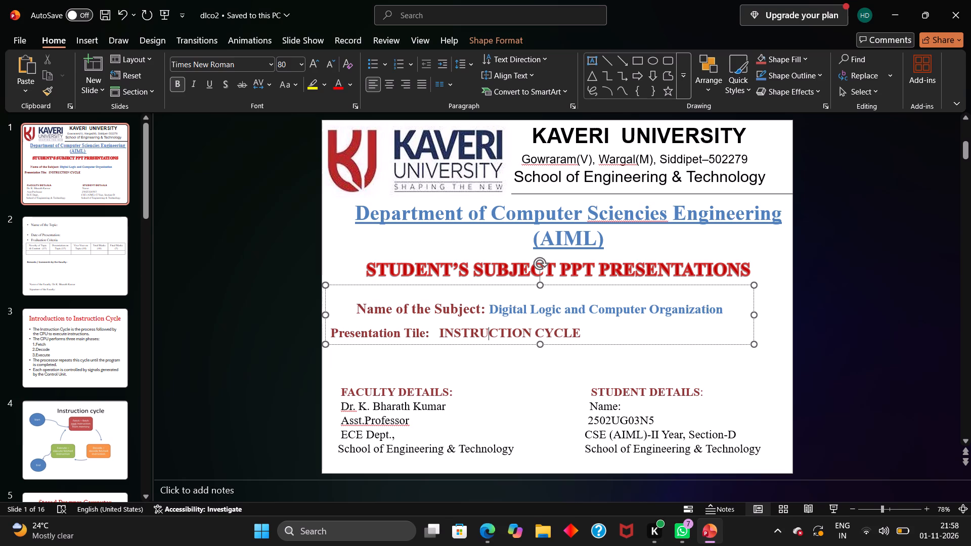
Enter the student's name after the Name label under STUDENT DETAILS on the title slide.
left_click(634, 410)
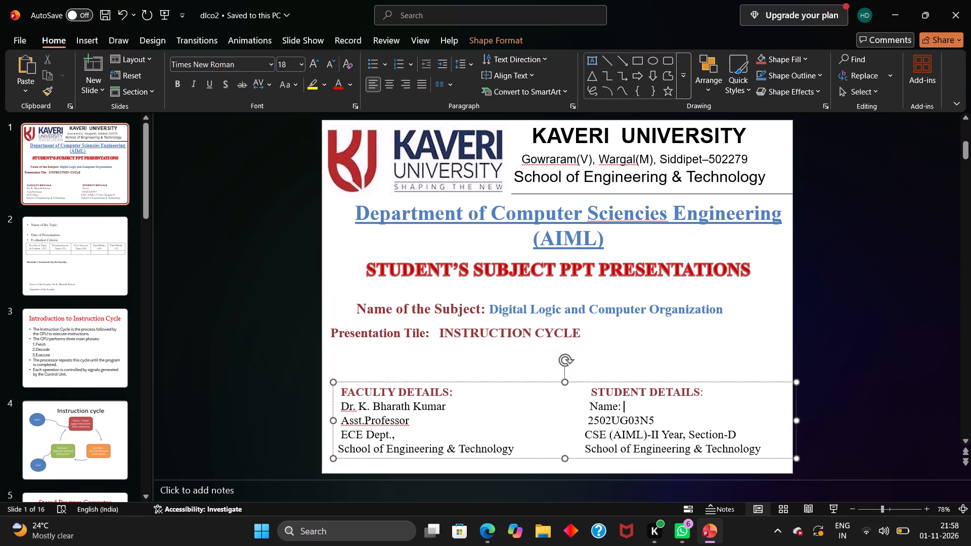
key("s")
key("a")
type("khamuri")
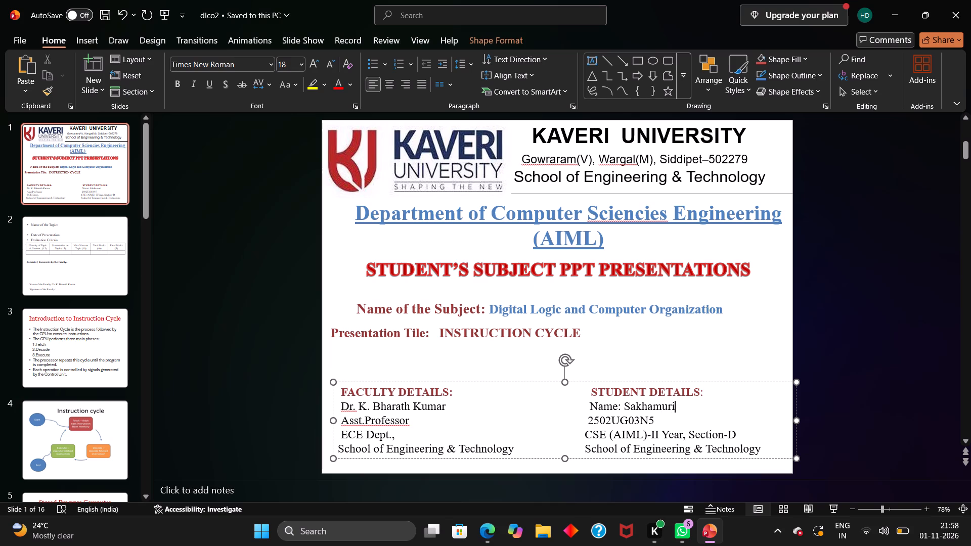
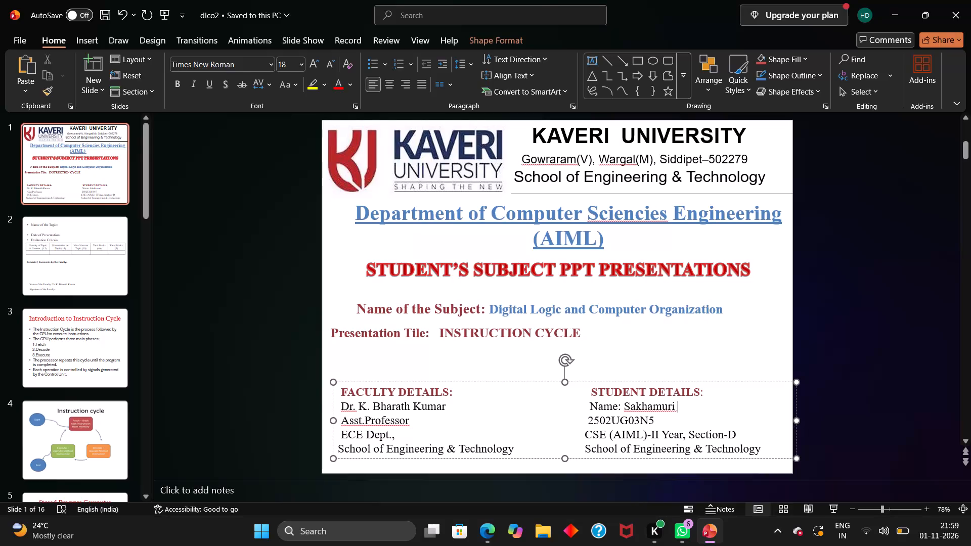
Complete the student's full name on the Name line under STUDENT DETAILS by adding the remaining given names after the surname.
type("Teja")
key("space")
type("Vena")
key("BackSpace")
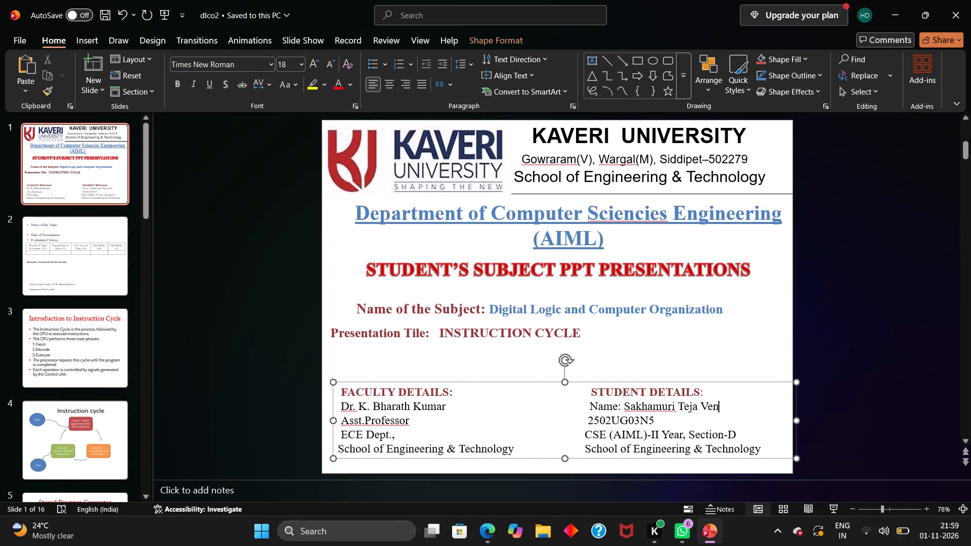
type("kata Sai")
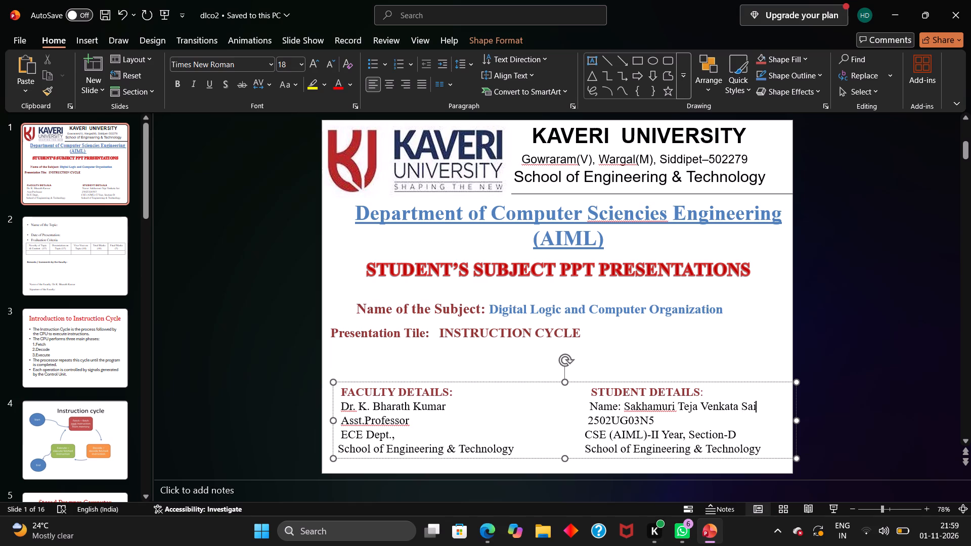
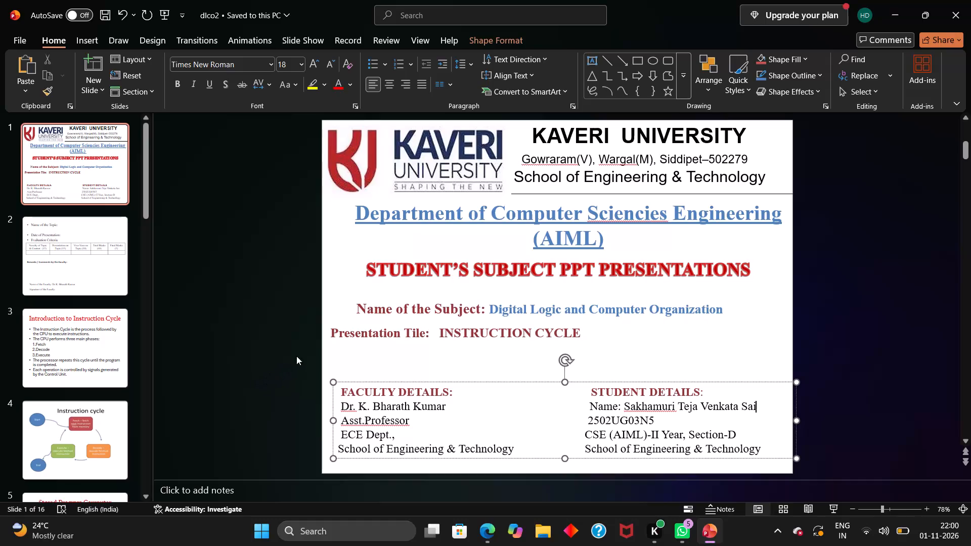
Indent the Presentation Tile line on the title slide with spaces so it starts level with the Name of the Subject line.
left_click(329, 336)
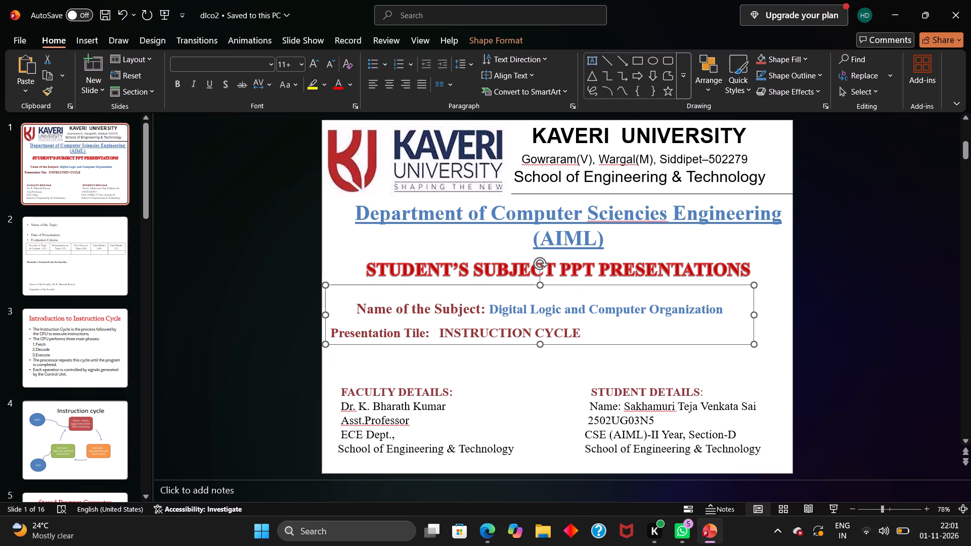
left_click(333, 332)
key("space")
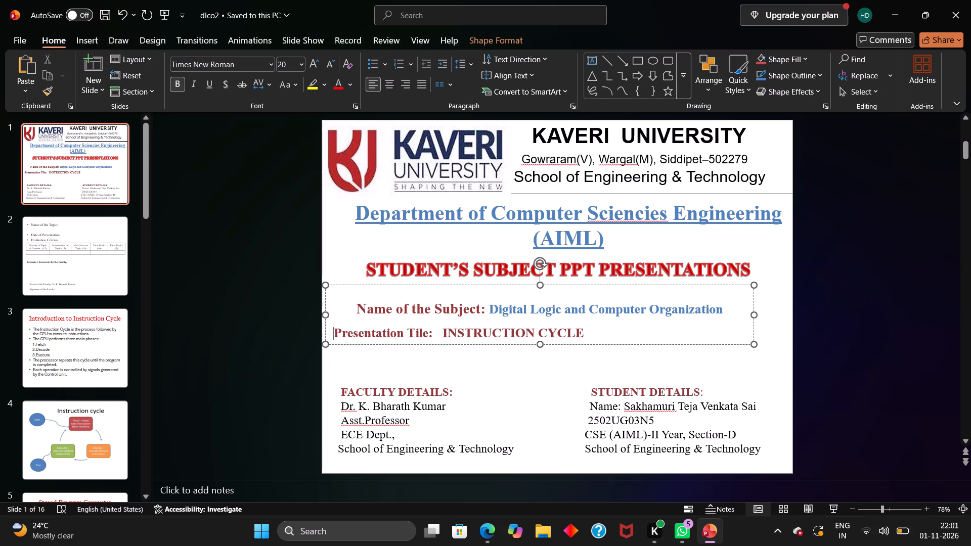
key("space")
key("space")
key("space")
key("space")
key("space")
key("space")
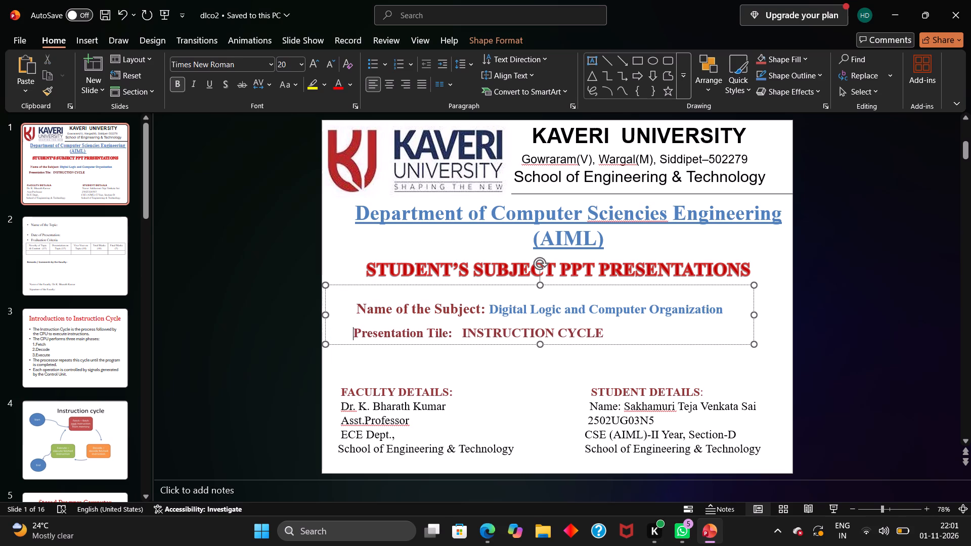
key("space")
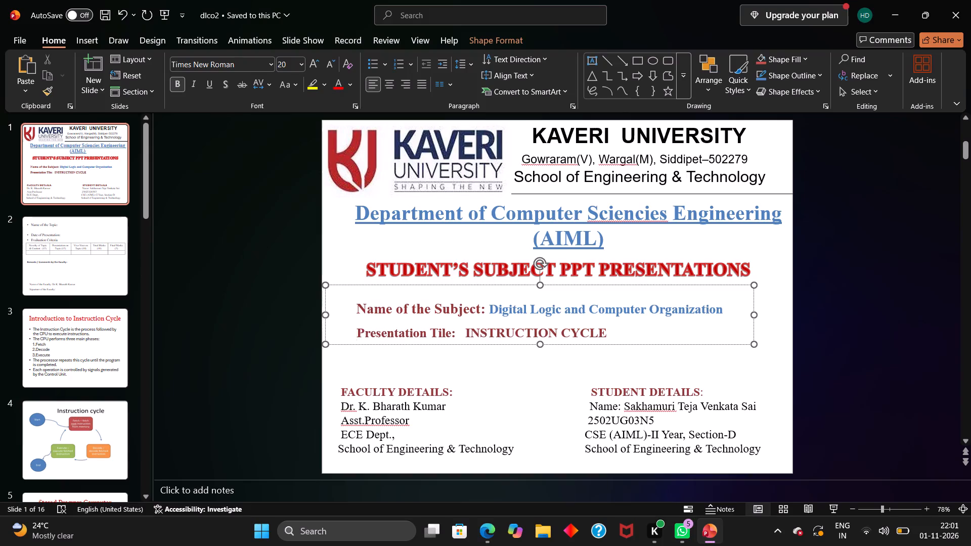
left_click(229, 348)
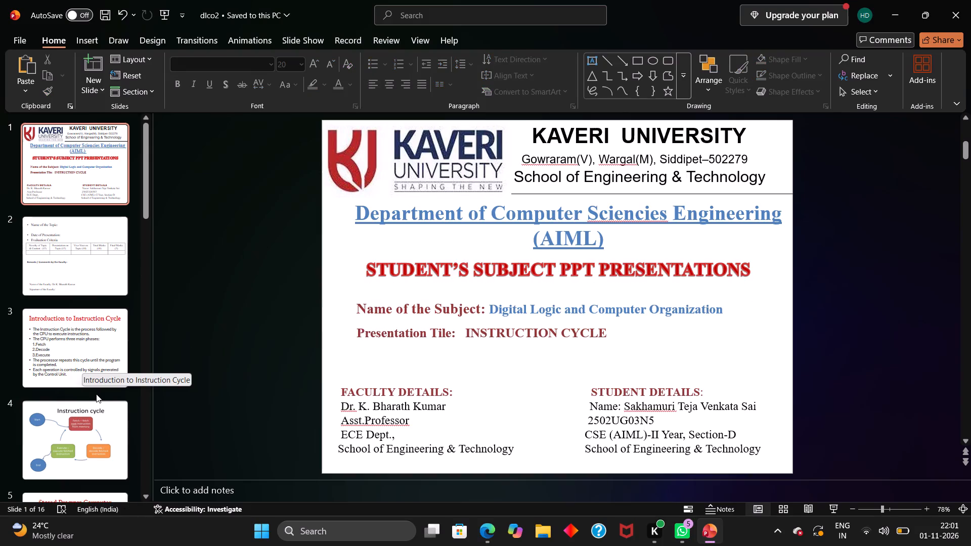
Turn on AutoSave by uploading the presentation to the personal OneDrive.
left_click(72, 20)
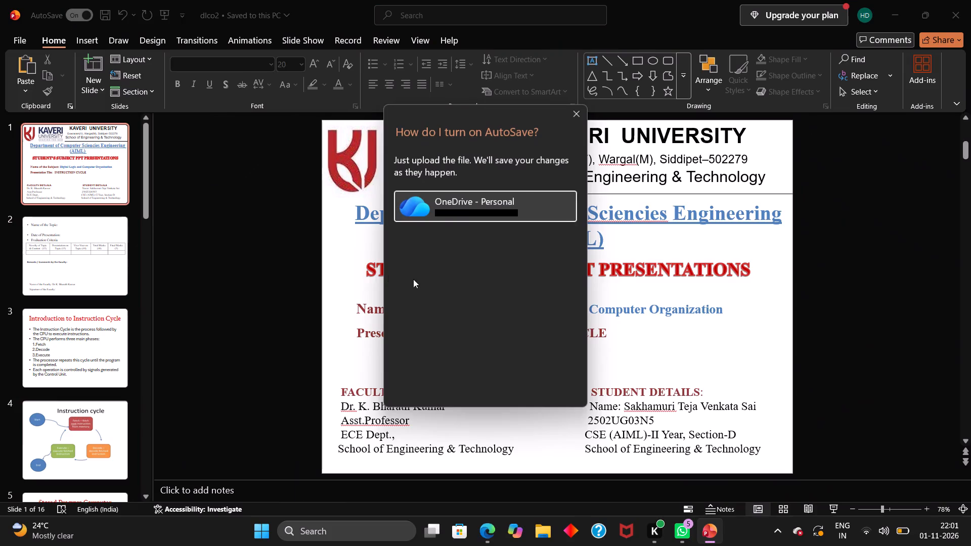
left_click(459, 210)
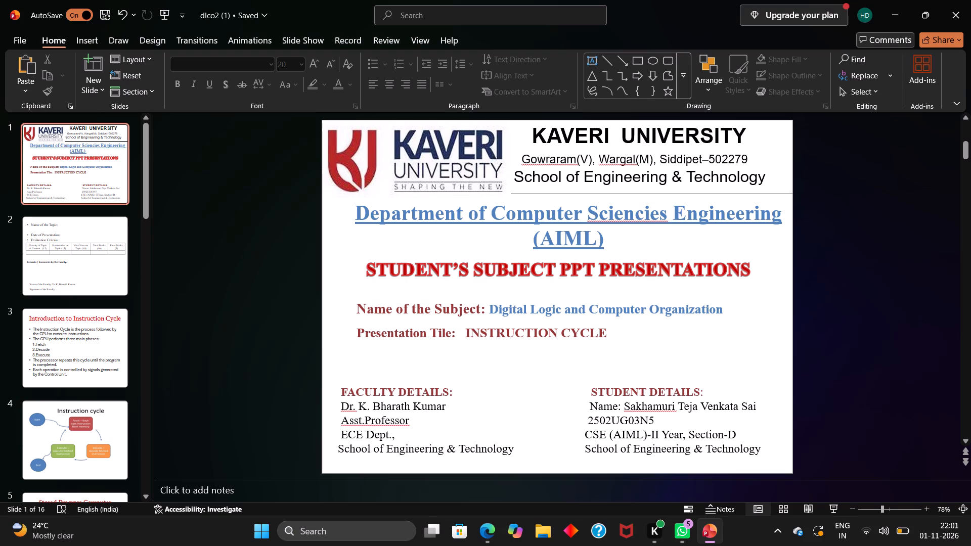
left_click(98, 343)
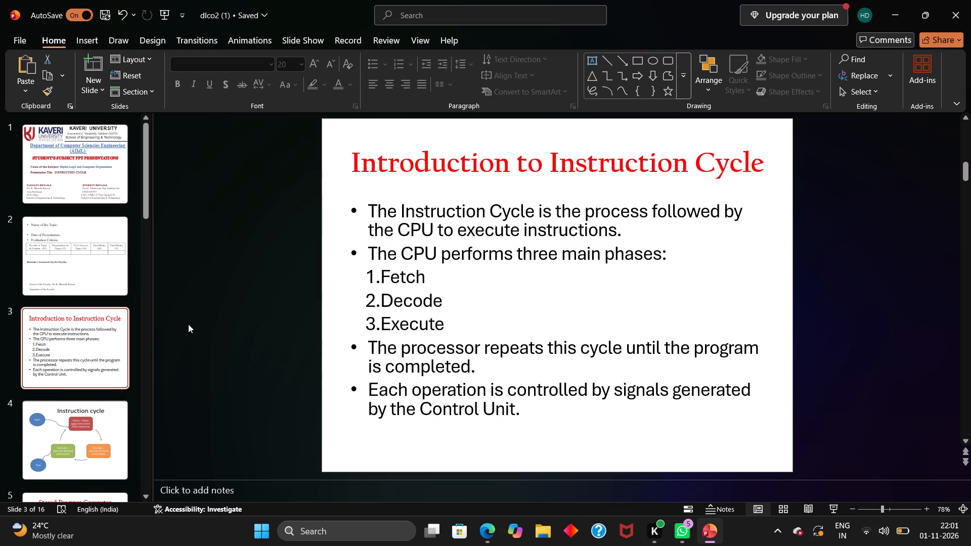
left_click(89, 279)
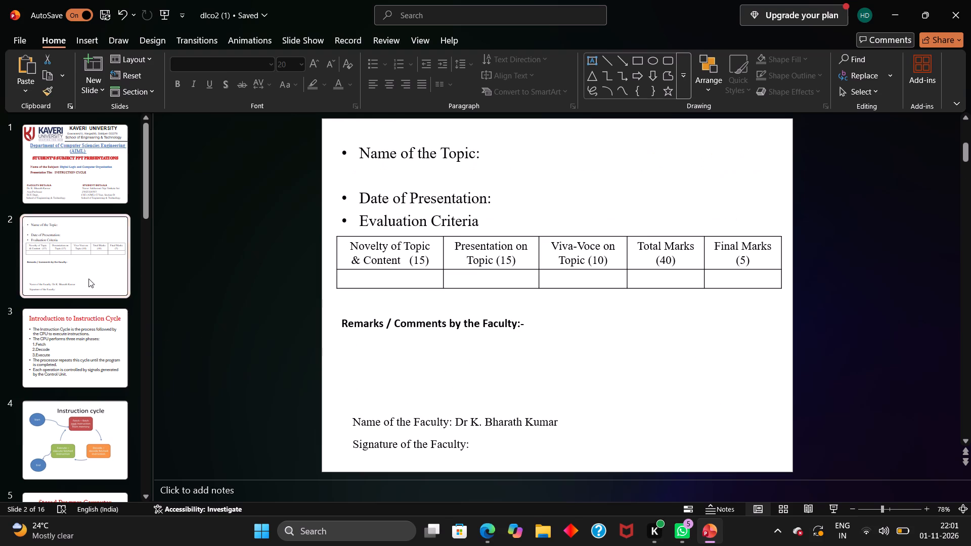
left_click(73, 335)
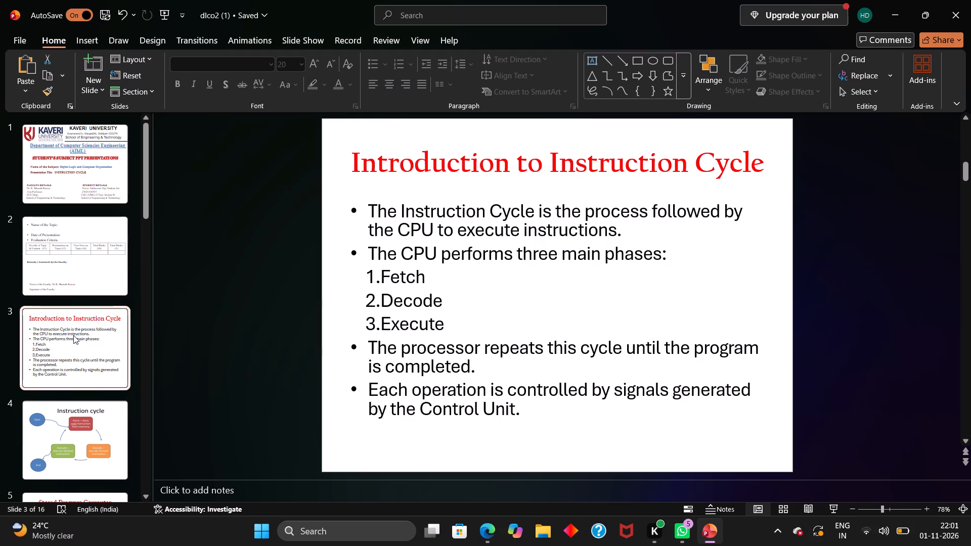
Add a leading space to the School of Engineering & Technology line under FACULTY DETAILS on the title slide to align it.
left_click(71, 138)
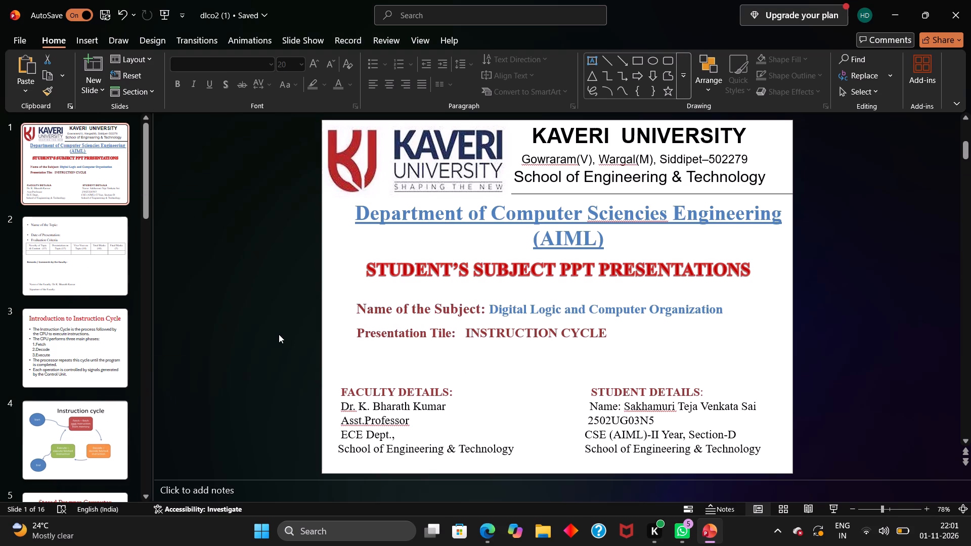
left_click(341, 447)
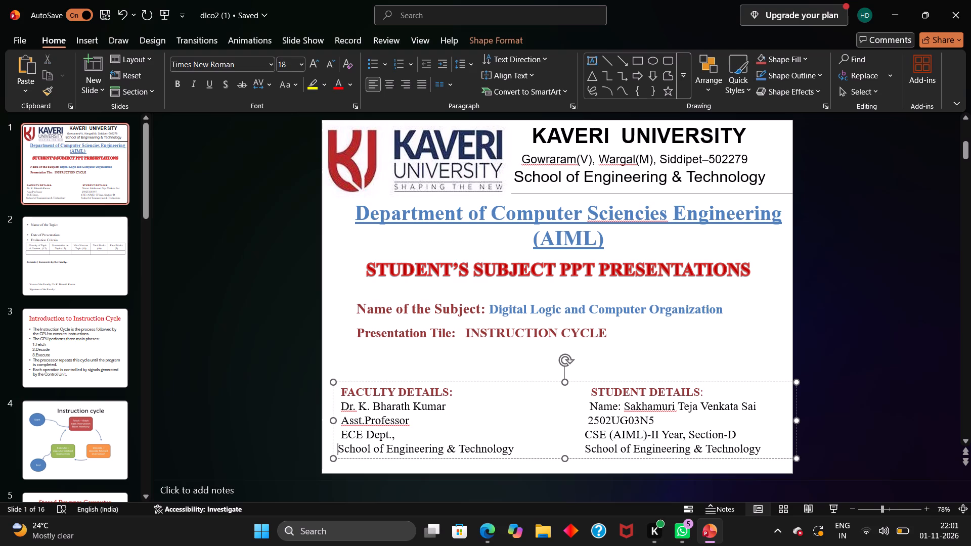
key("space")
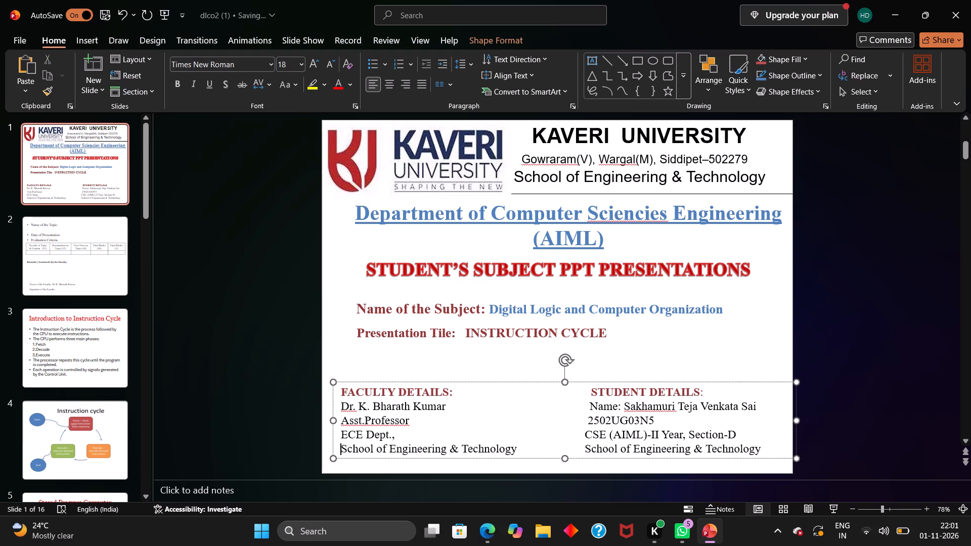
left_click(280, 413)
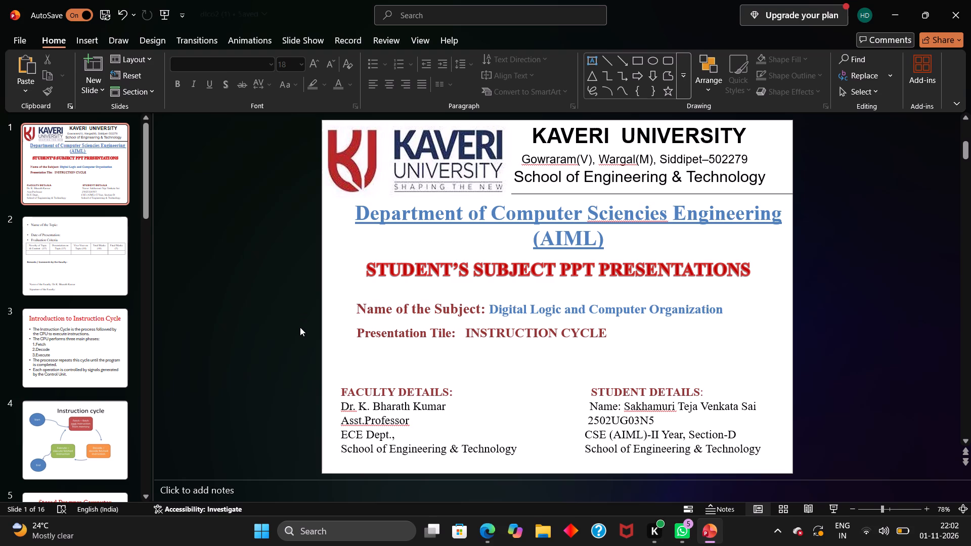
Add a leading space to the CSE (AIML) class line and the school line under STUDENT DETAILS to align them.
left_click(585, 436)
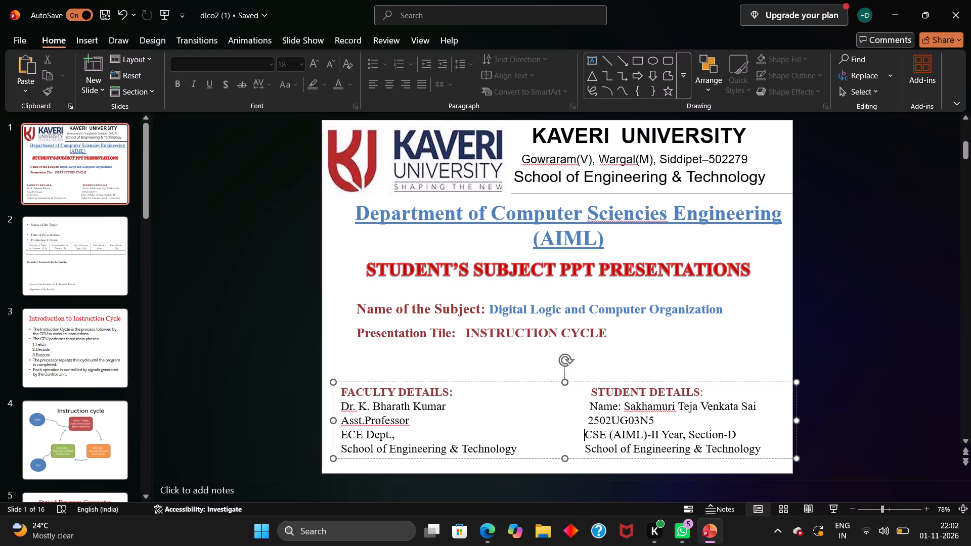
key("space")
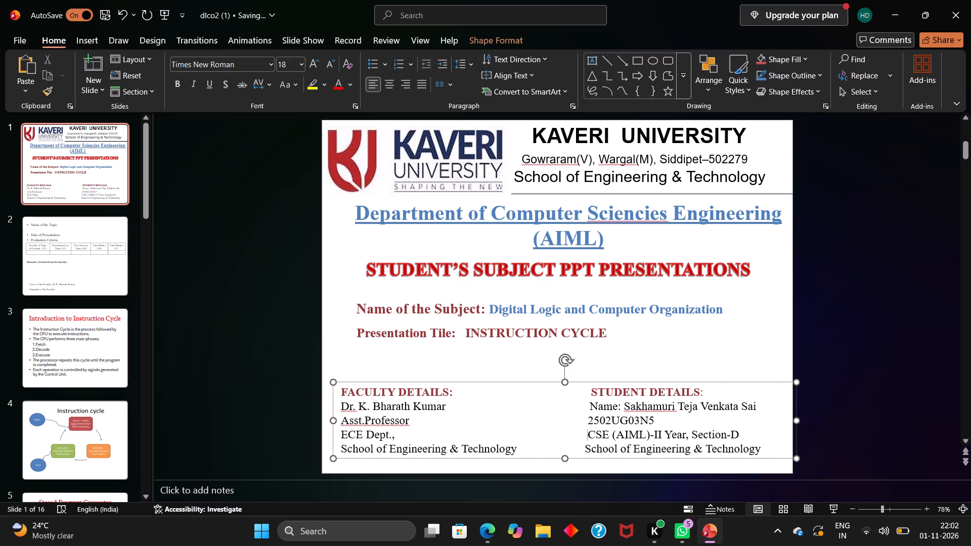
left_click(582, 448)
key("space")
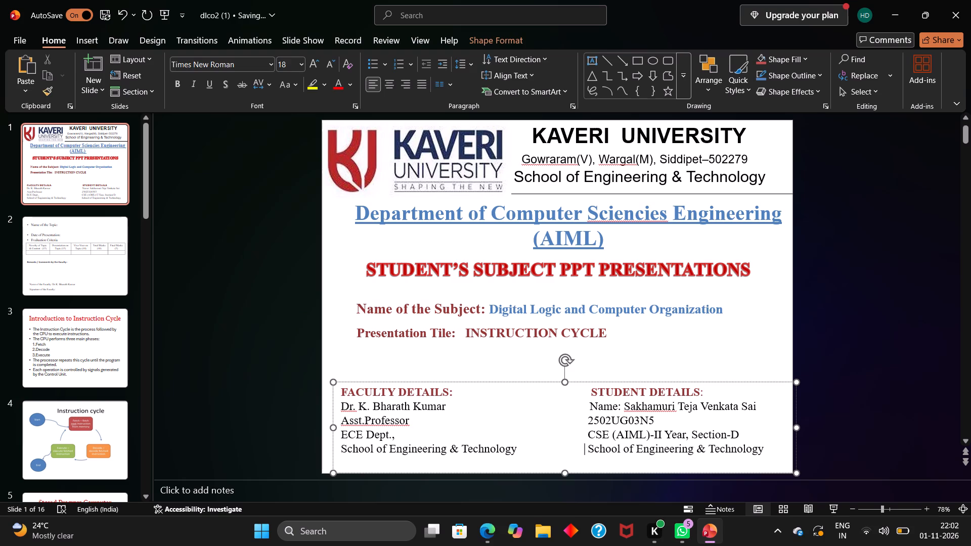
left_click(904, 370)
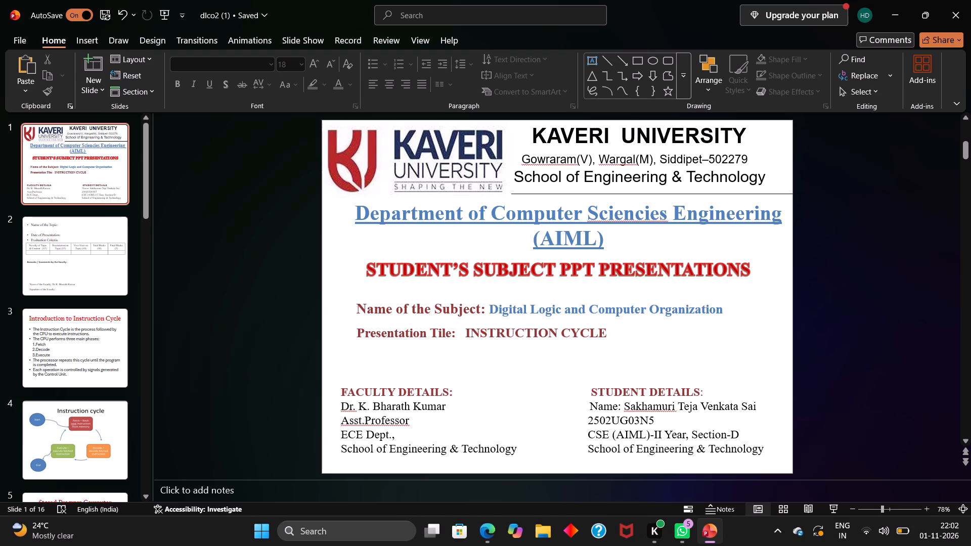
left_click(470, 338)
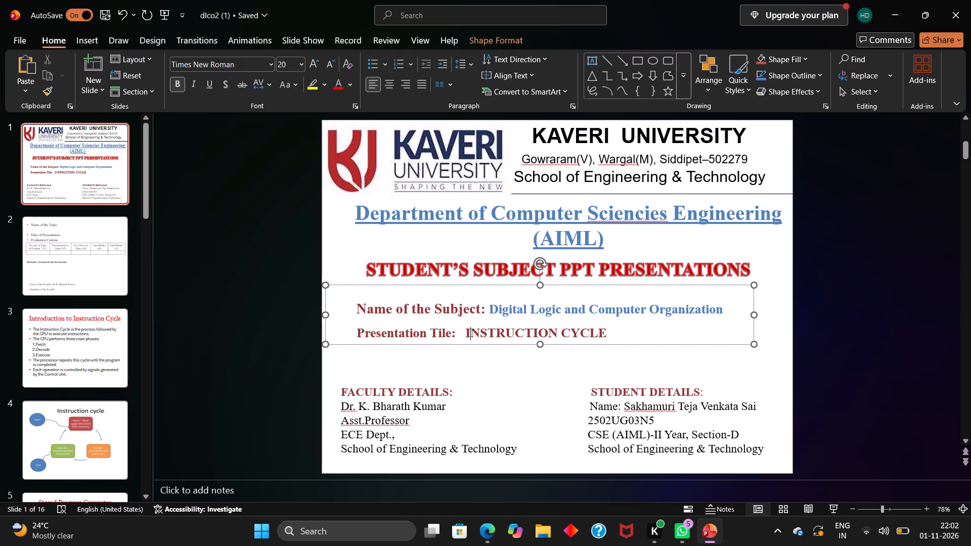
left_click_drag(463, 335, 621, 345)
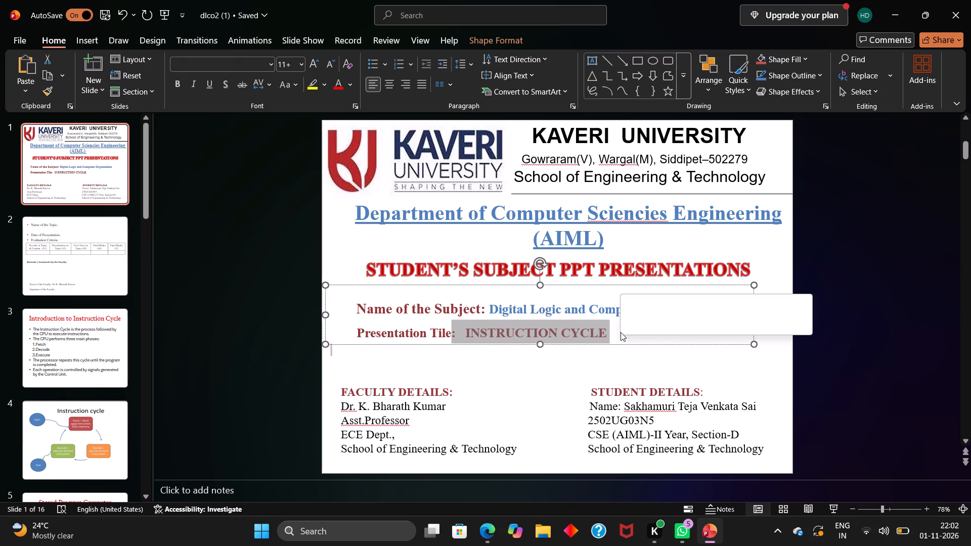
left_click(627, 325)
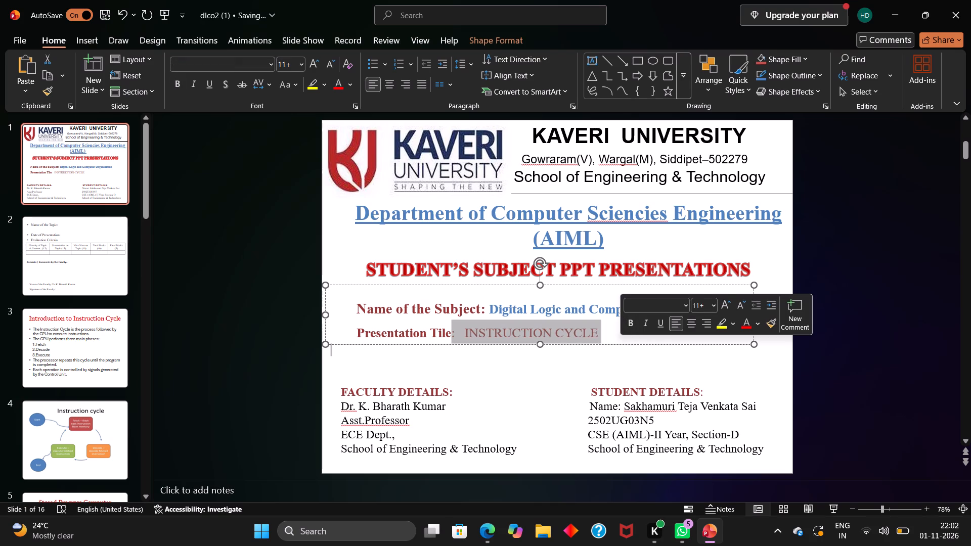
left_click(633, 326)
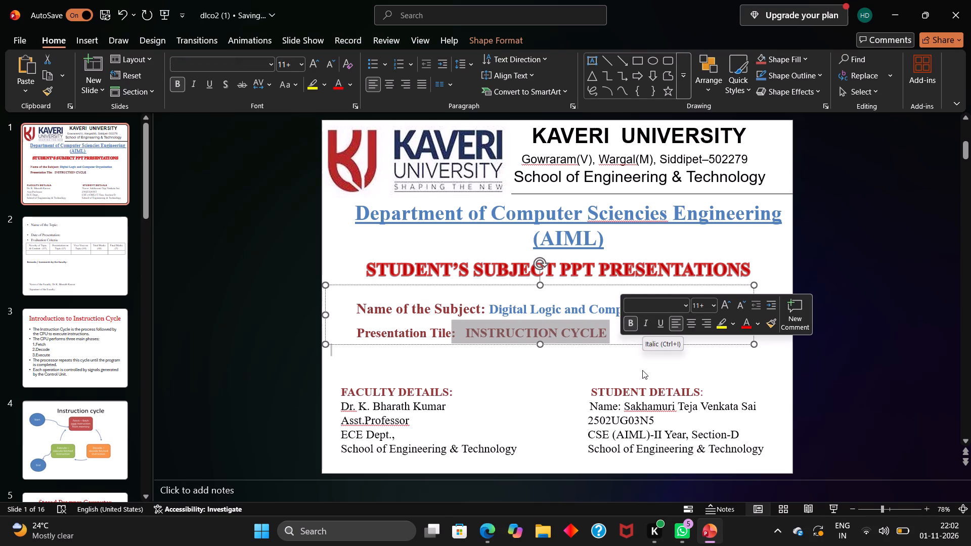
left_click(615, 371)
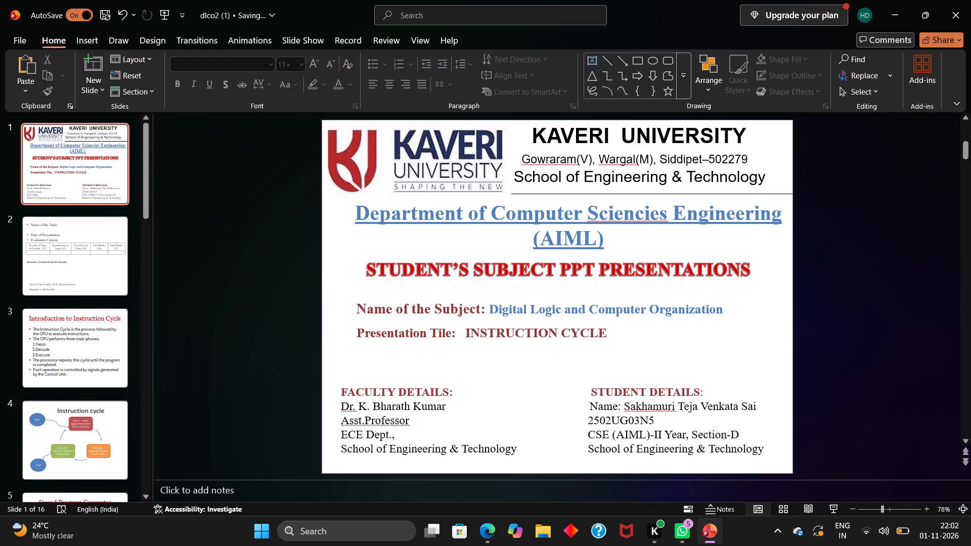
Set the font size of the INSTRUCTION CYCLE title text on the title slide to 28.
left_click_drag(467, 338, 625, 339)
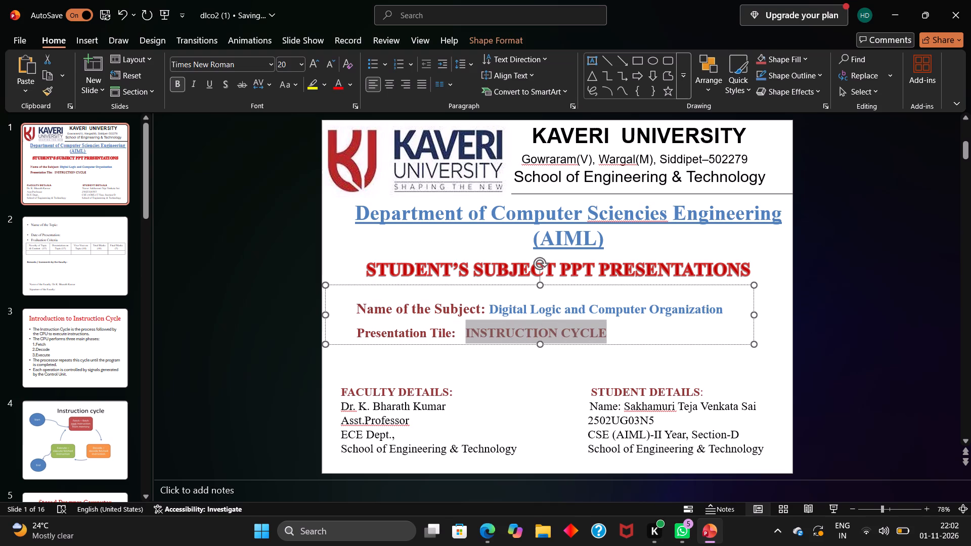
left_click_drag(625, 339, 634, 339)
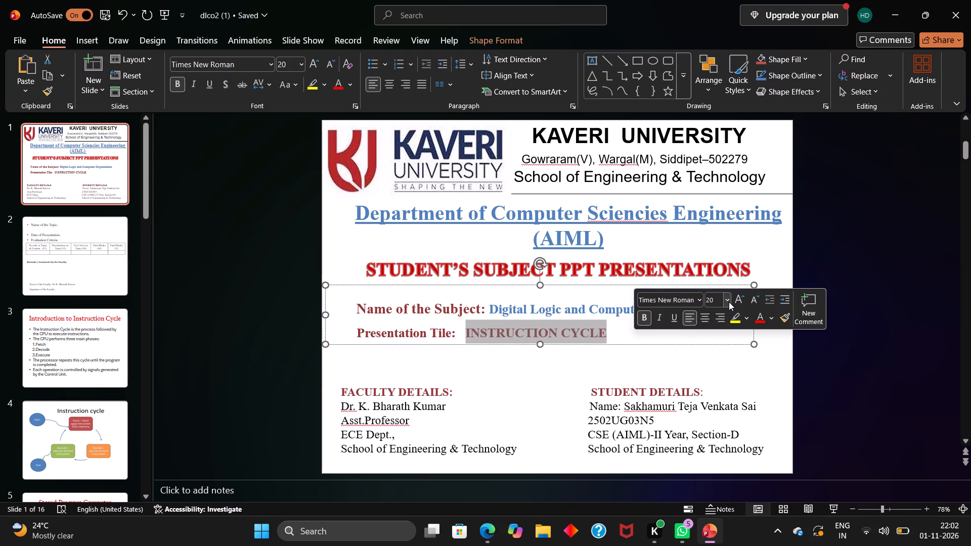
left_click(729, 302)
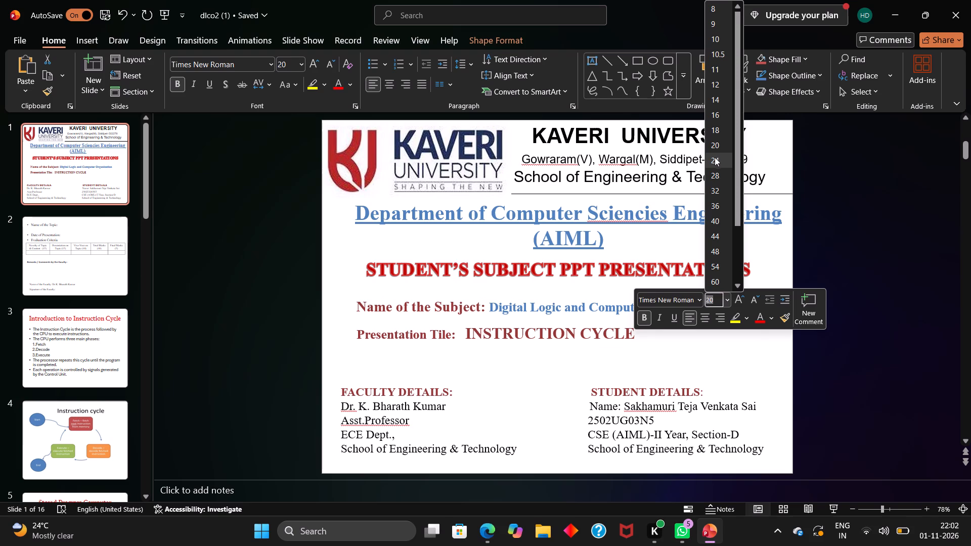
left_click(715, 173)
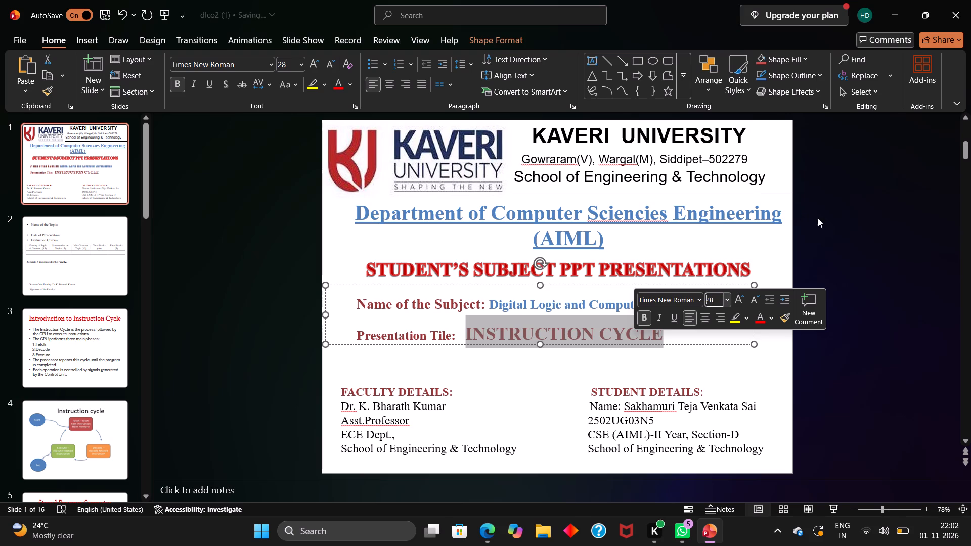
left_click(904, 268)
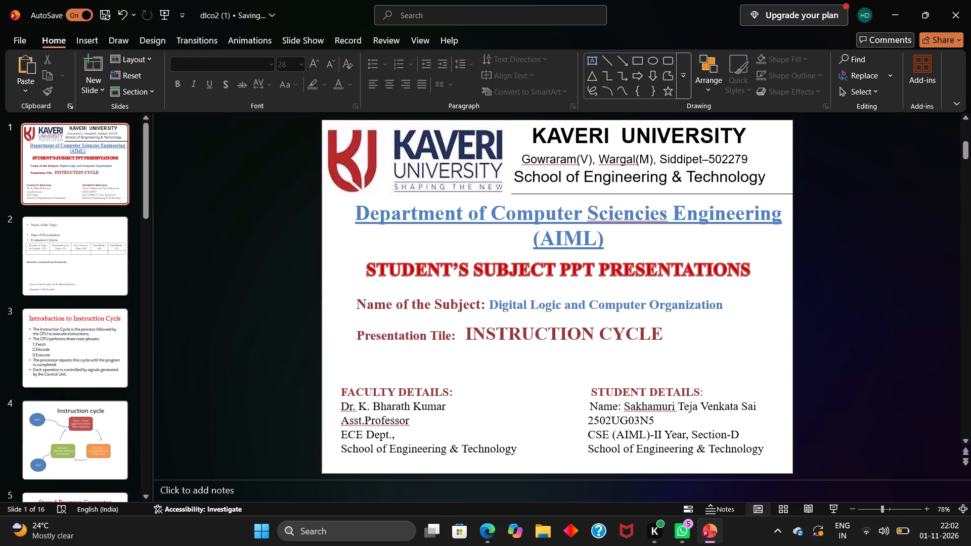
Review the slides from Introduction to Instruction Cycle through Fetch Phase, checking each slide's text and layout.
left_click(69, 337)
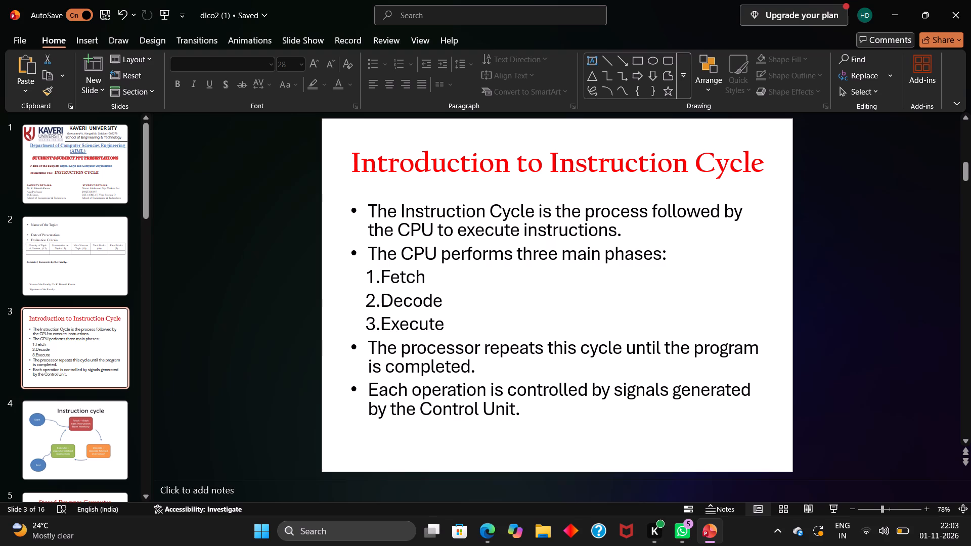
left_click_drag(369, 207, 371, 255)
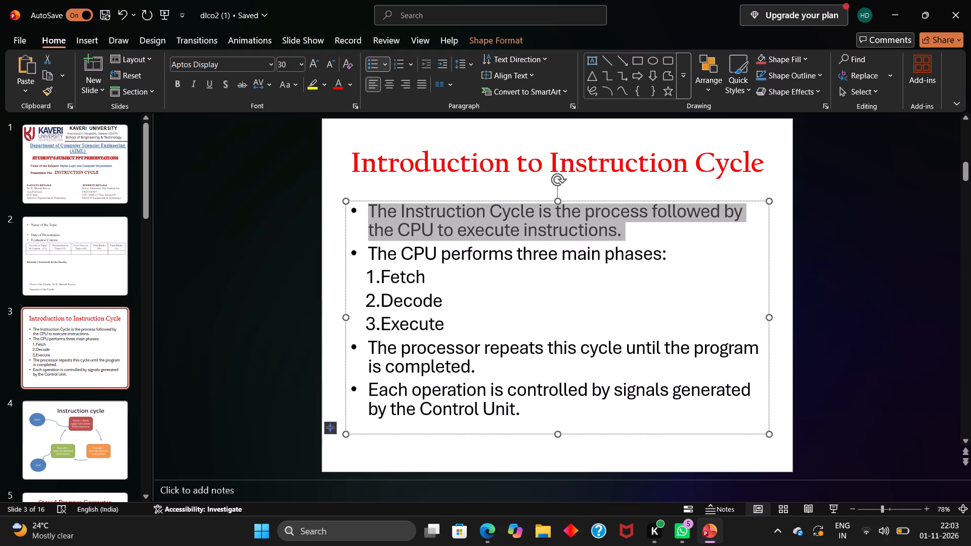
left_click_drag(371, 255, 487, 299)
left_click(487, 299)
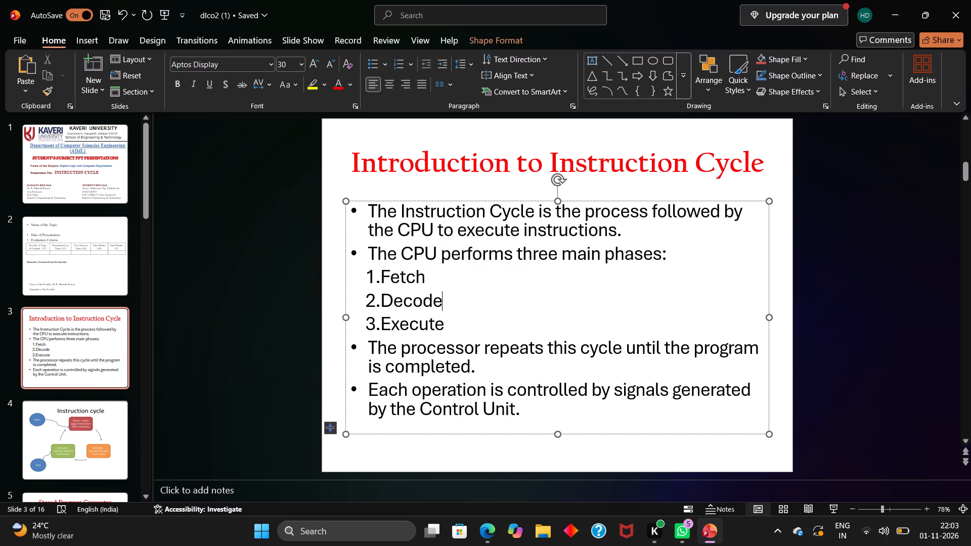
left_click(283, 282)
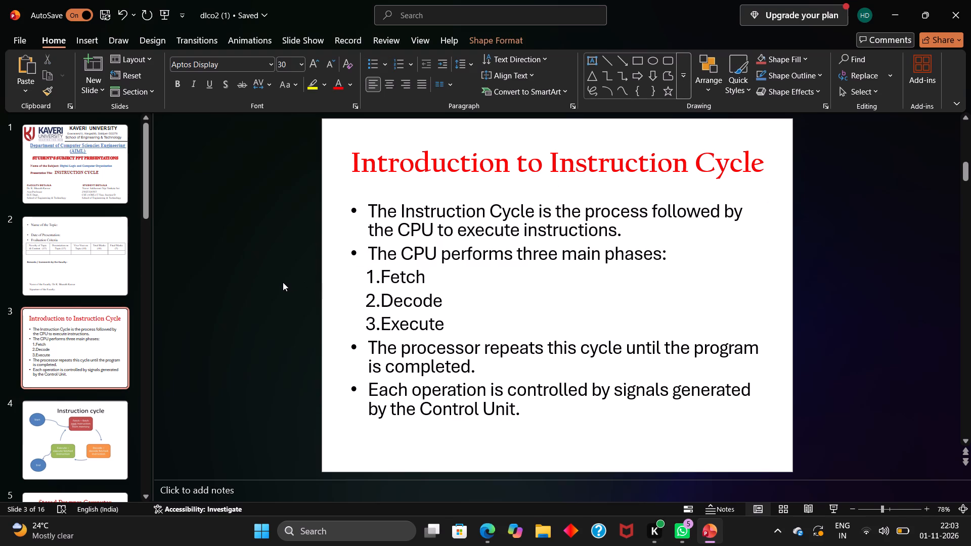
left_click(108, 466)
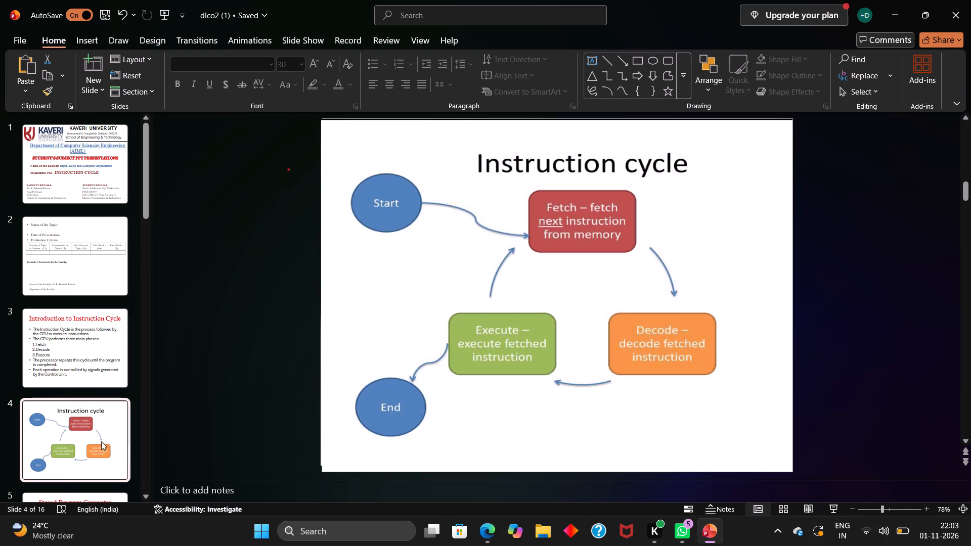
scroll(100, 440, "down", 1)
left_click(98, 408)
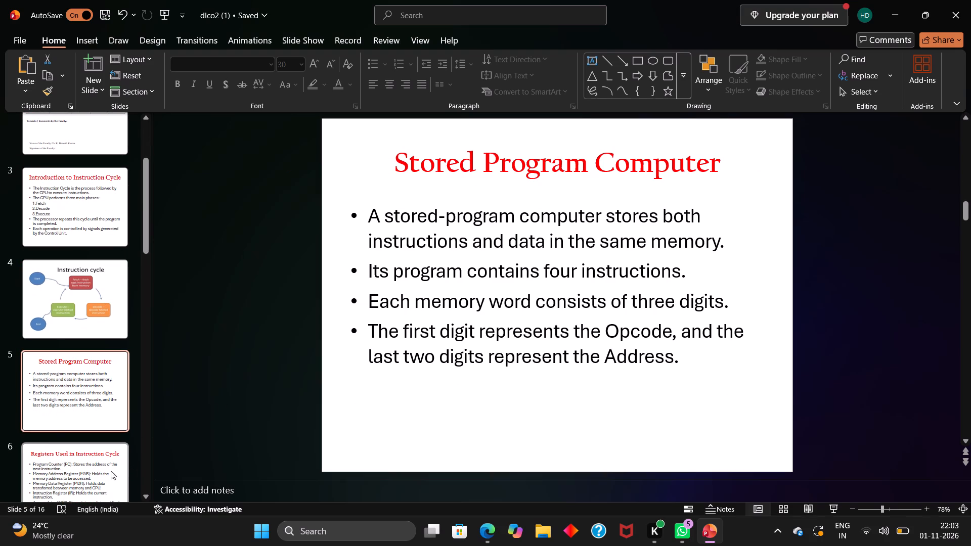
left_click(57, 489)
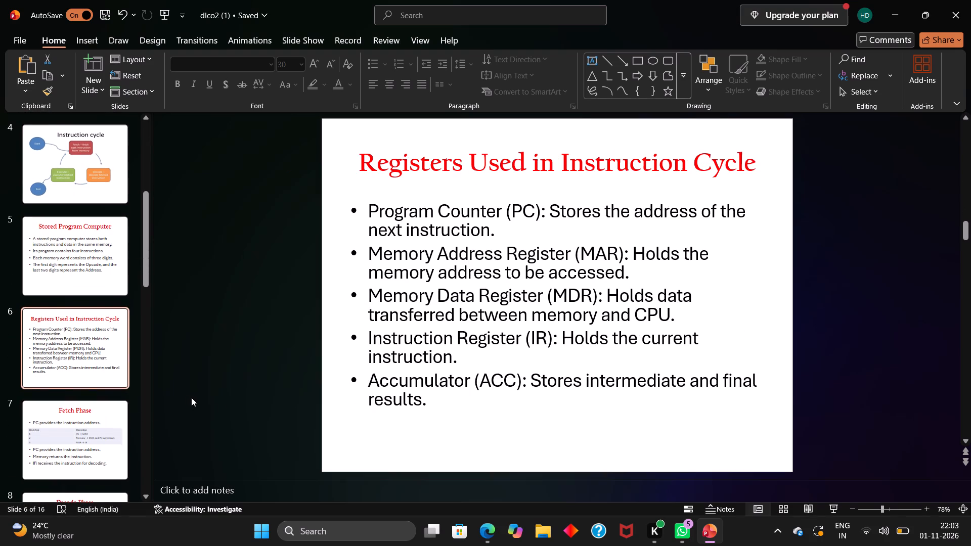
scroll(79, 444, "down", 1)
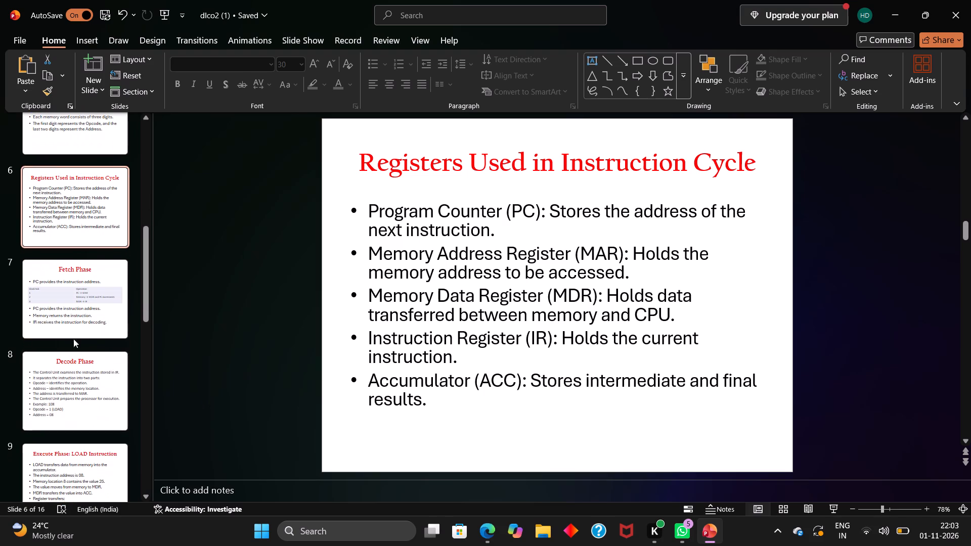
left_click(75, 323)
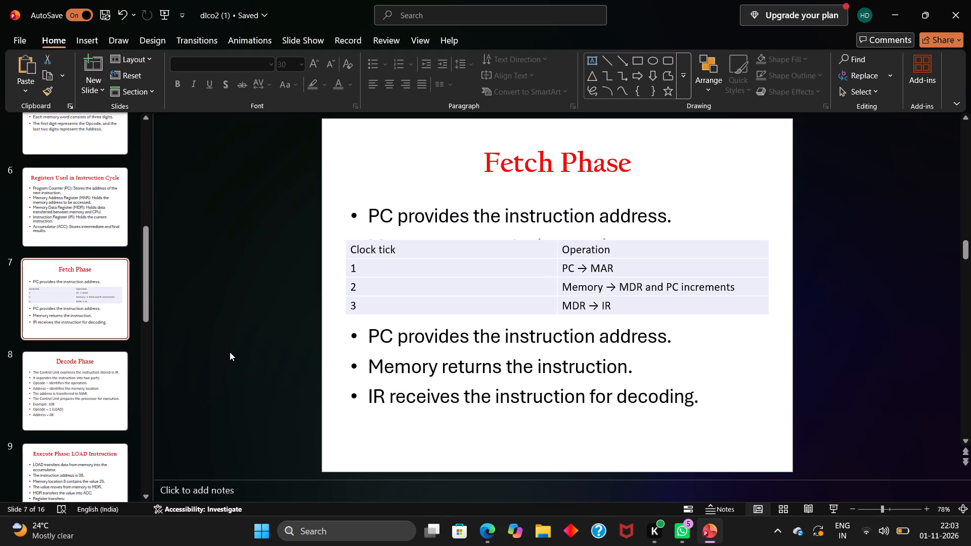
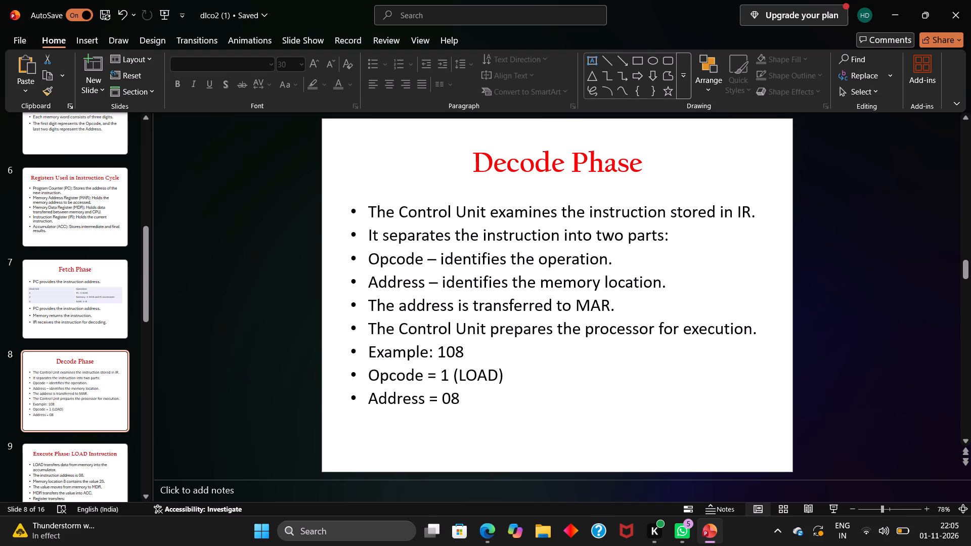
Review the four Execute Phase slides covering the LOAD, ADD, STORE and HALT instructions.
left_click(93, 448)
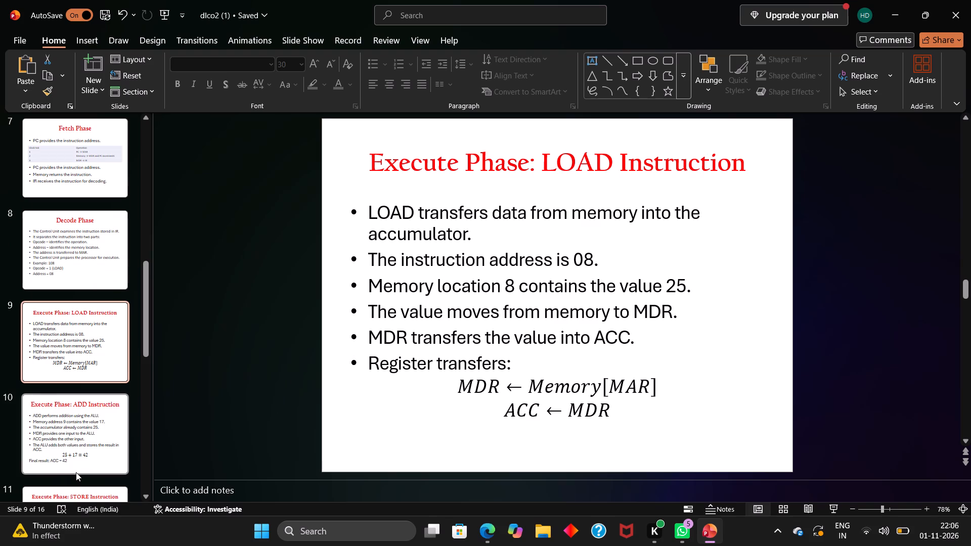
left_click(70, 461)
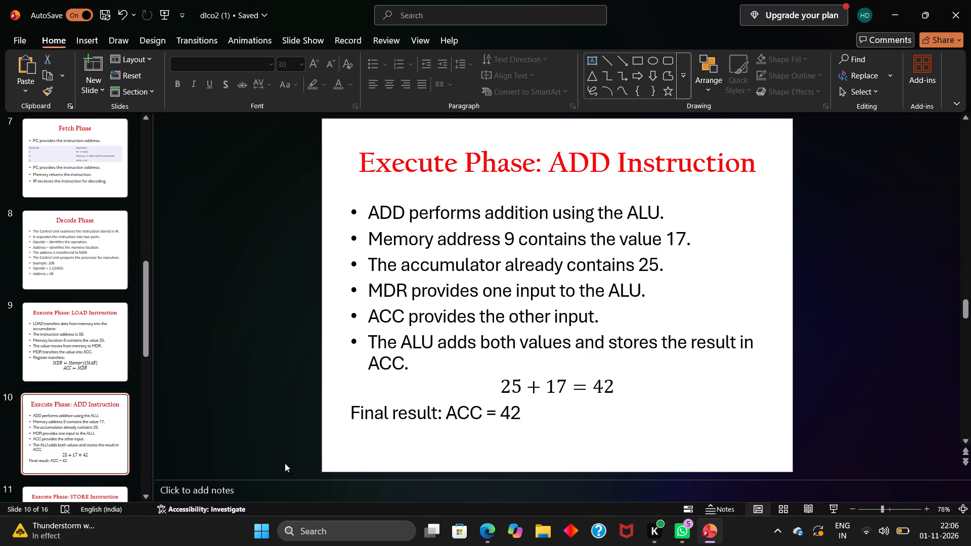
scroll(83, 434, "down", 1)
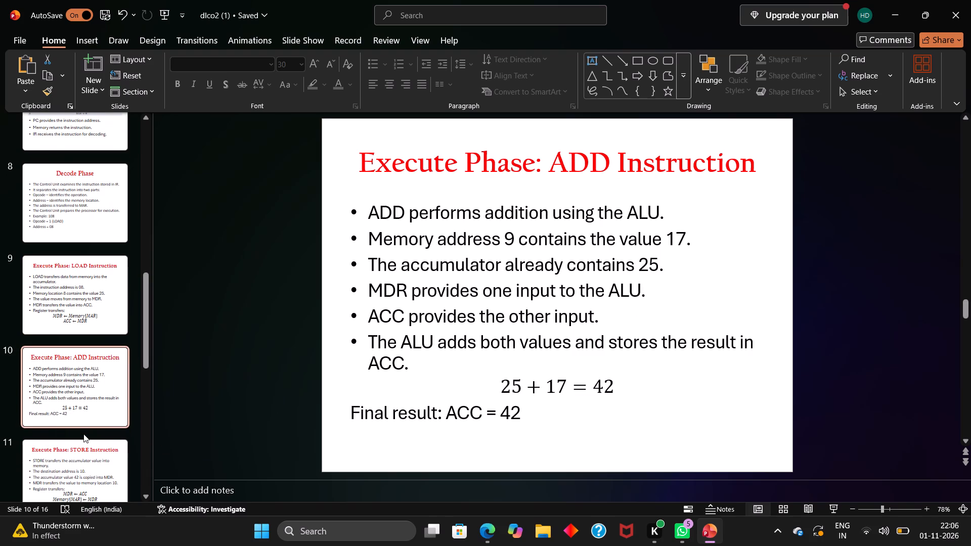
scroll(79, 462, "down", 2)
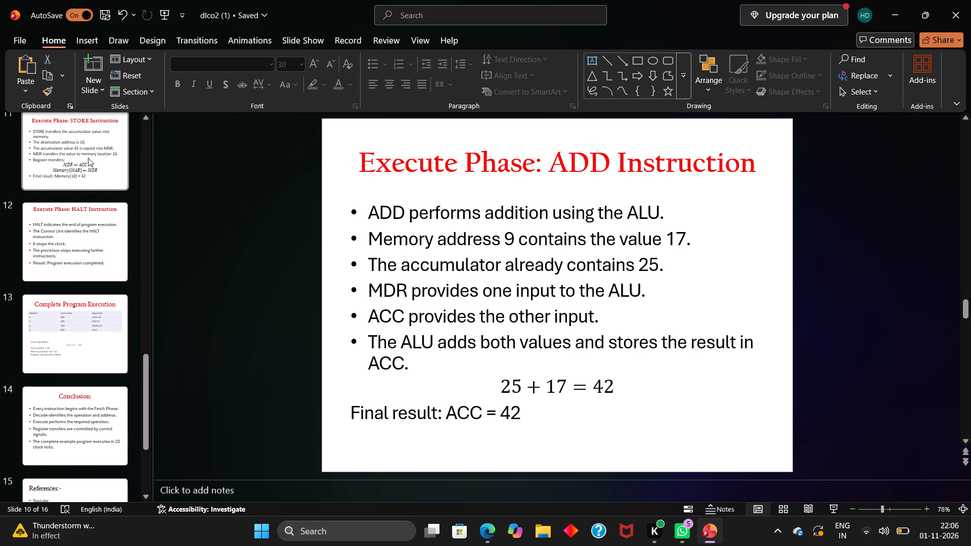
scroll(86, 155, "up", 1)
left_click(85, 239)
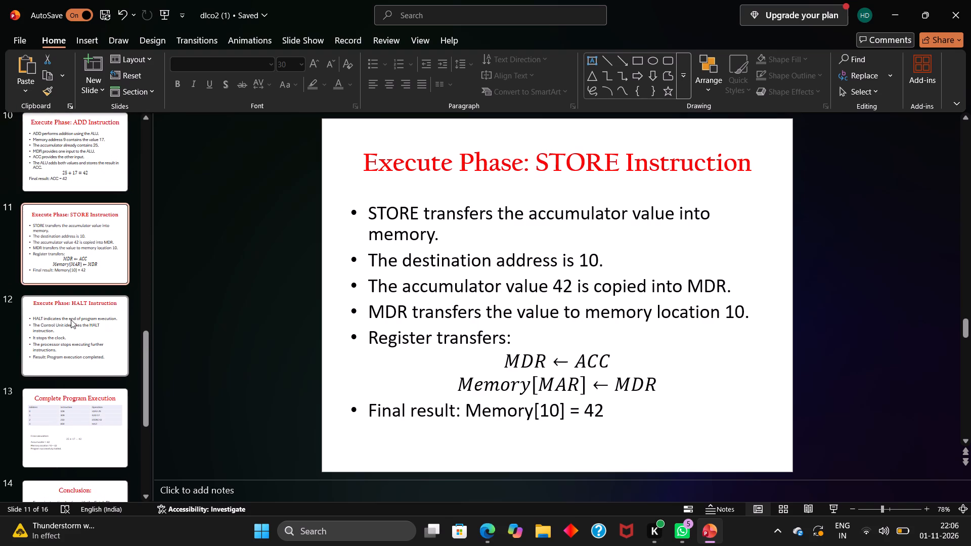
left_click(72, 339)
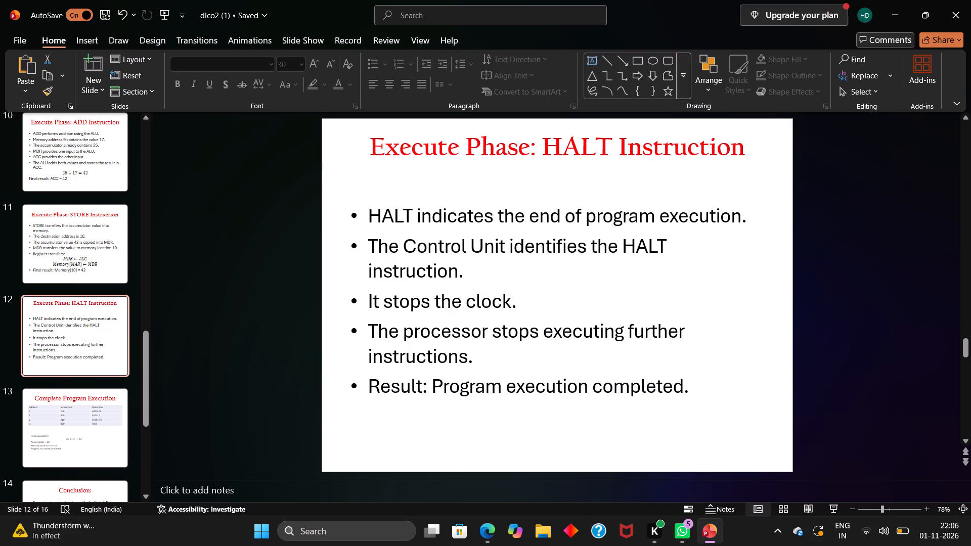
left_click(491, 538)
type("whay")
key("BackSpace")
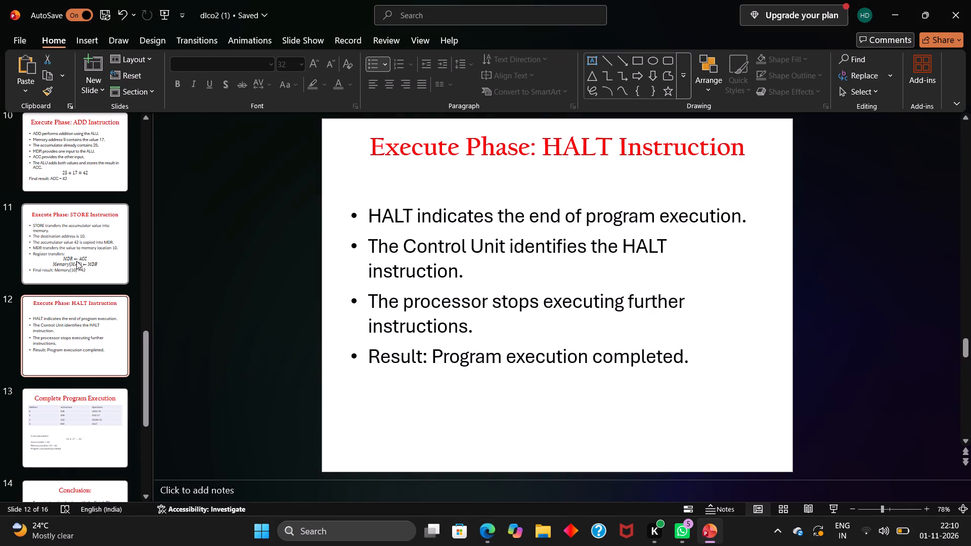
left_click(80, 253)
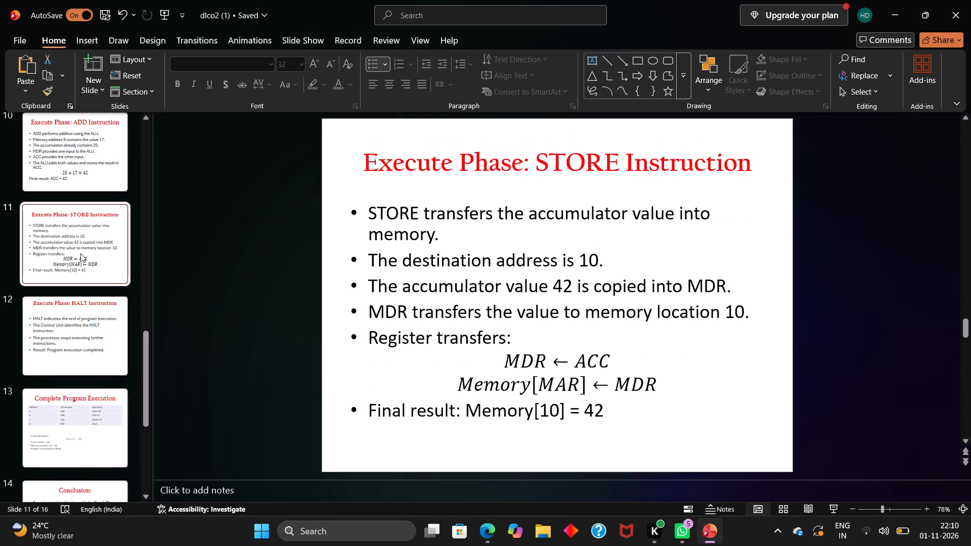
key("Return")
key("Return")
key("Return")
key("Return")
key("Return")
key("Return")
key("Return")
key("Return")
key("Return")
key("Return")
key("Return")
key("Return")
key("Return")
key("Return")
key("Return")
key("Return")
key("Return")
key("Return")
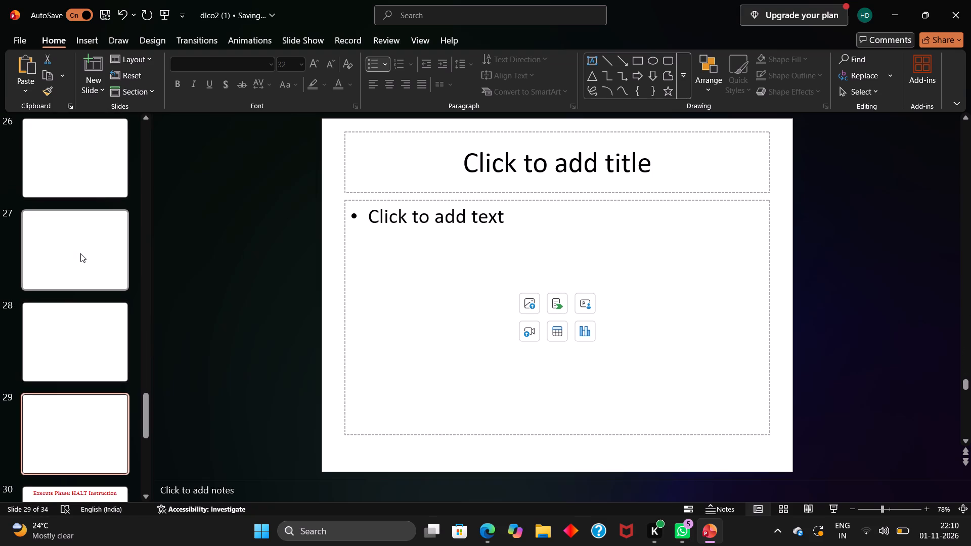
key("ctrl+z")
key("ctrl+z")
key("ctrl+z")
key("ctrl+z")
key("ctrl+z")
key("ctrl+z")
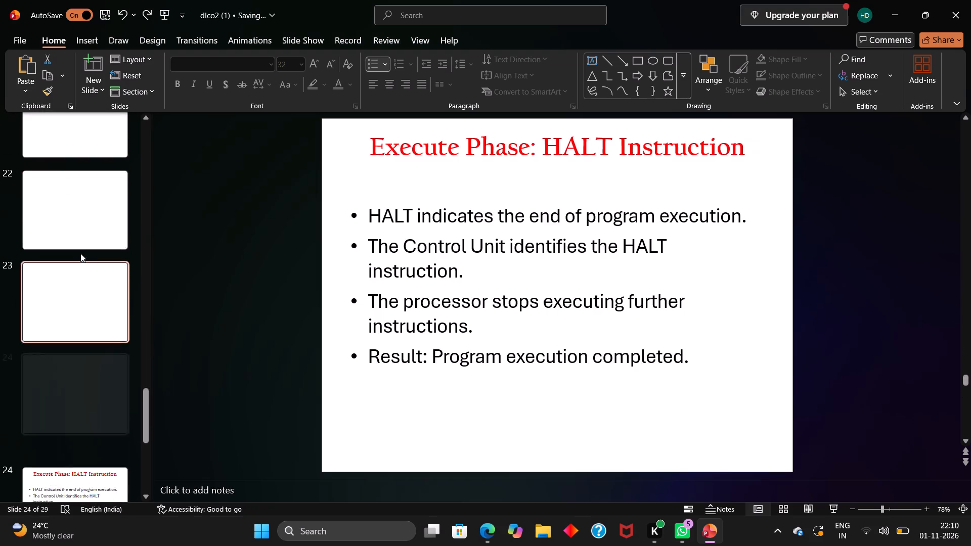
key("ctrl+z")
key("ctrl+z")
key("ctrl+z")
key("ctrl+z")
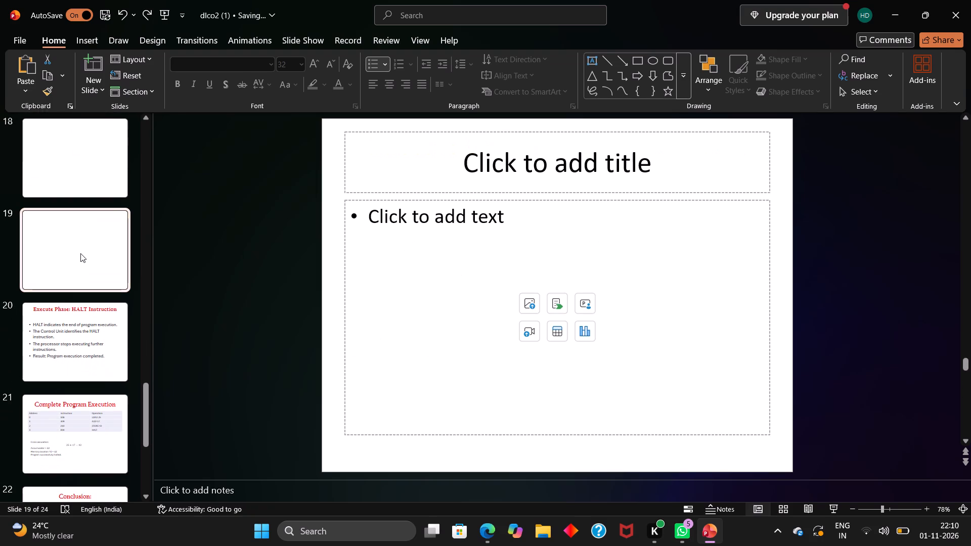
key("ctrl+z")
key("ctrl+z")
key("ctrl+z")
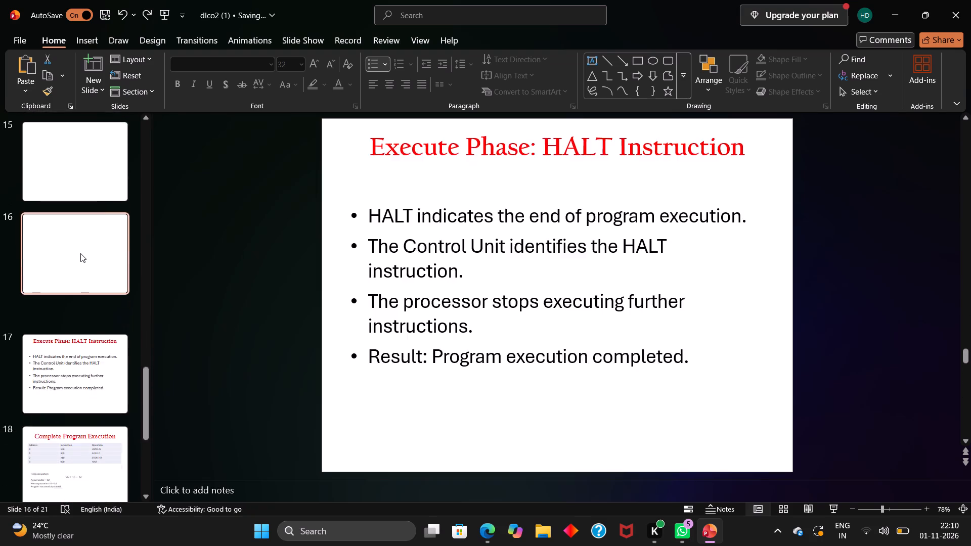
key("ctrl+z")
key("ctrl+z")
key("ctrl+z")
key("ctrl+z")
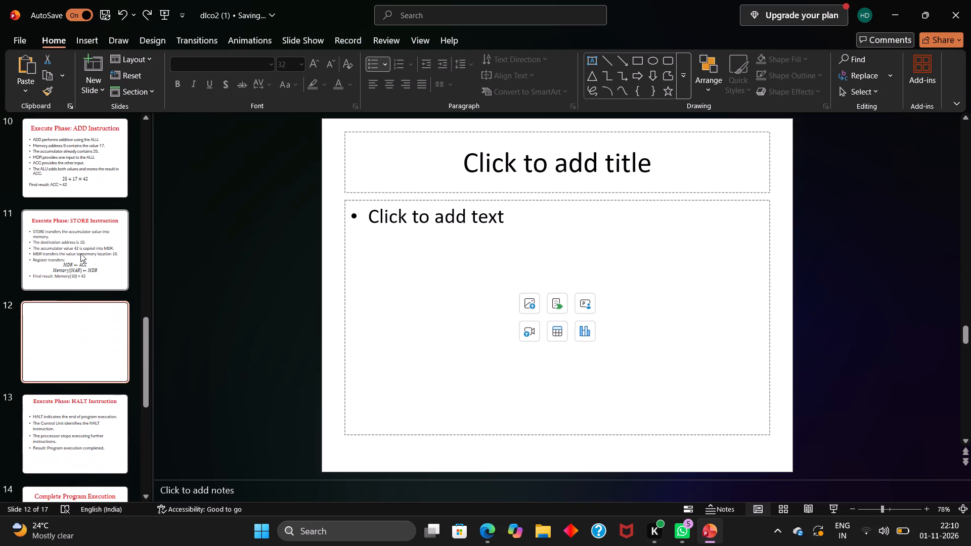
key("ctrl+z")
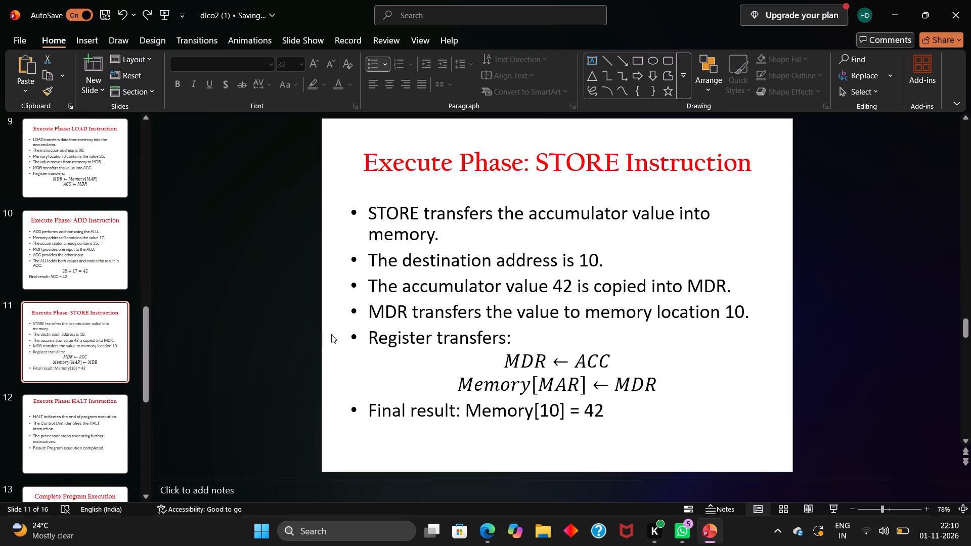
Review the Execute Phase slides for the ADD and LOAD instructions, then look over the deck's opening slides.
left_click(91, 274)
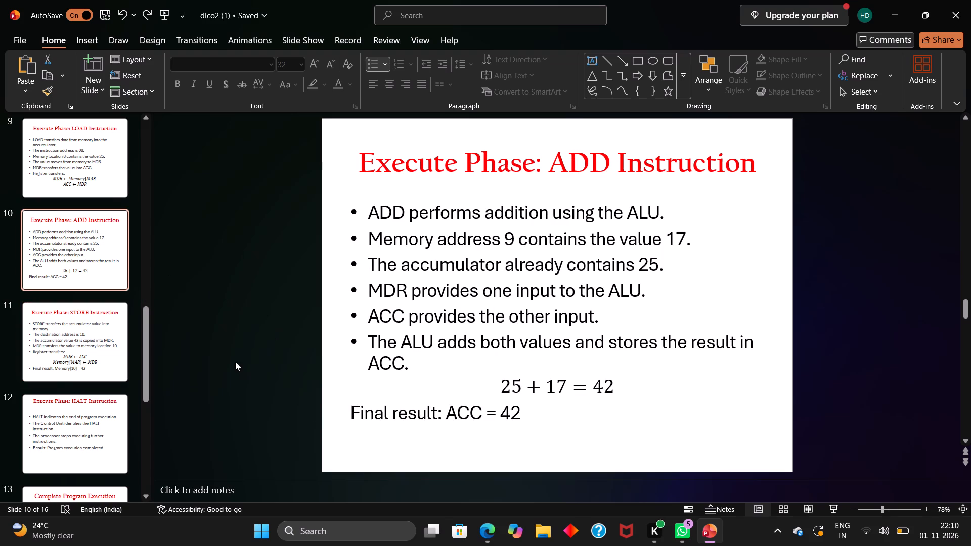
left_click(77, 175)
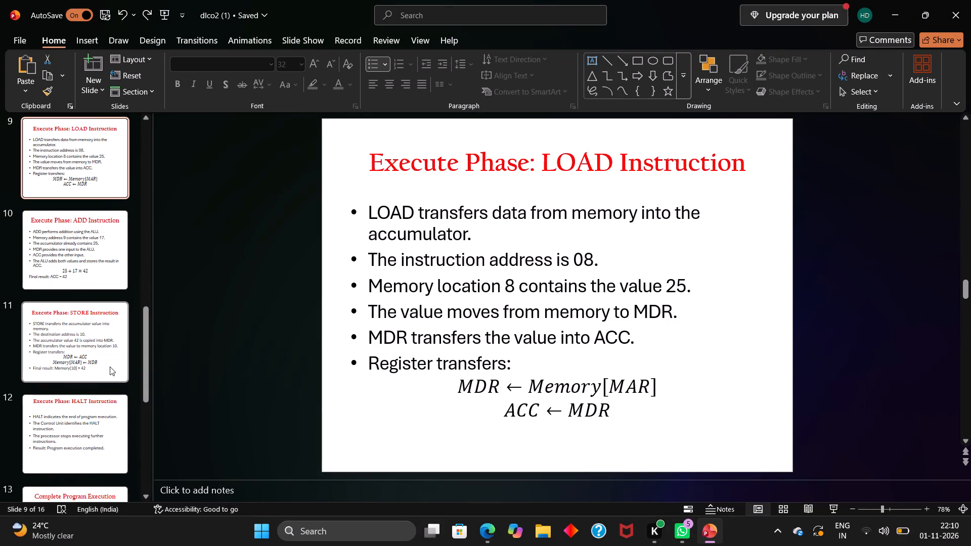
scroll(110, 301, "up", 7)
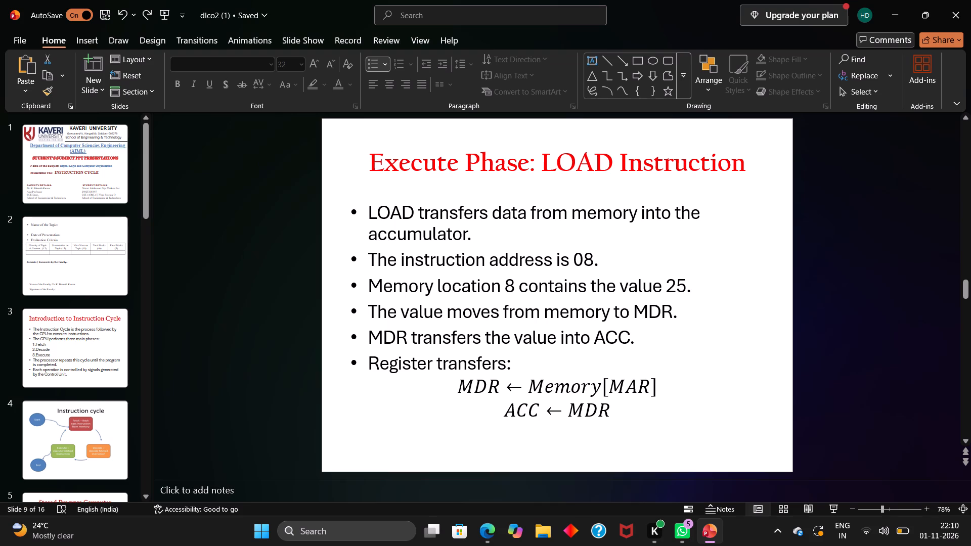
Copy a sharing link for the dlco2 (1) presentation.
left_click(928, 44)
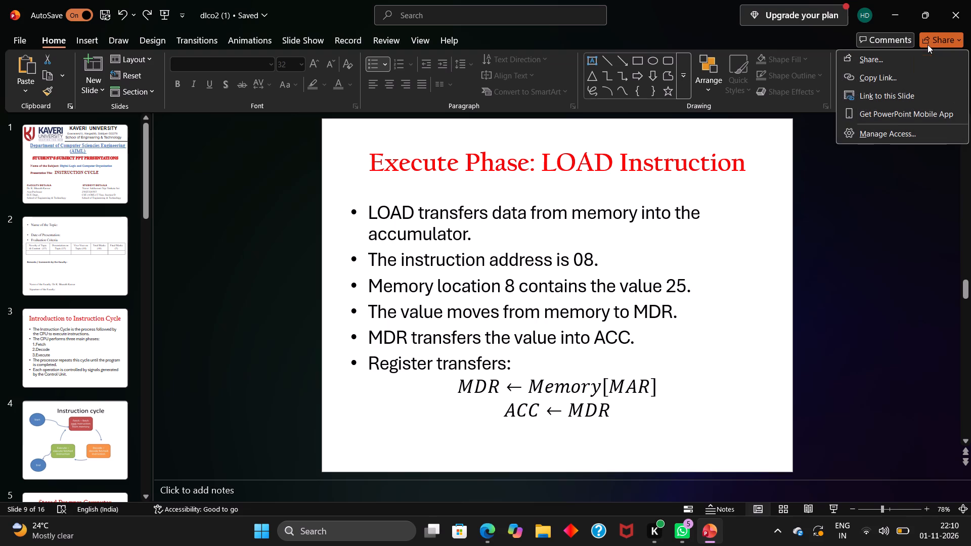
left_click(892, 78)
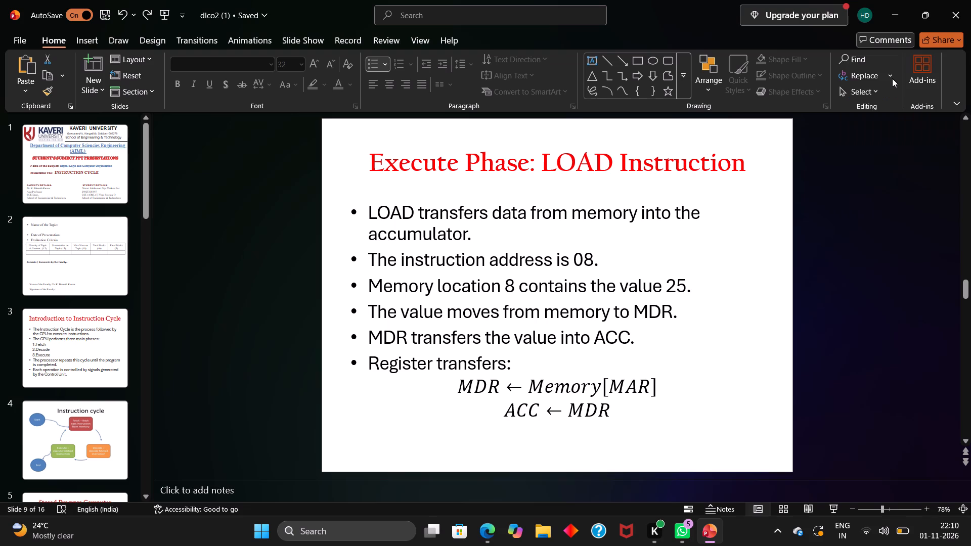
left_click(939, 43)
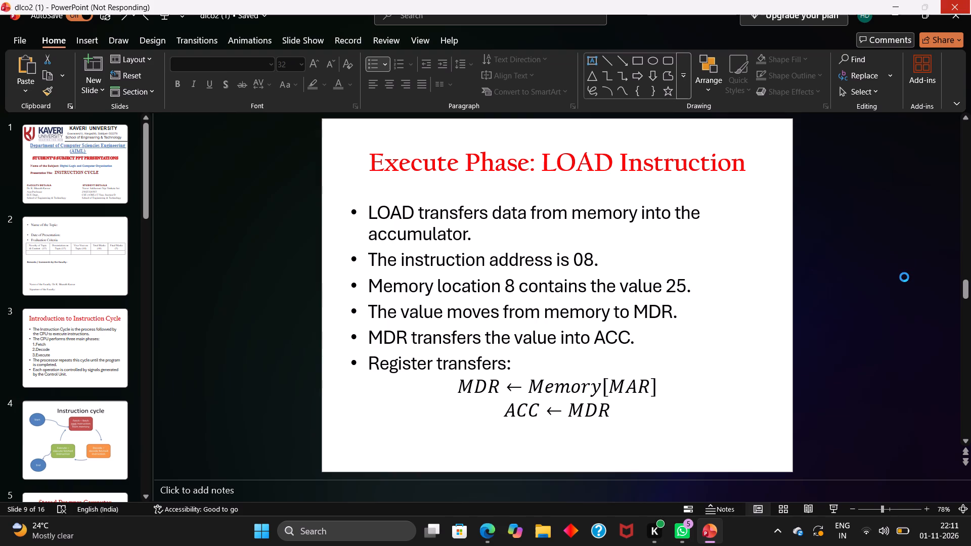
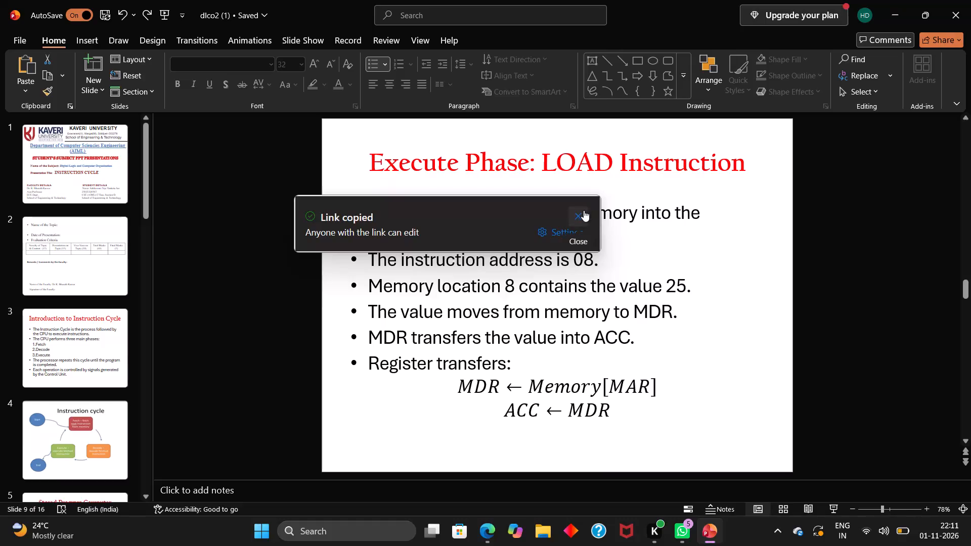
Save a copy of the presentation as dlco2 (1) in the OneDrive Documents folder, replacing the existing file.
left_click(584, 210)
left_click(7, 39)
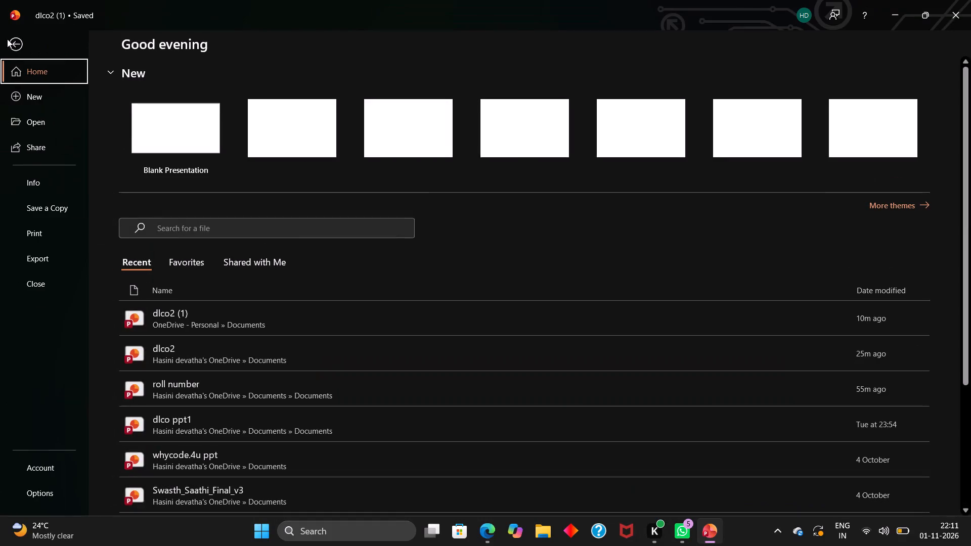
left_click(59, 200)
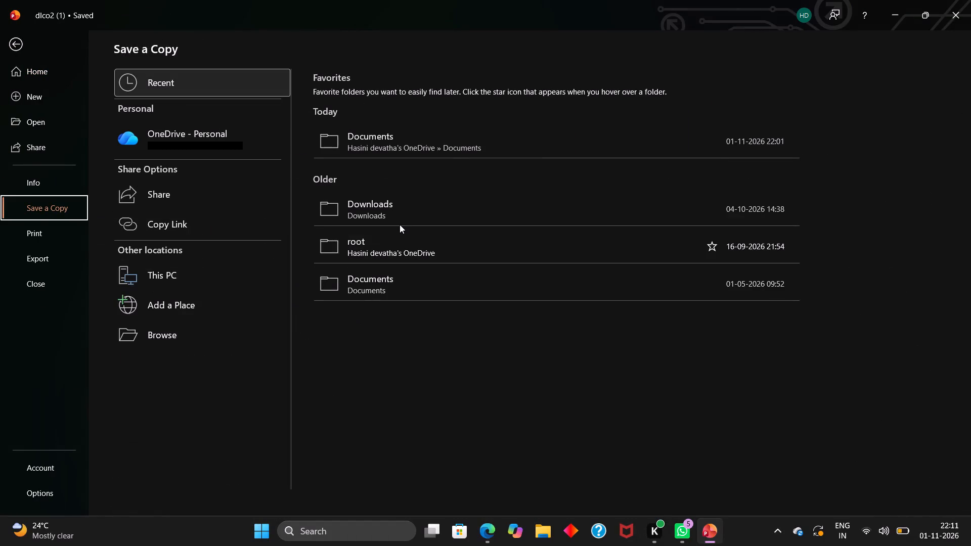
left_click(420, 147)
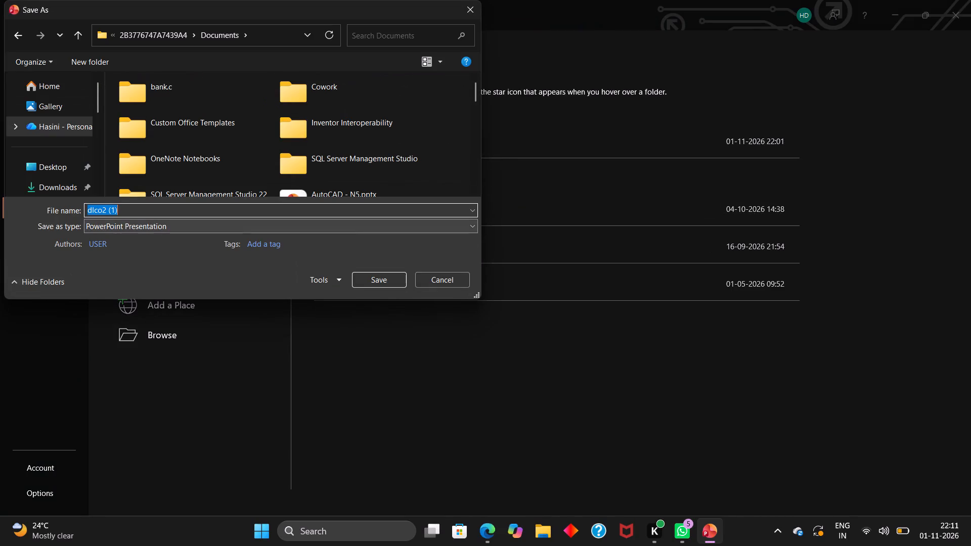
left_click(359, 279)
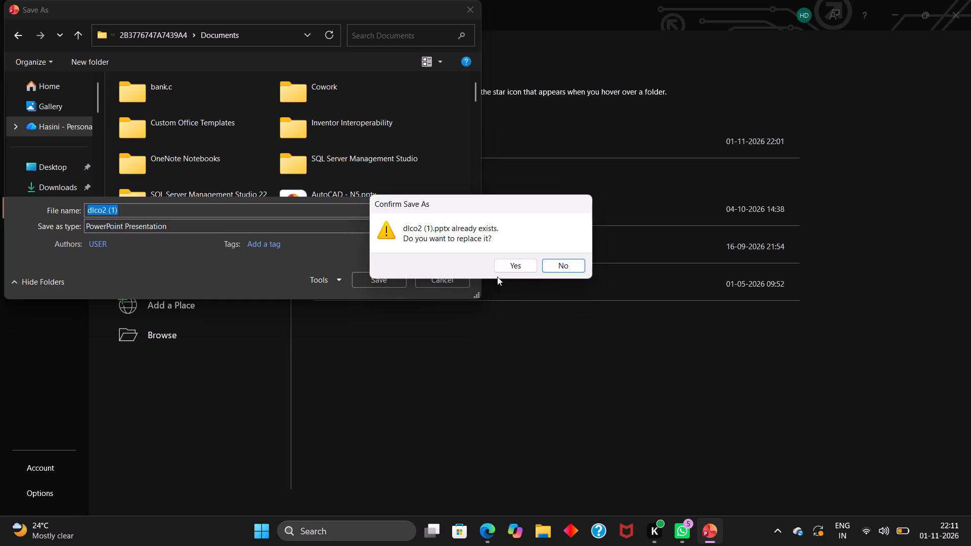
left_click(511, 270)
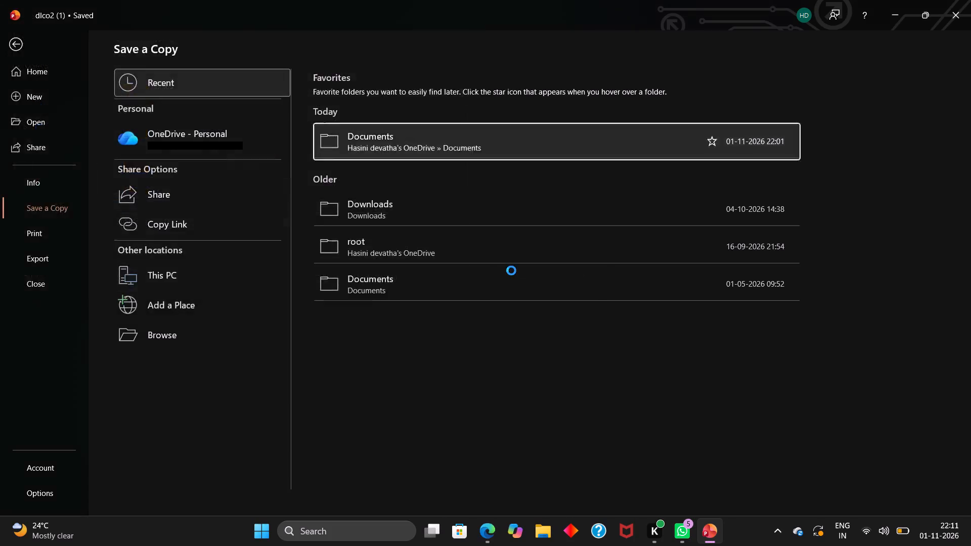
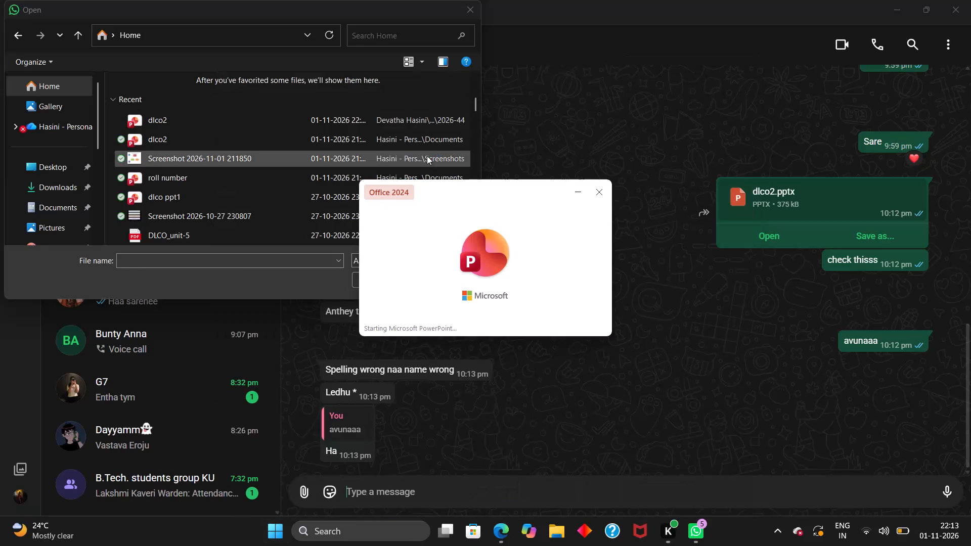
Open the recent presentation dlco2 (1) from the OneDrive Documents folder.
left_click(343, 310)
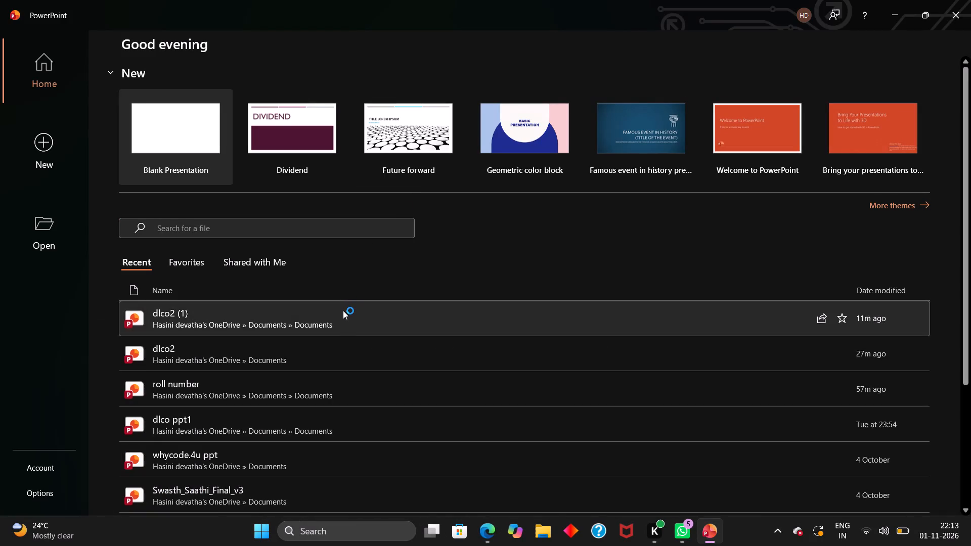
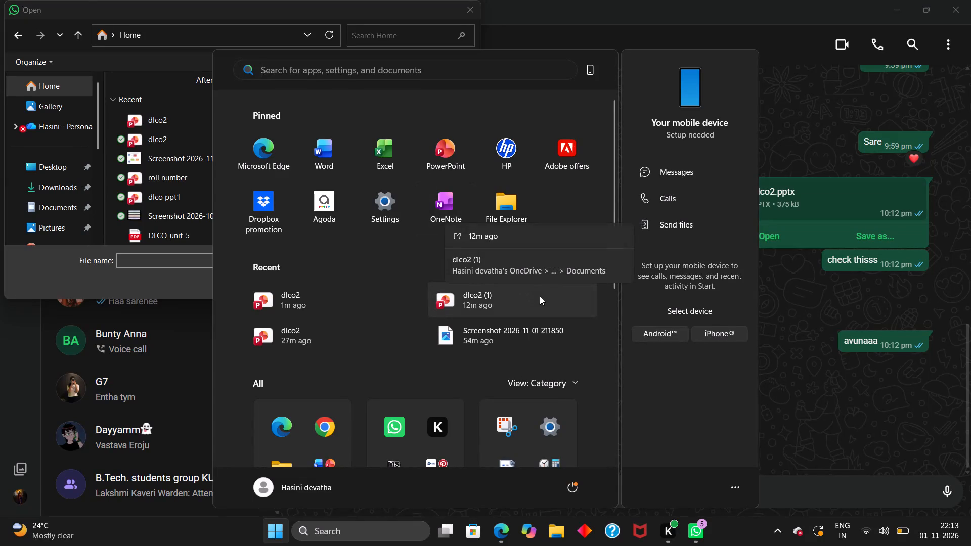
Switch to OneNote by launching it from the pinned apps.
left_click(463, 236)
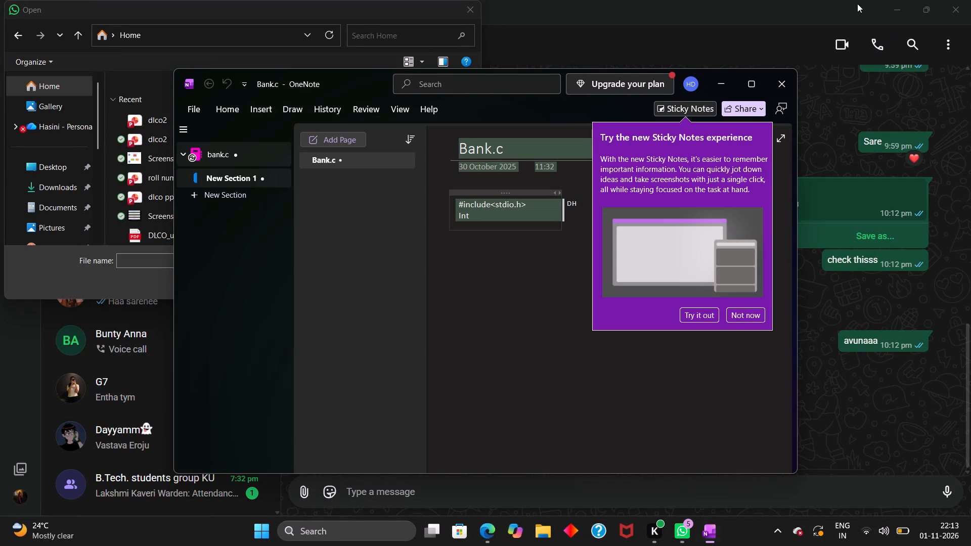
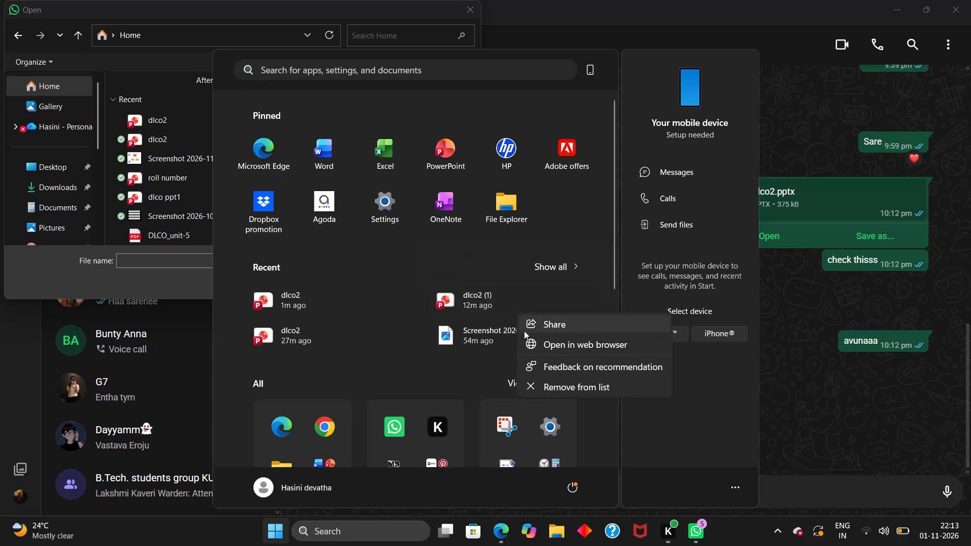
Share the recent dlco2 (1) presentation through OneDrive and copy its "Anyone with the link can edit" link.
left_click(525, 332)
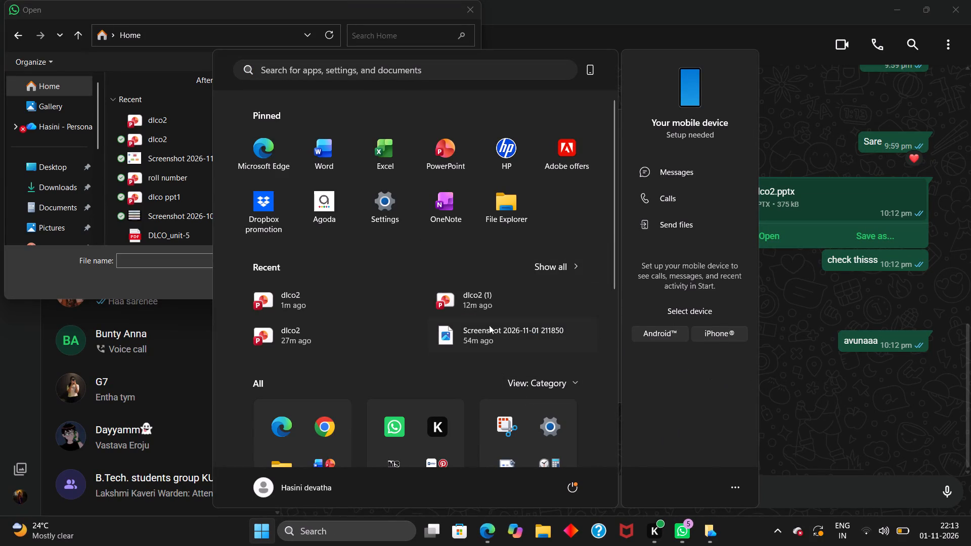
right_click(449, 310)
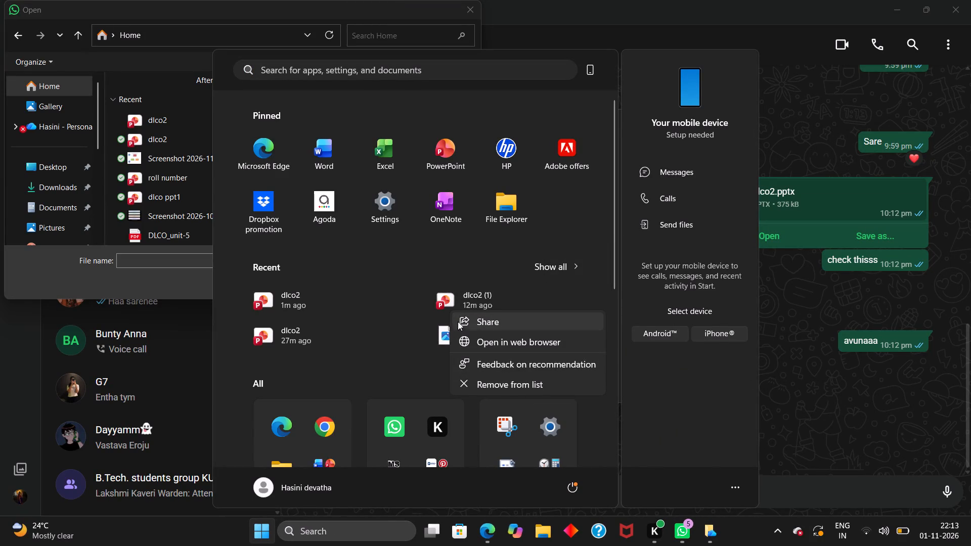
left_click(477, 326)
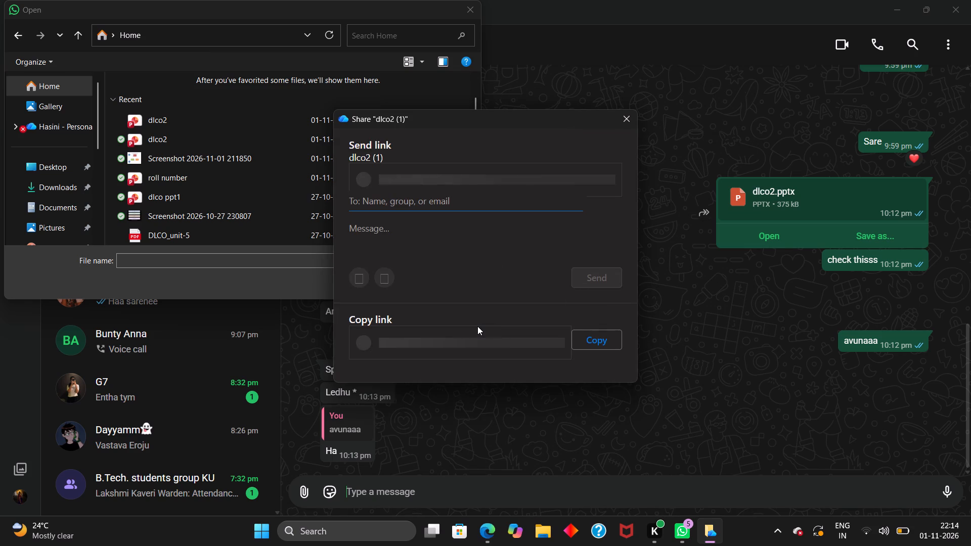
left_click(618, 339)
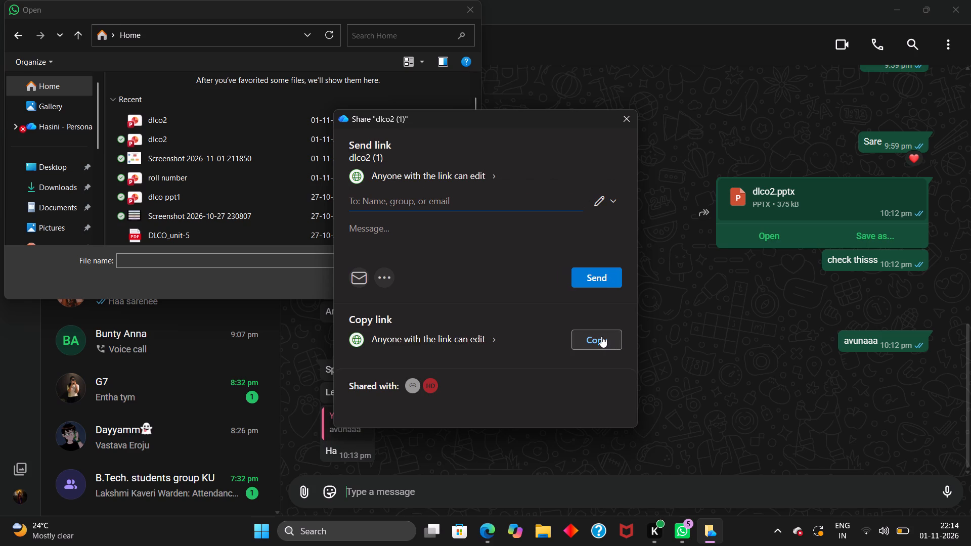
left_click(601, 336)
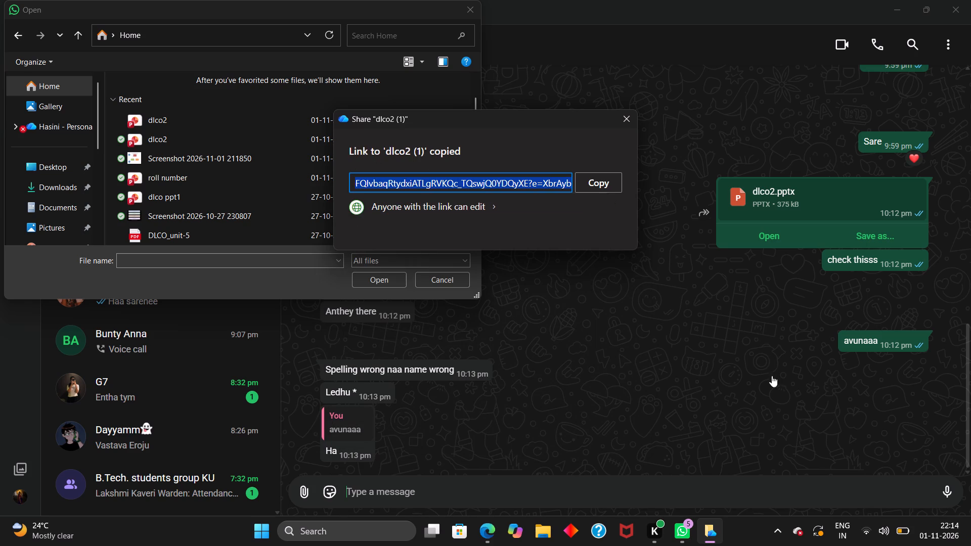
left_click(590, 180)
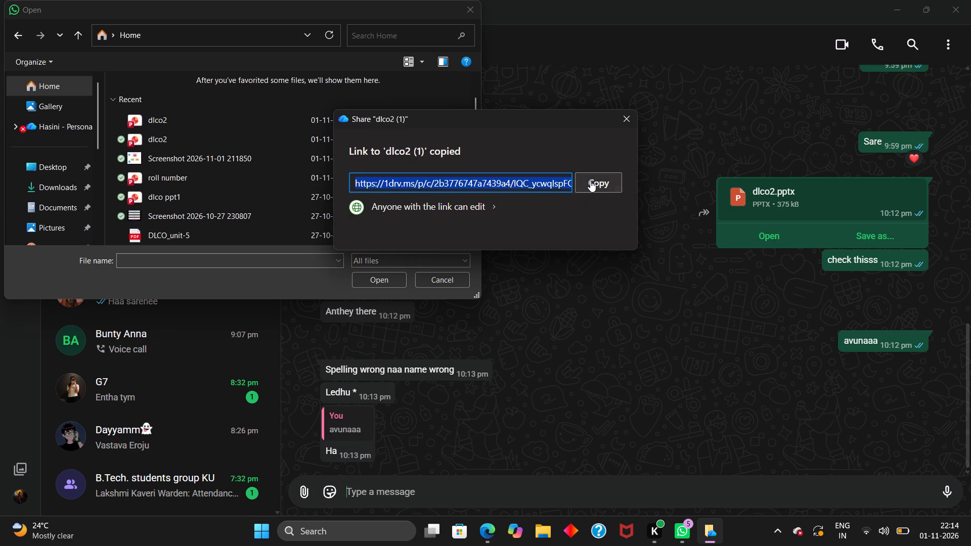
left_click(590, 180)
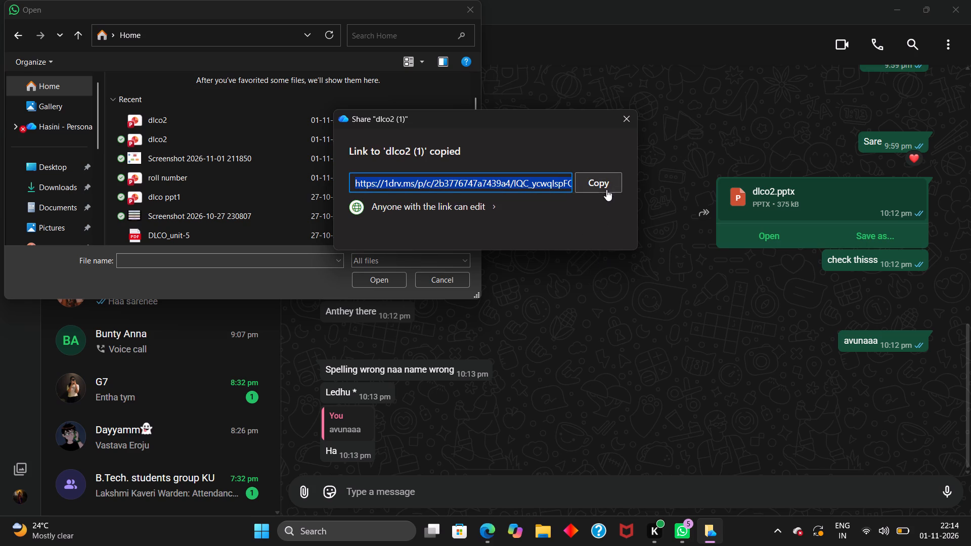
left_click(605, 186)
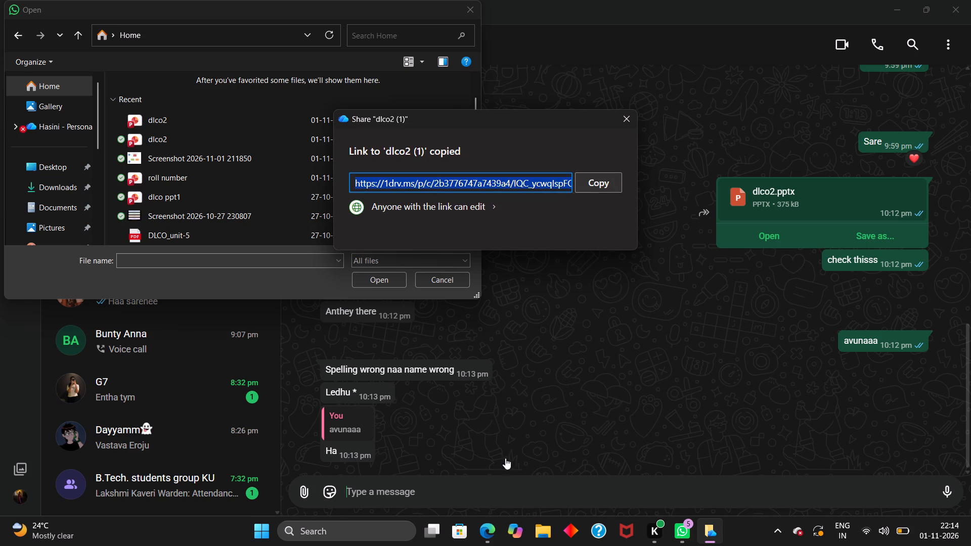
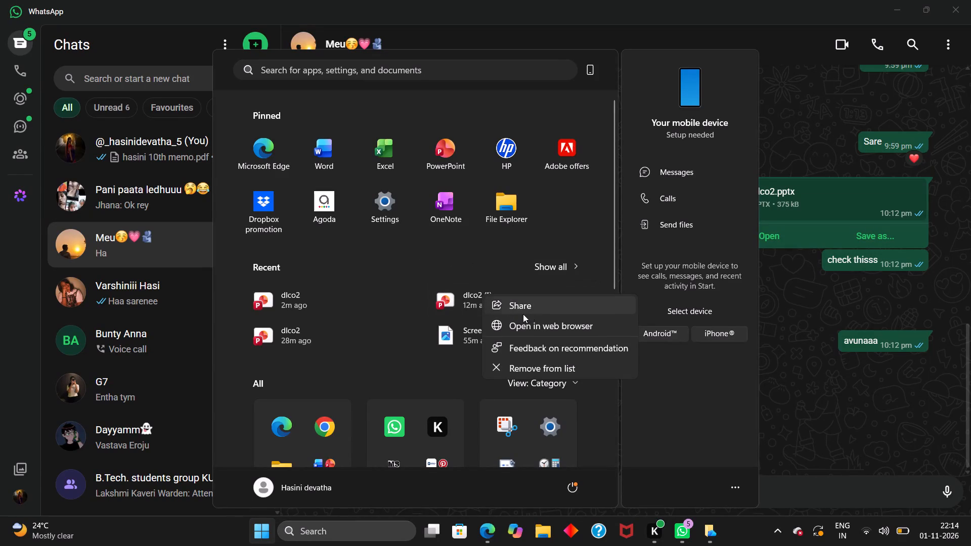
Share the recent dlco2 (1) presentation through OneDrive again and copy its full "Anyone with the link can edit" link.
left_click(539, 313)
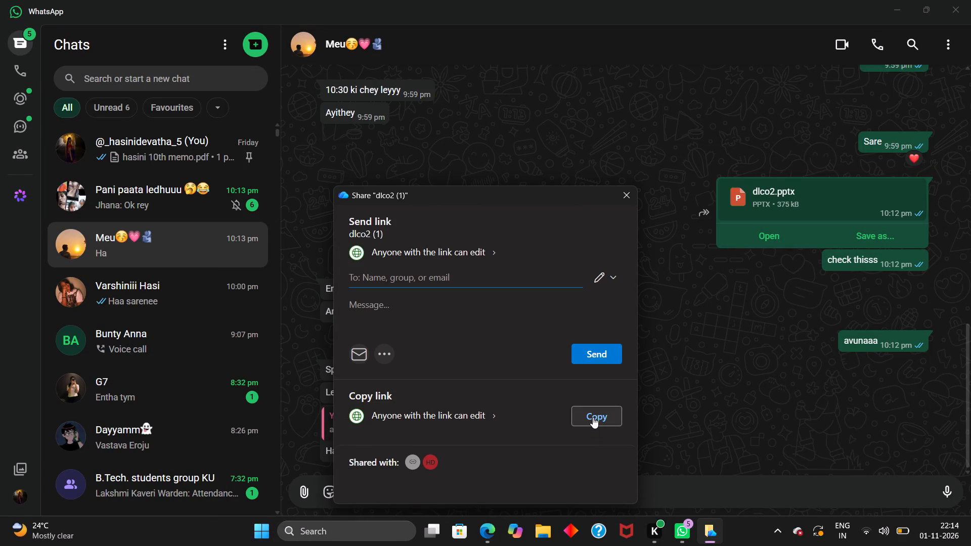
left_click(593, 417)
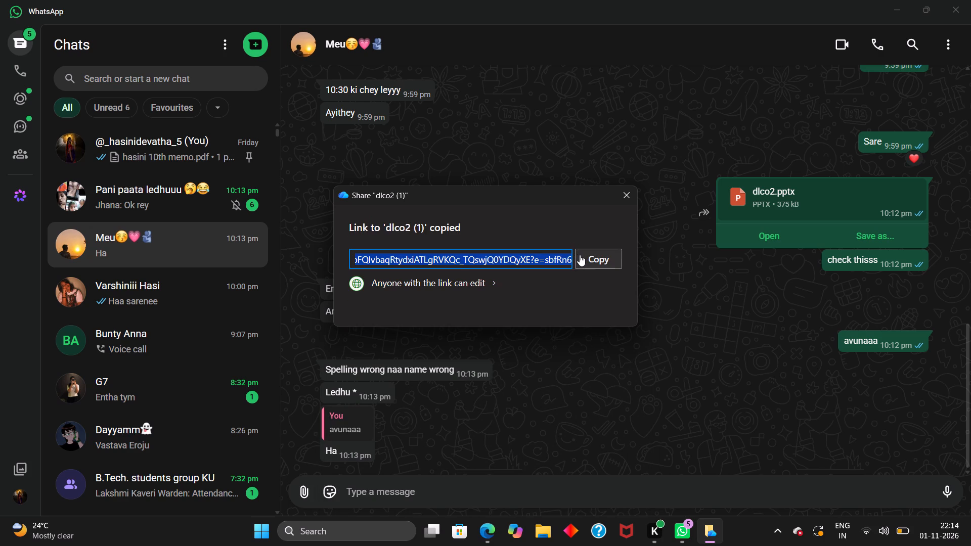
left_click(580, 255)
left_click(580, 255)
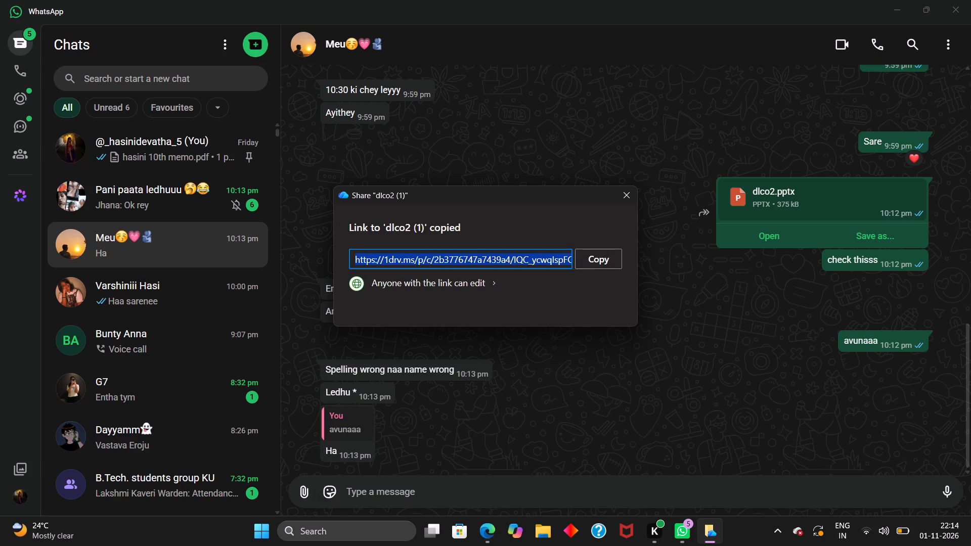
left_click_drag(361, 257, 386, 268)
left_click(358, 258)
left_click_drag(358, 258, 583, 276)
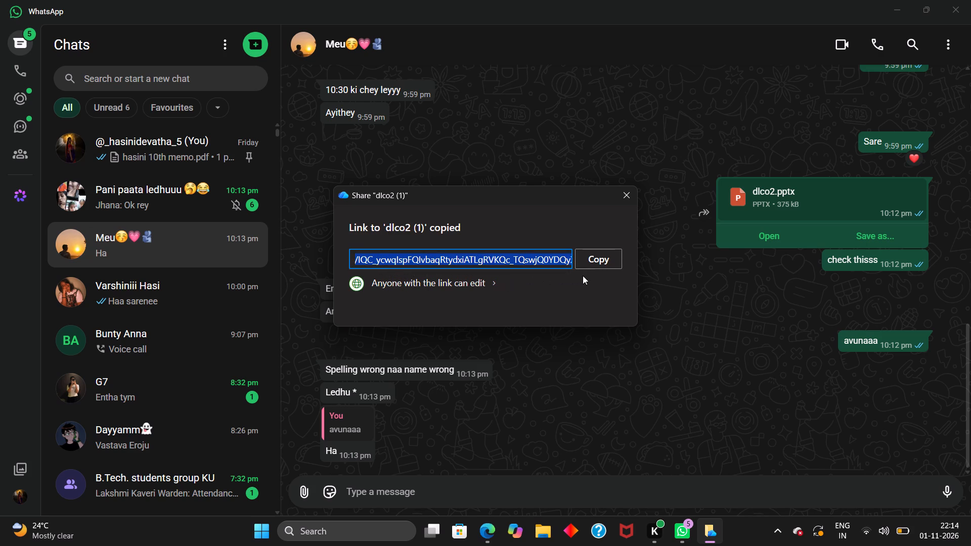
left_click_drag(583, 276, 589, 275)
key("ctrl+c")
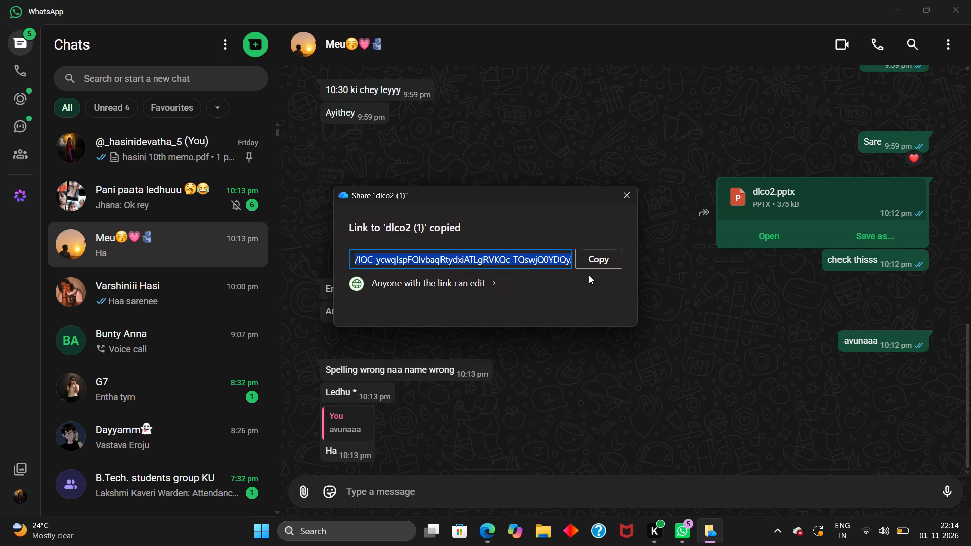